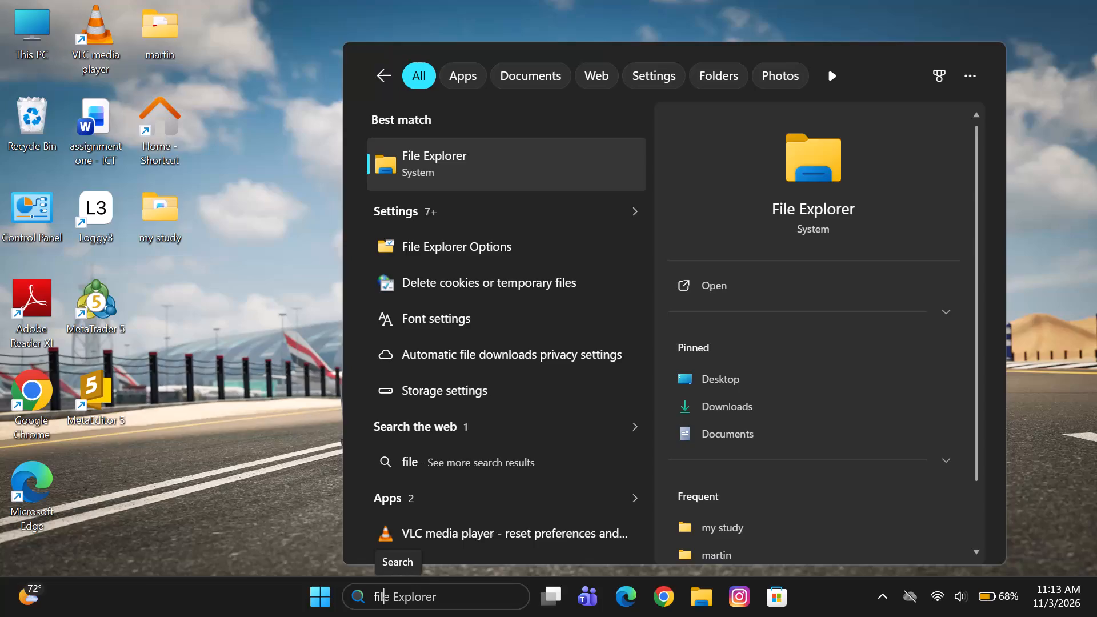
Find Word through the system search, launch it, and move the blank Document1 window out of the way.
key(BackSpace)
key(BackSpace)
key(BackSpace)
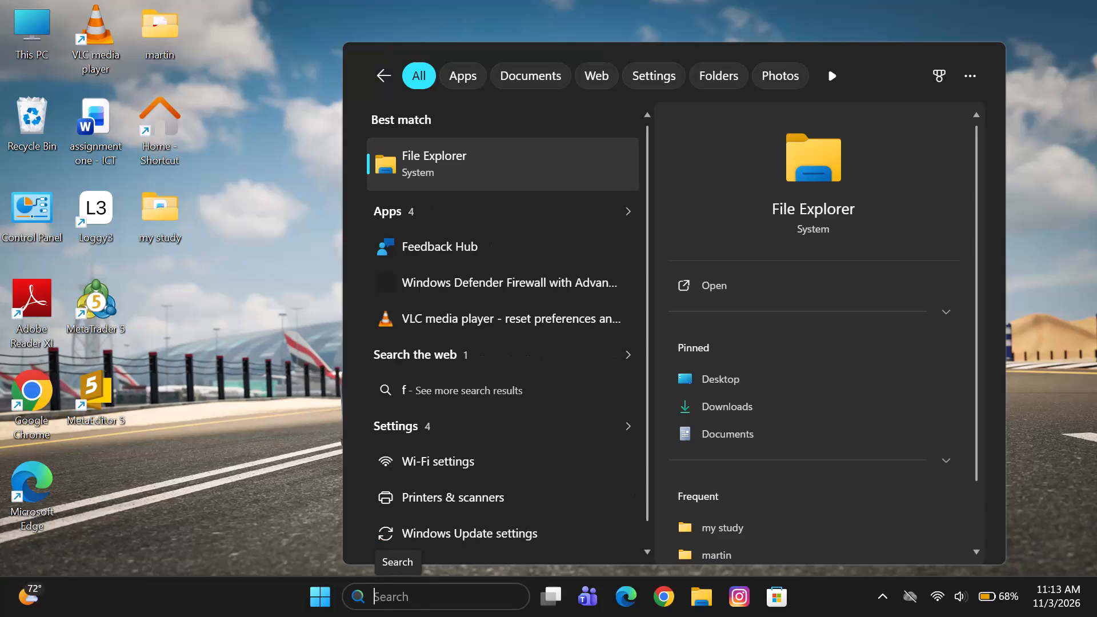
key(w)
text(ord)
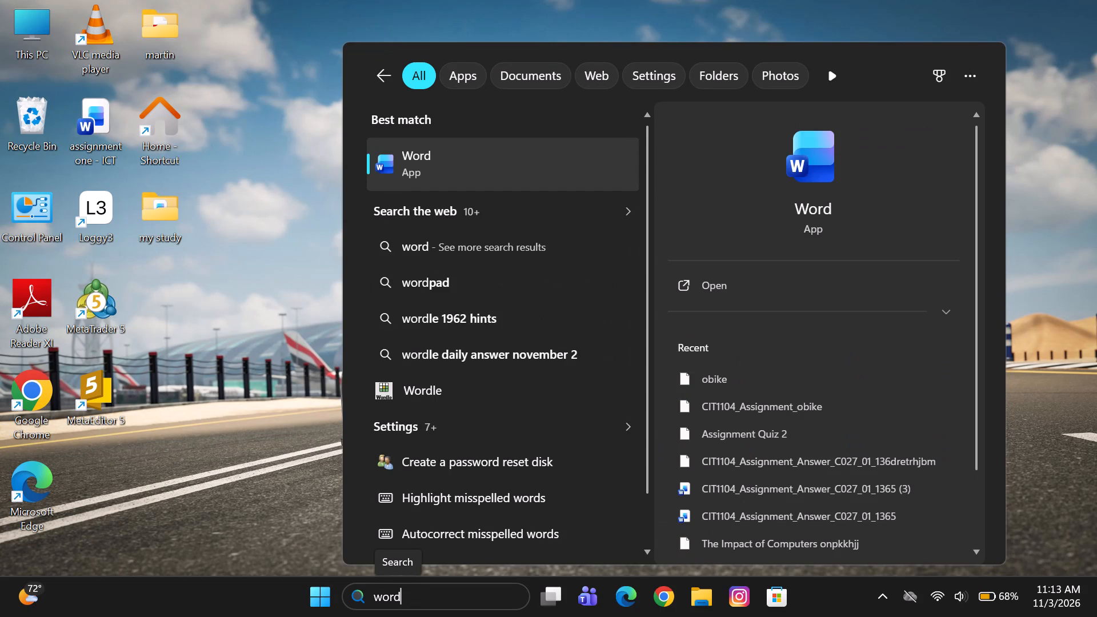
double_click(731, 294)
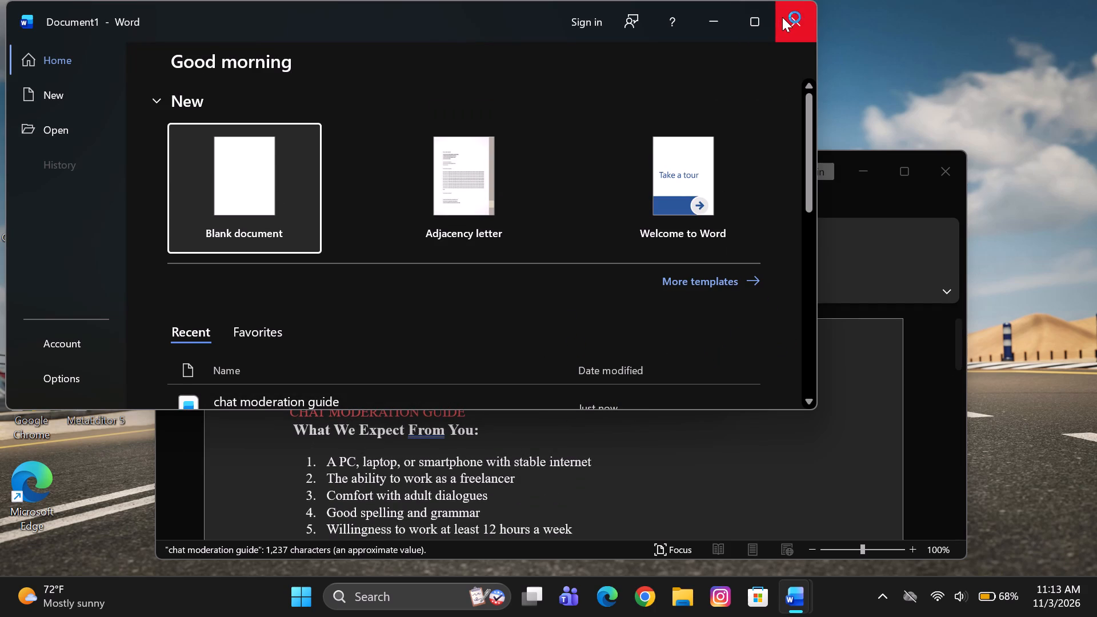
click(716, 10)
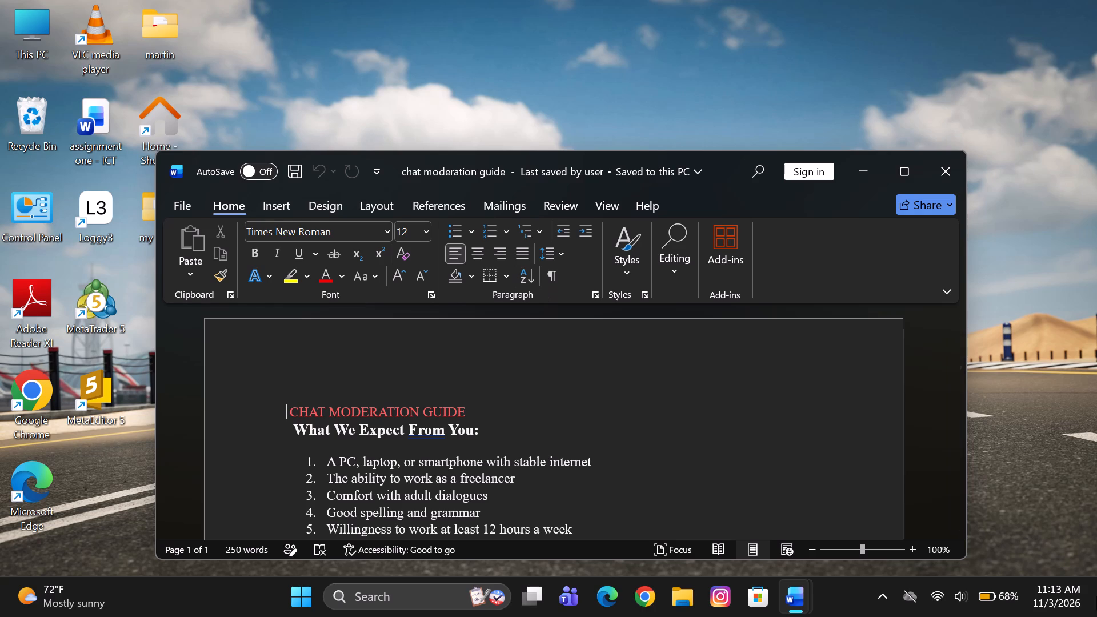
Raise the display brightness to nearly three quarters in the system quick settings.
click(1007, 594)
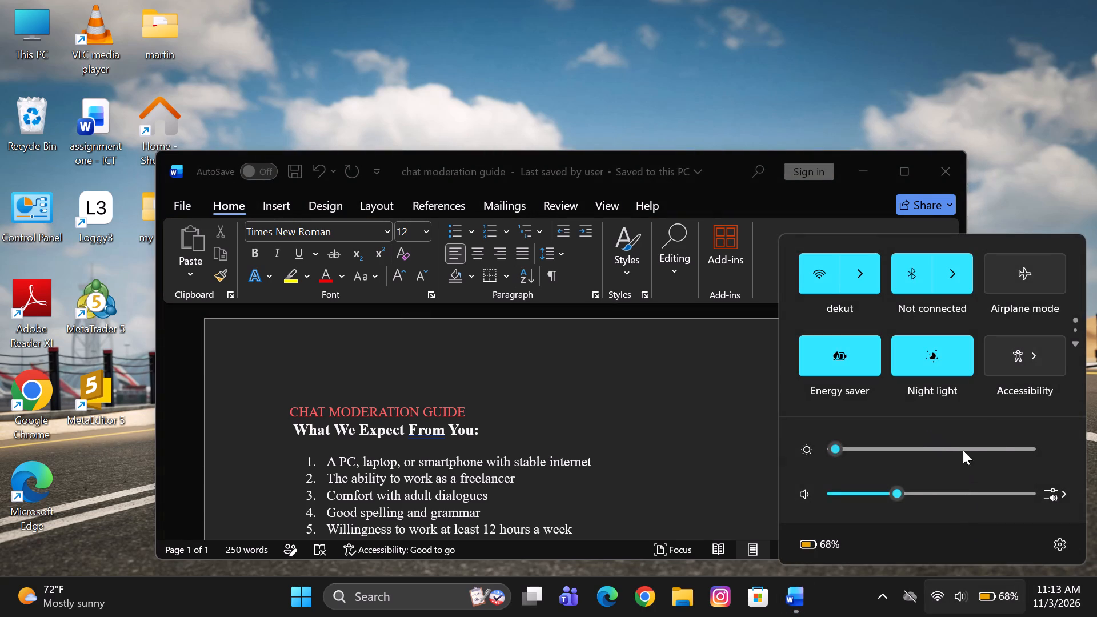
click(1000, 443)
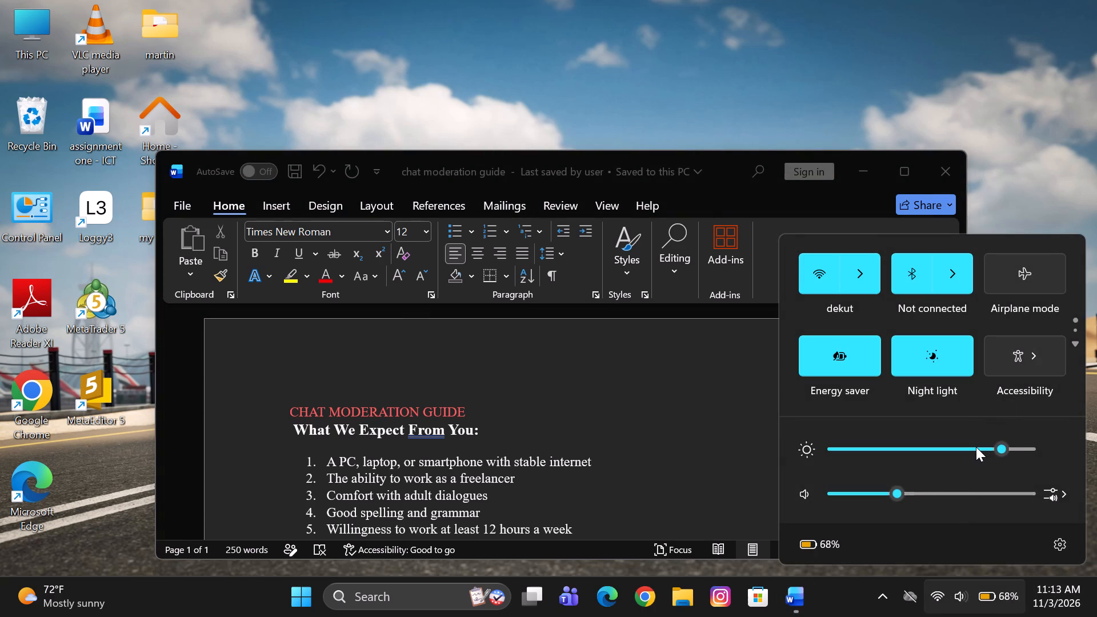
click(976, 447)
click(1059, 201)
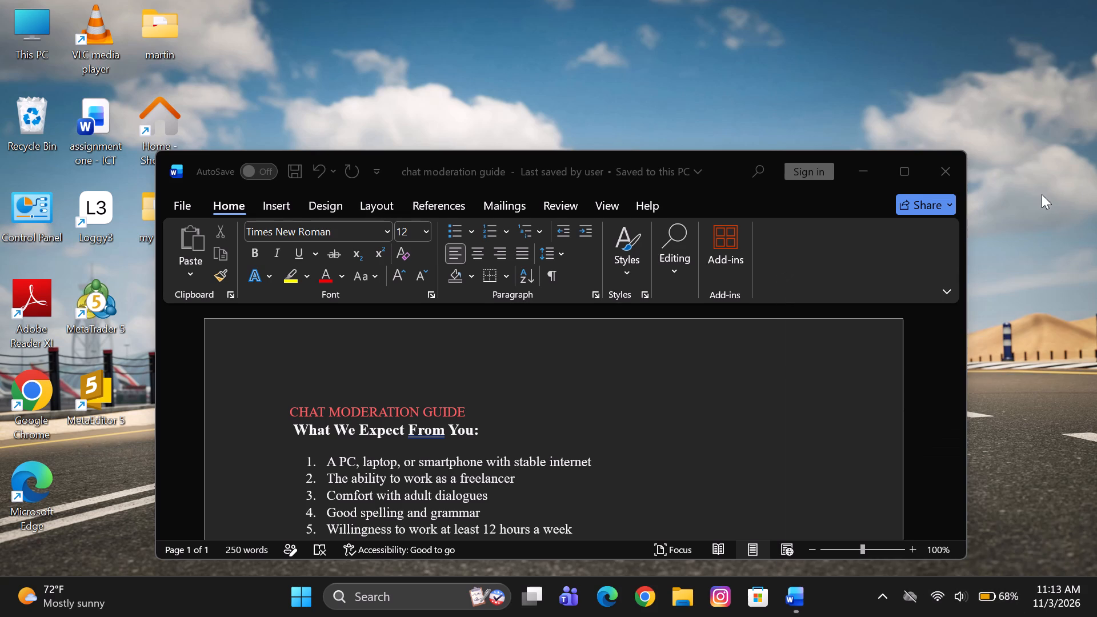
Maximize the chat moderation guide document window and look over its text.
click(906, 170)
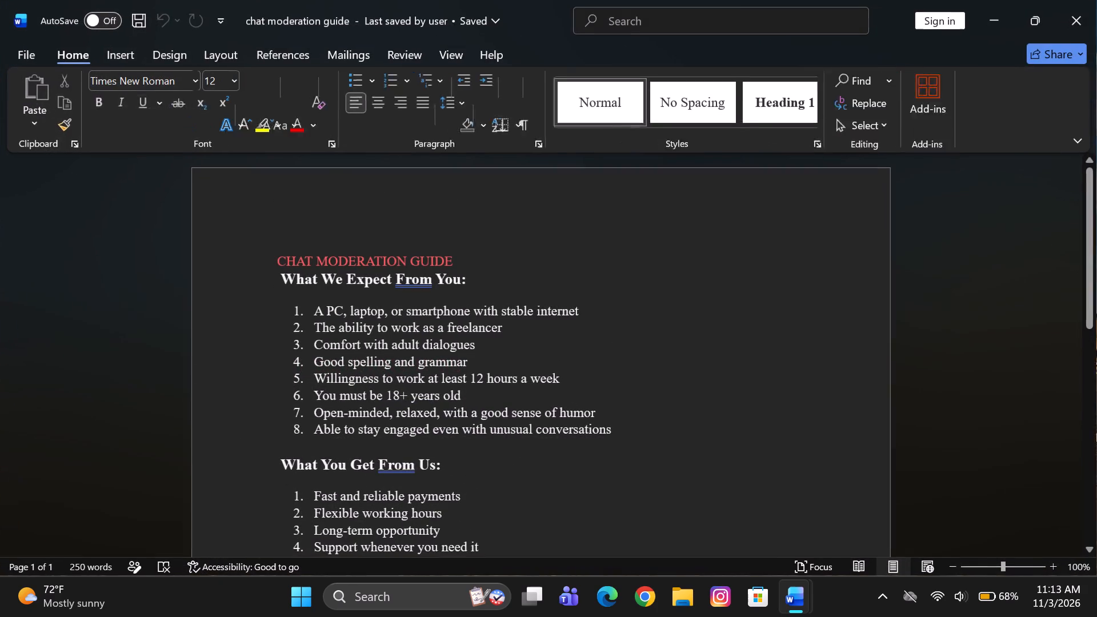
scroll(607, 334, down, 1)
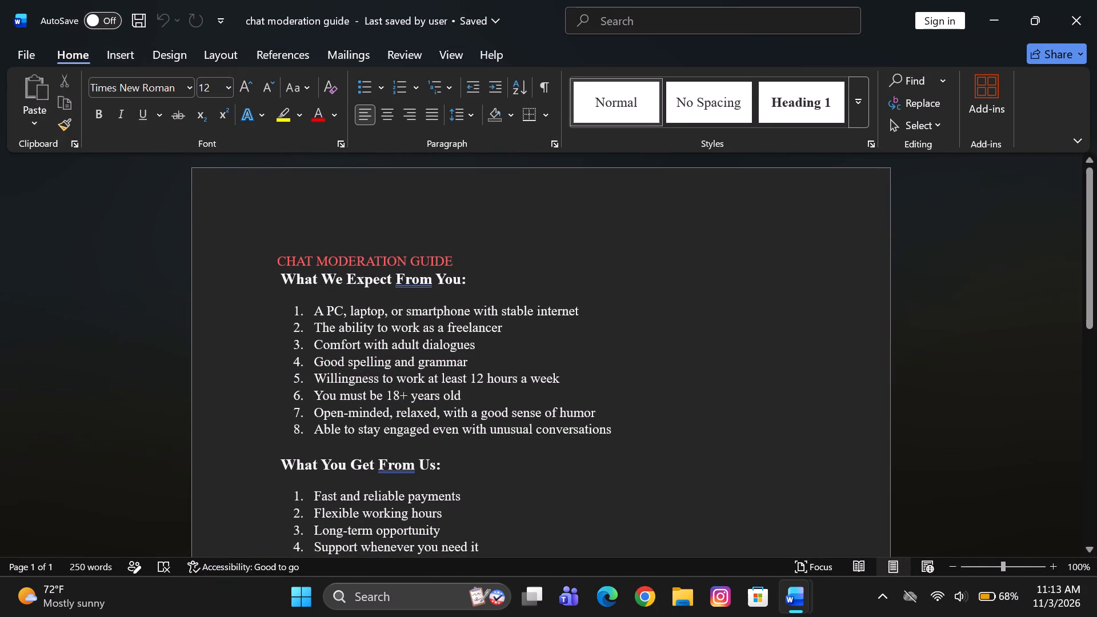
scroll(607, 334, down, 4)
scroll(607, 334, up, 1)
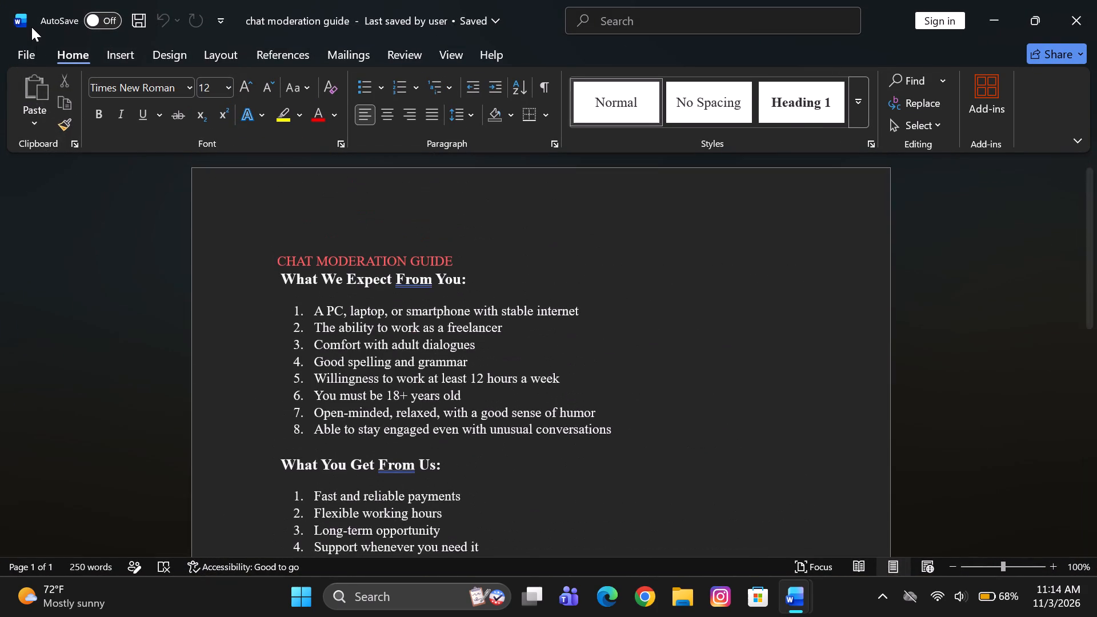
Look through Word's full list of recent documents, down to the oldest entries, for a suitable file to open.
click(26, 44)
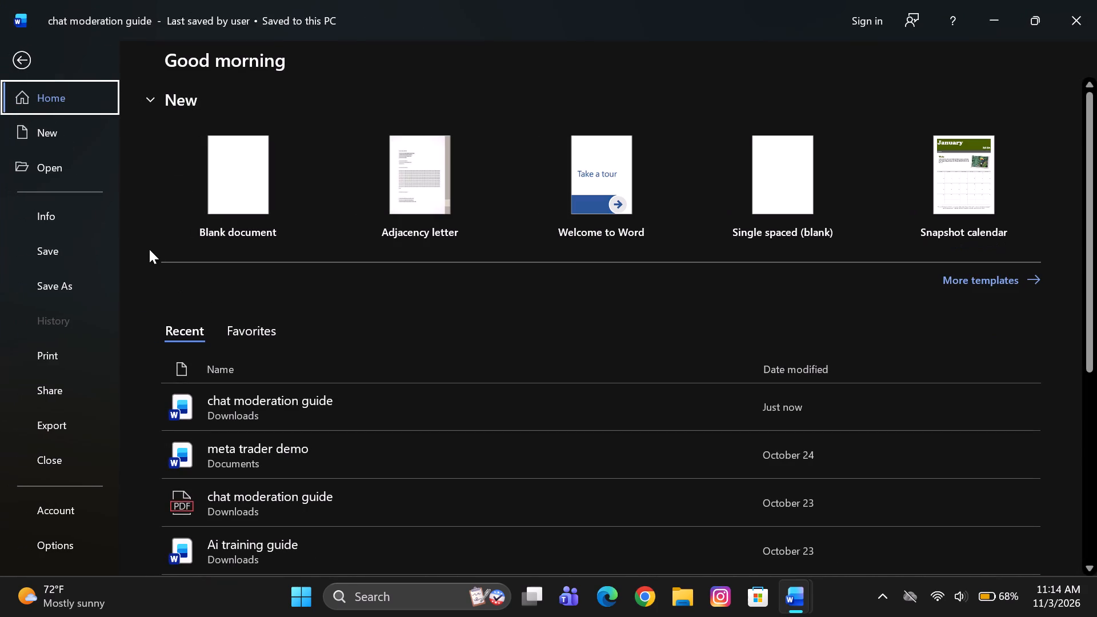
click(53, 165)
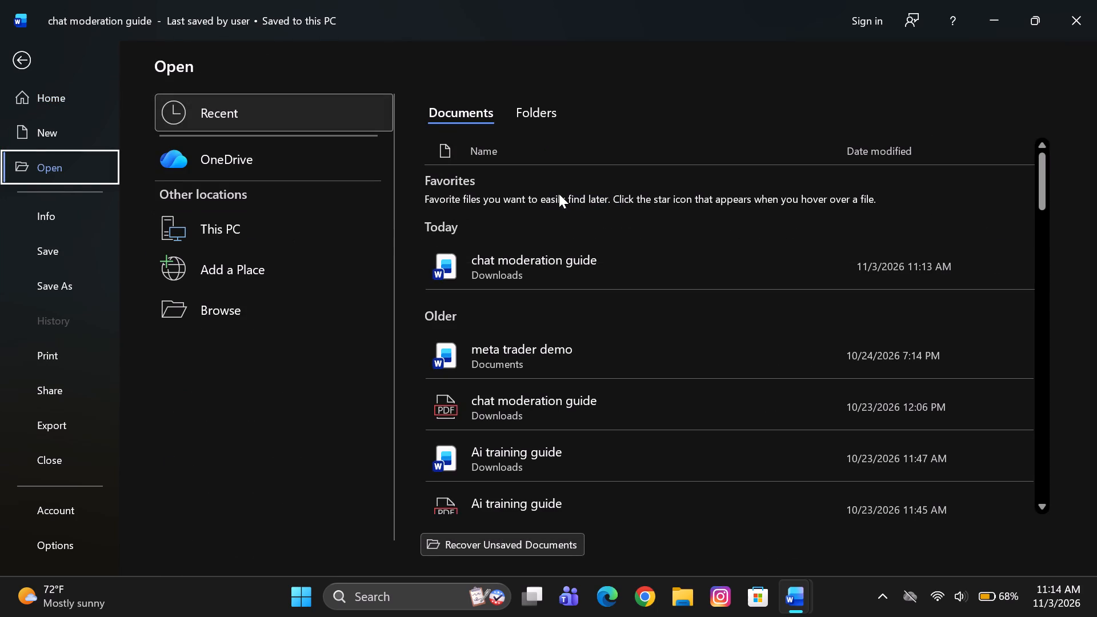
scroll(599, 419, down, 1)
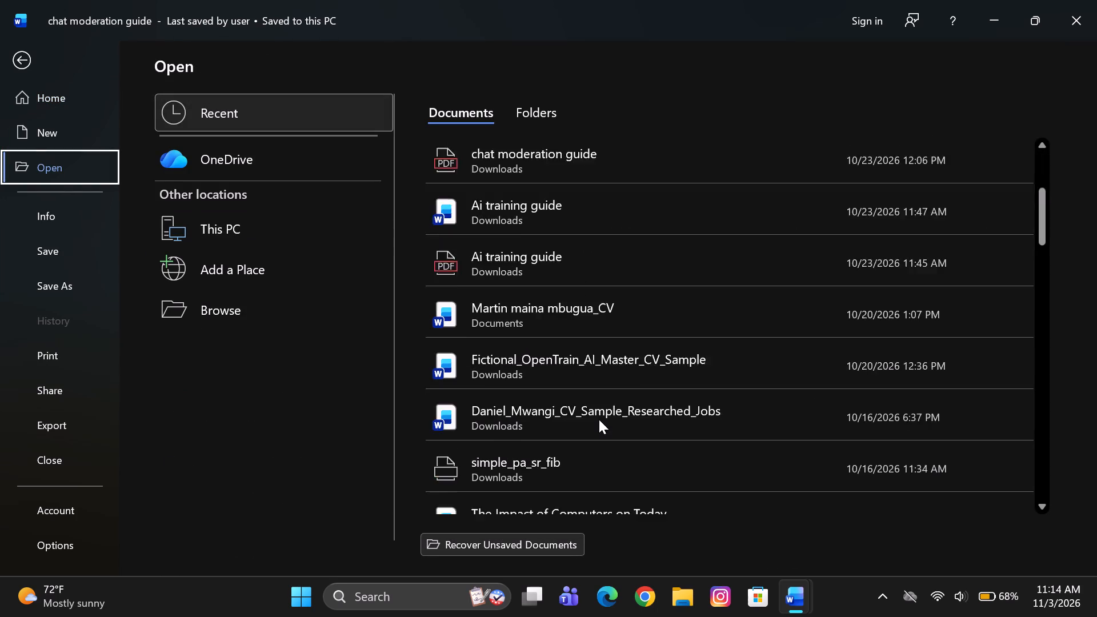
scroll(599, 419, down, 2)
scroll(599, 419, up, 1)
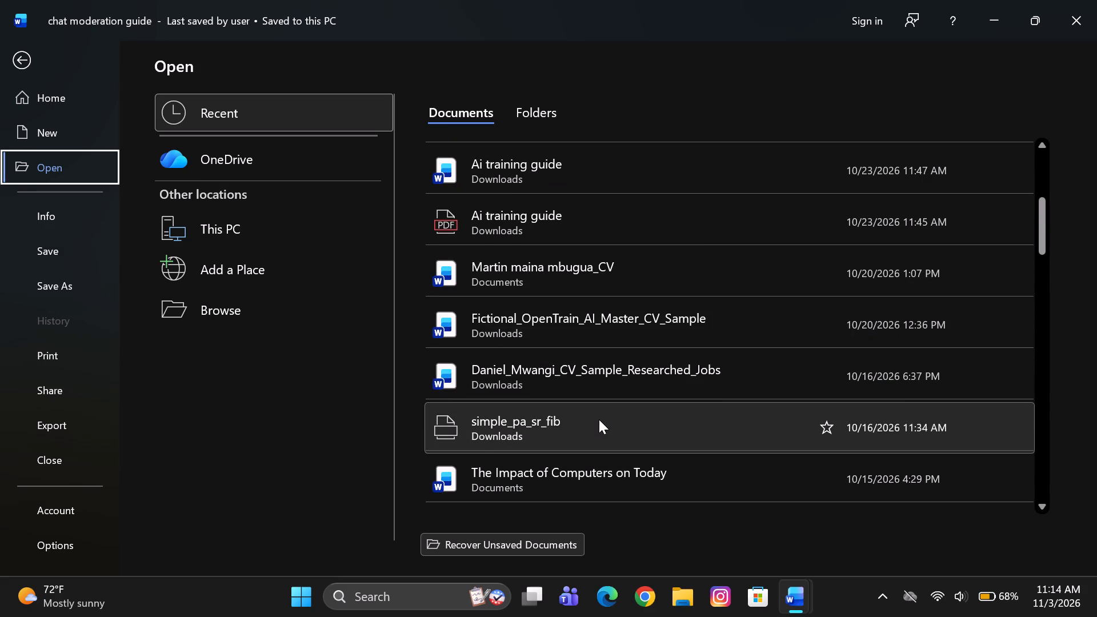
scroll(599, 419, up, 2)
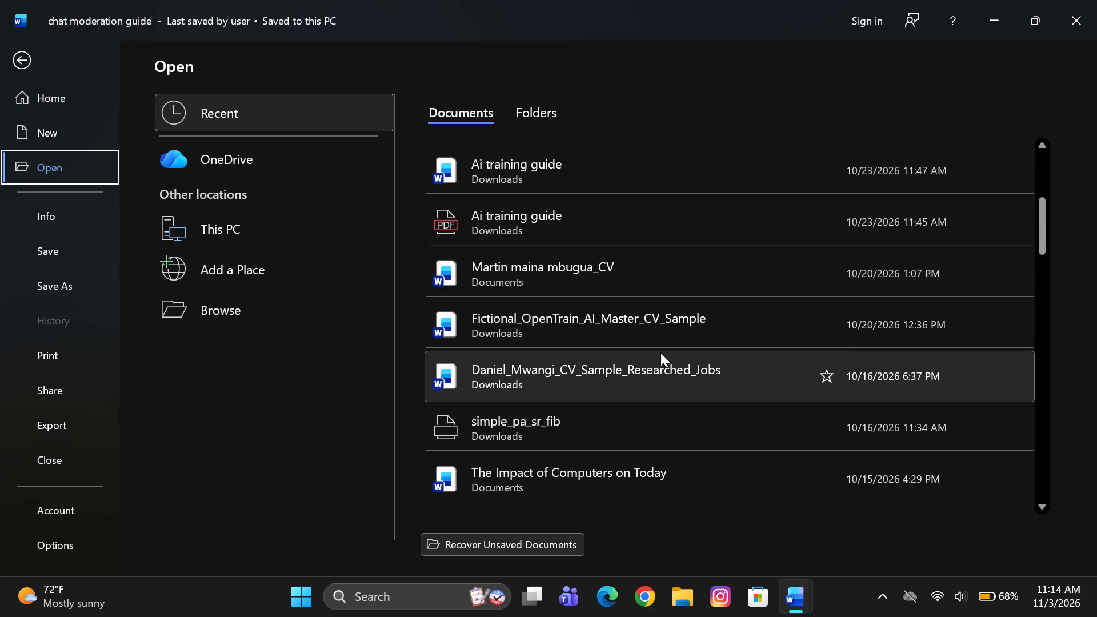
scroll(660, 352, down, 3)
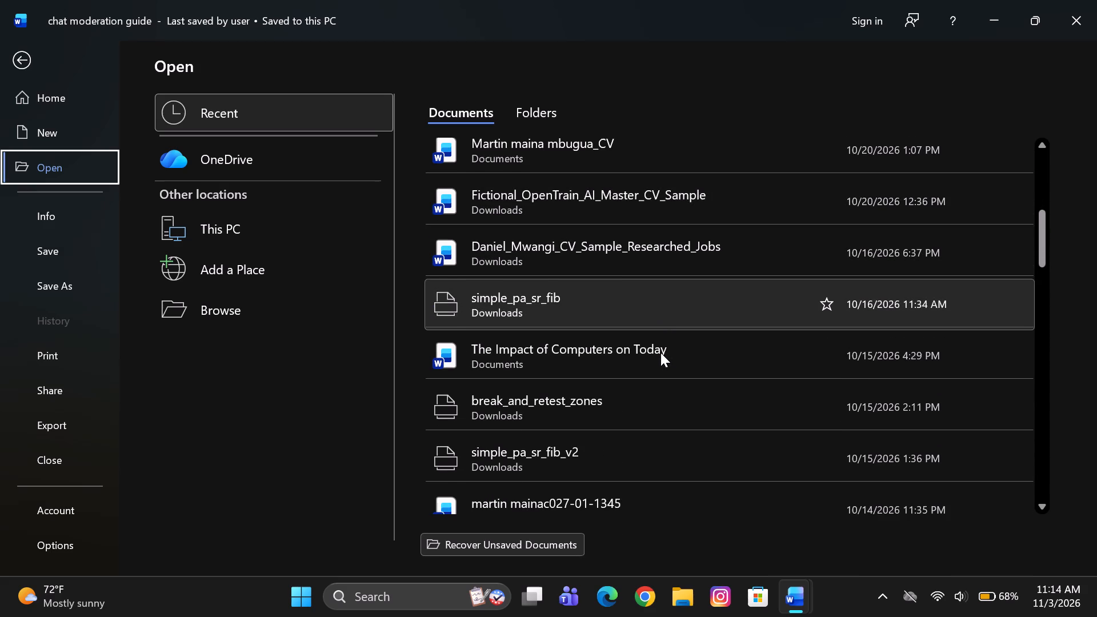
scroll(660, 352, down, 1)
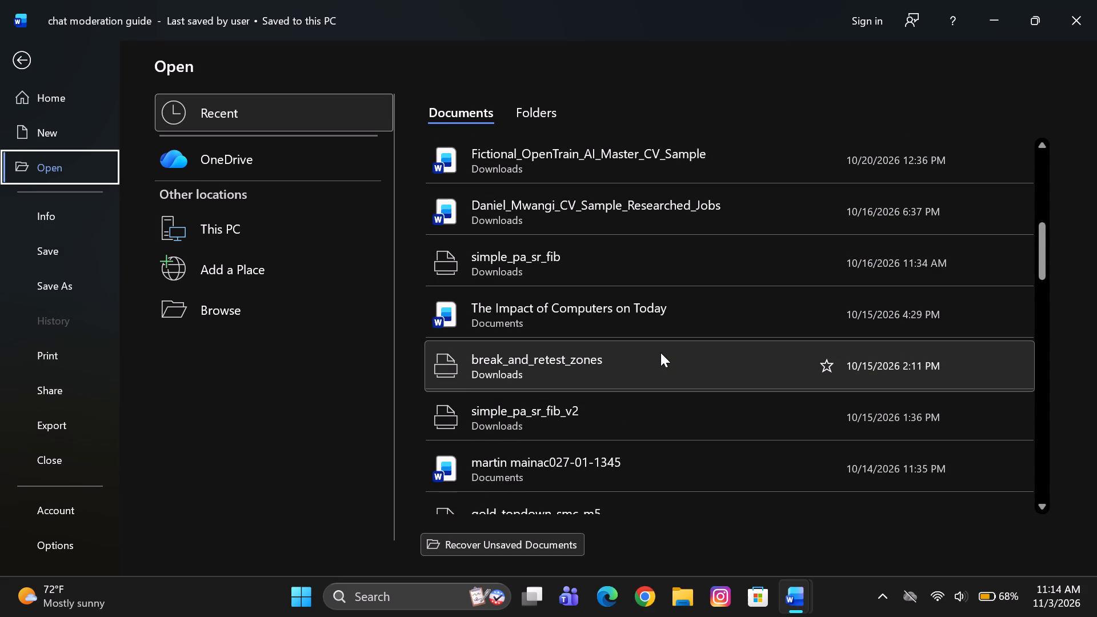
scroll(660, 352, down, 5)
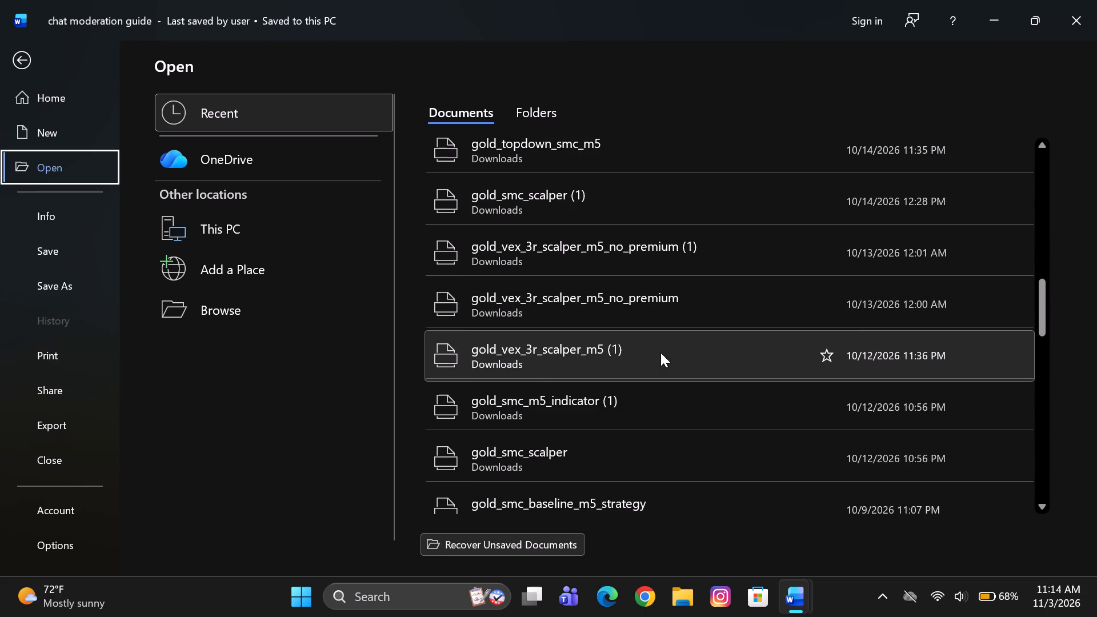
scroll(660, 352, down, 4)
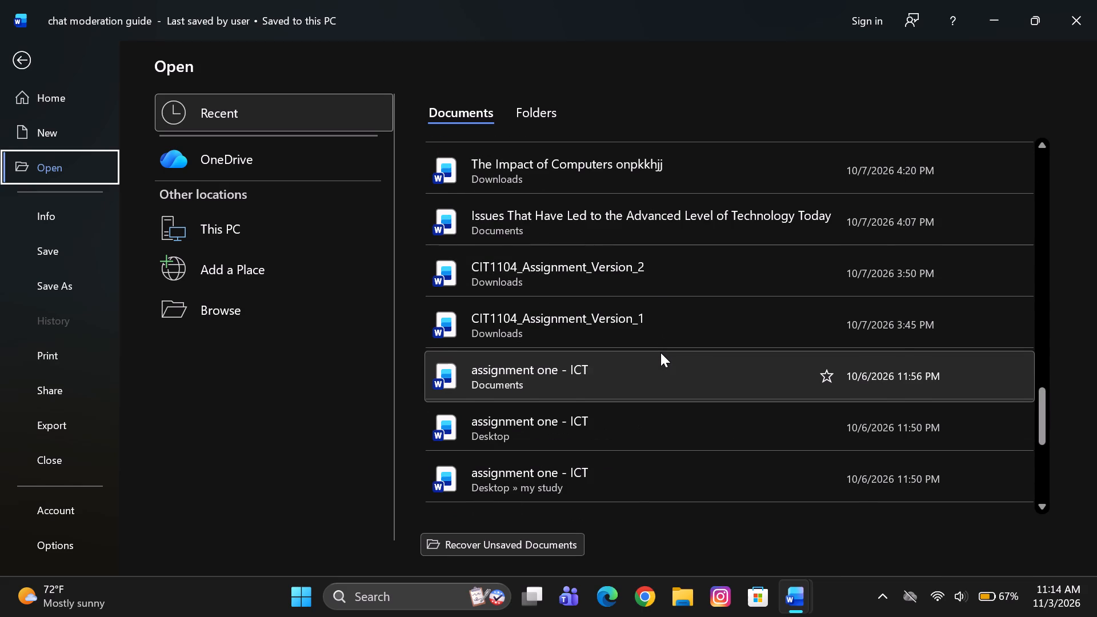
scroll(660, 352, down, 1)
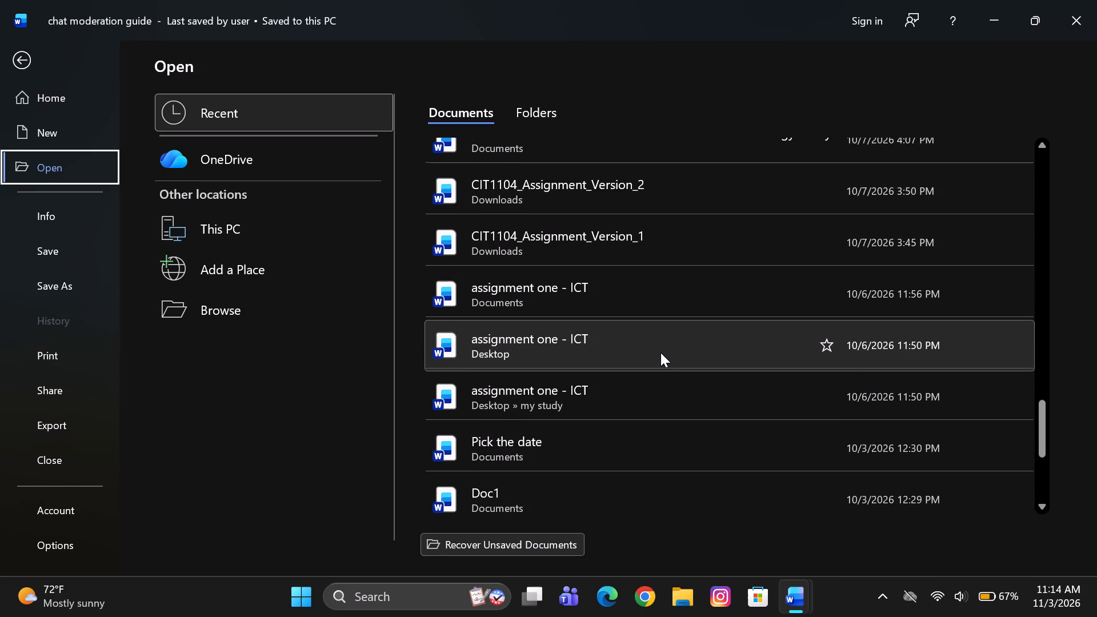
scroll(660, 352, down, 3)
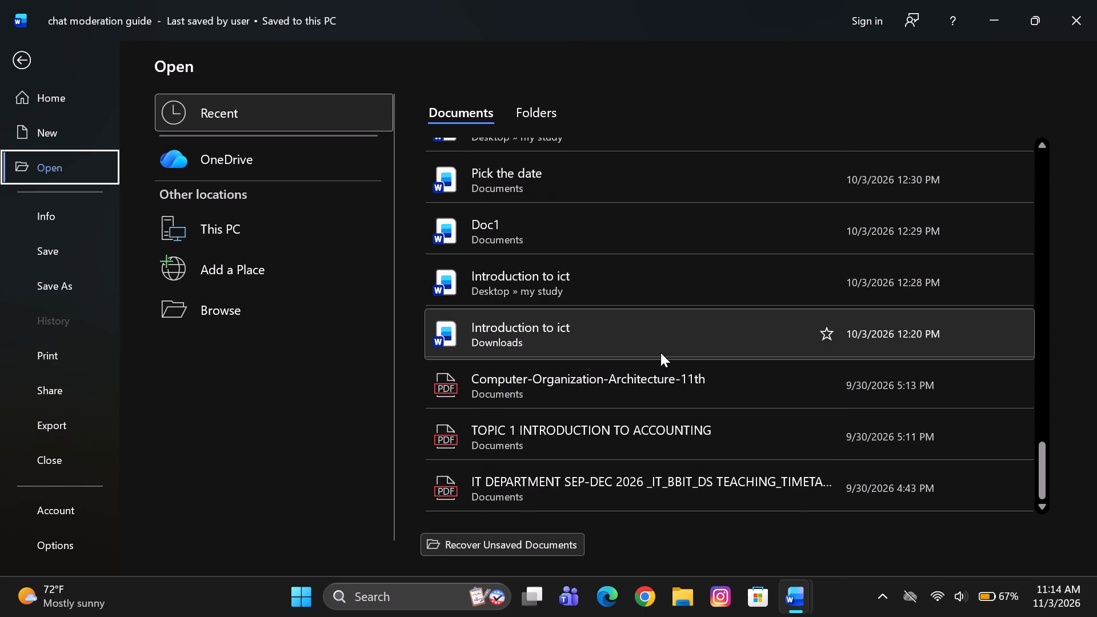
scroll(660, 352, down, 2)
scroll(660, 352, up, 3)
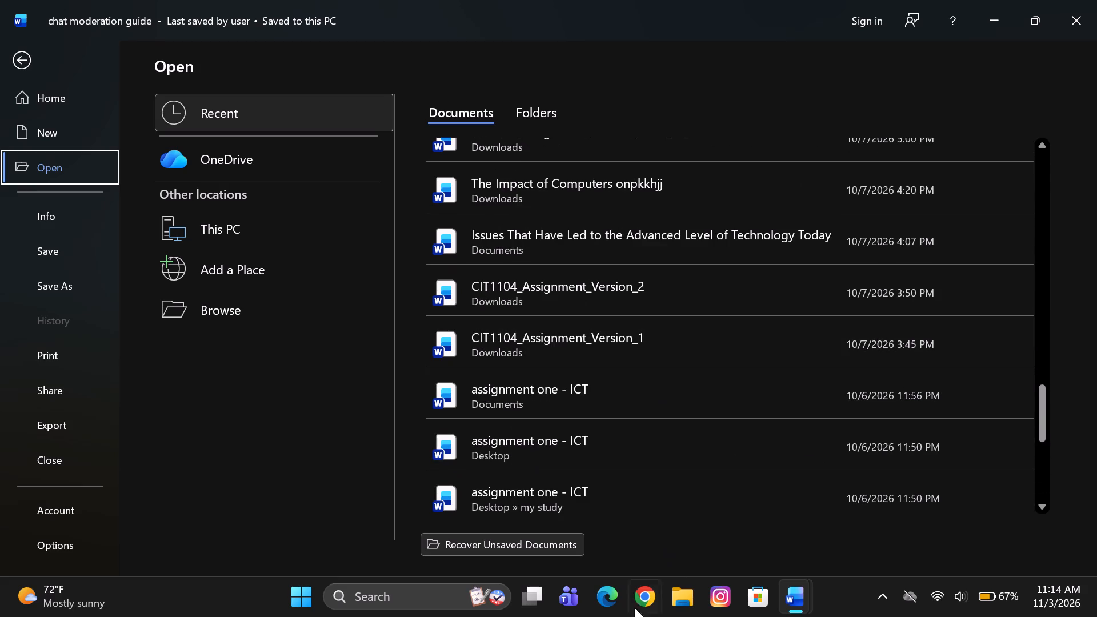
Switch to File Explorer and open the Word document modified on 10/14/2026 from the Documents folder.
click(678, 599)
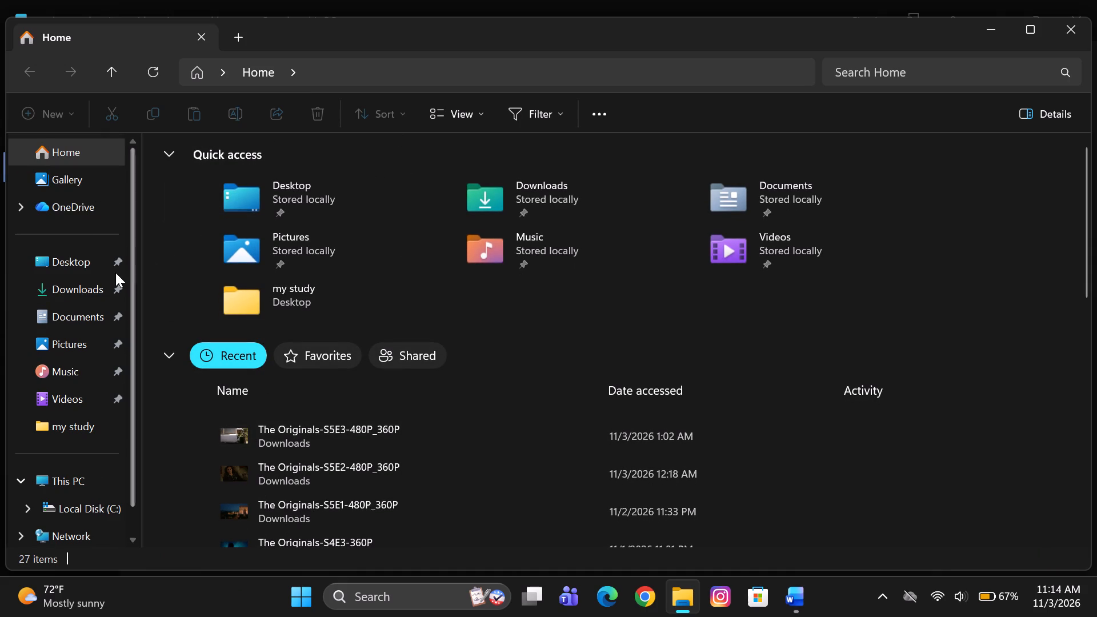
click(62, 316)
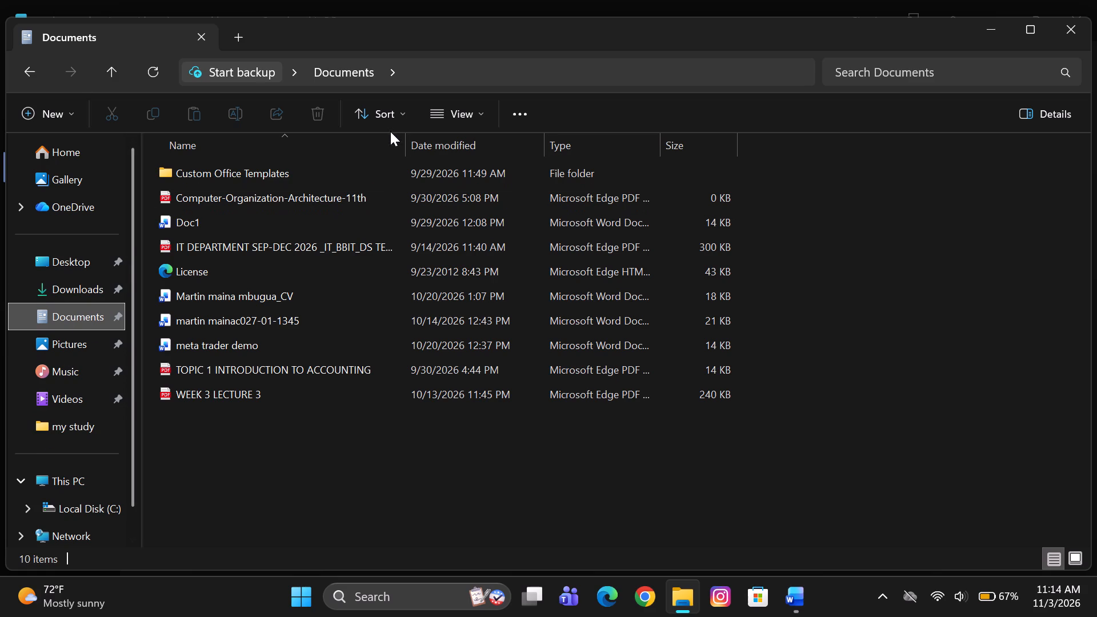
click(403, 323)
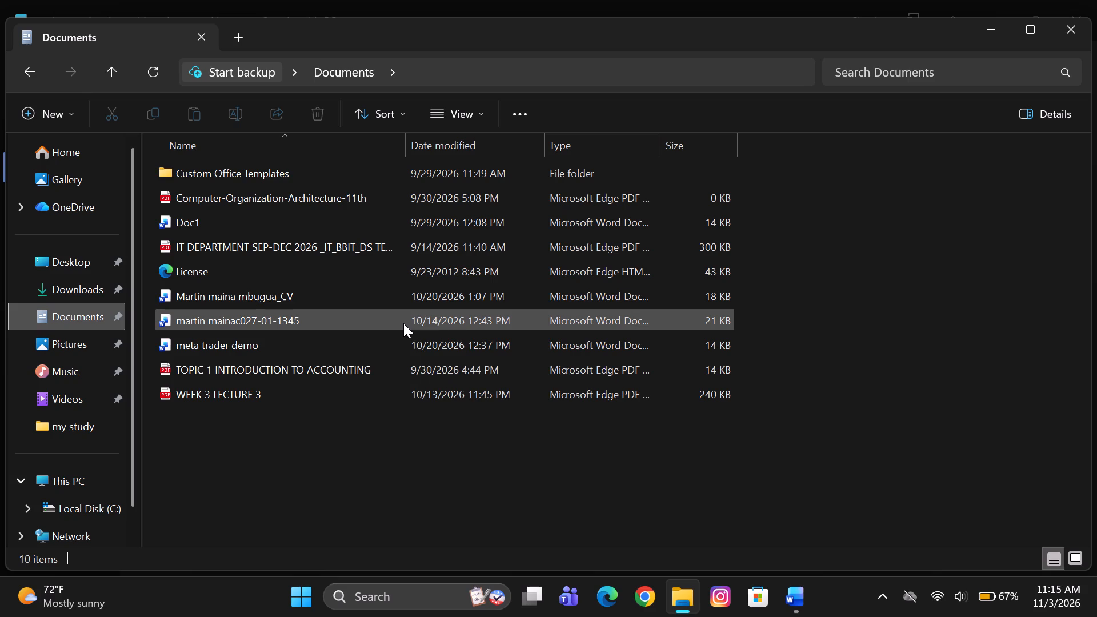
double_click(403, 323)
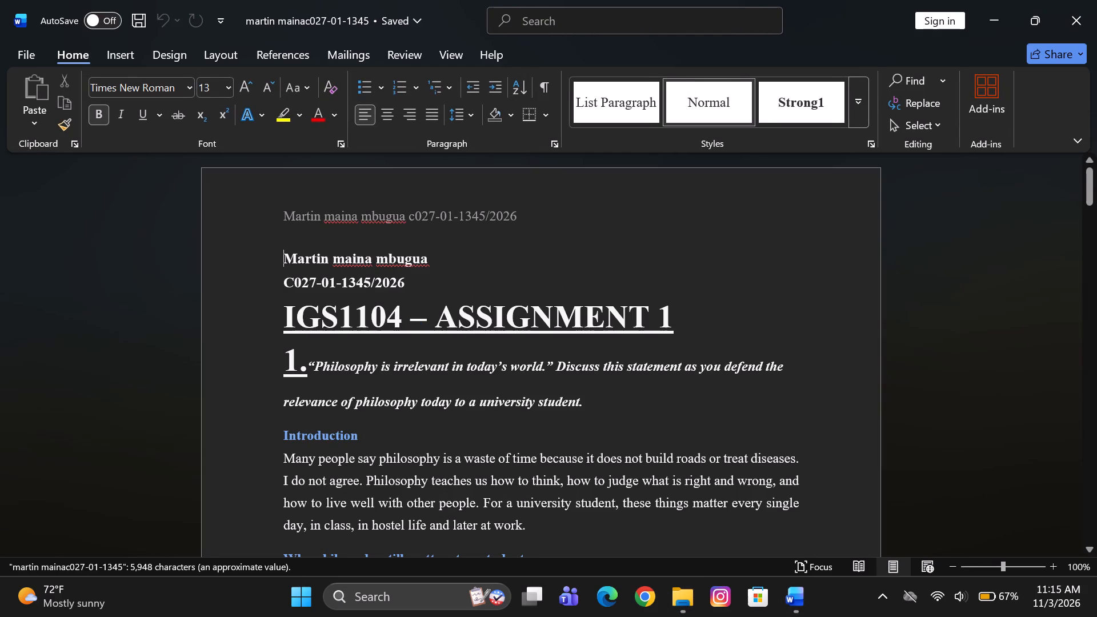
scroll(567, 458, right, 1)
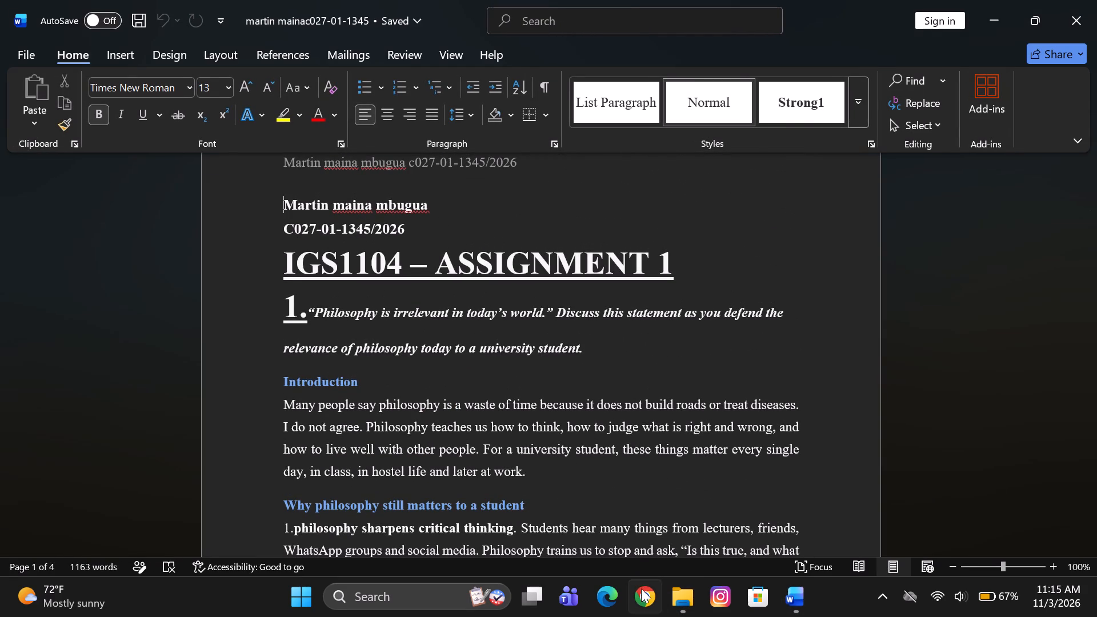
Switch to File Explorer and look through the Documents and Downloads folders for another Word document.
click(684, 597)
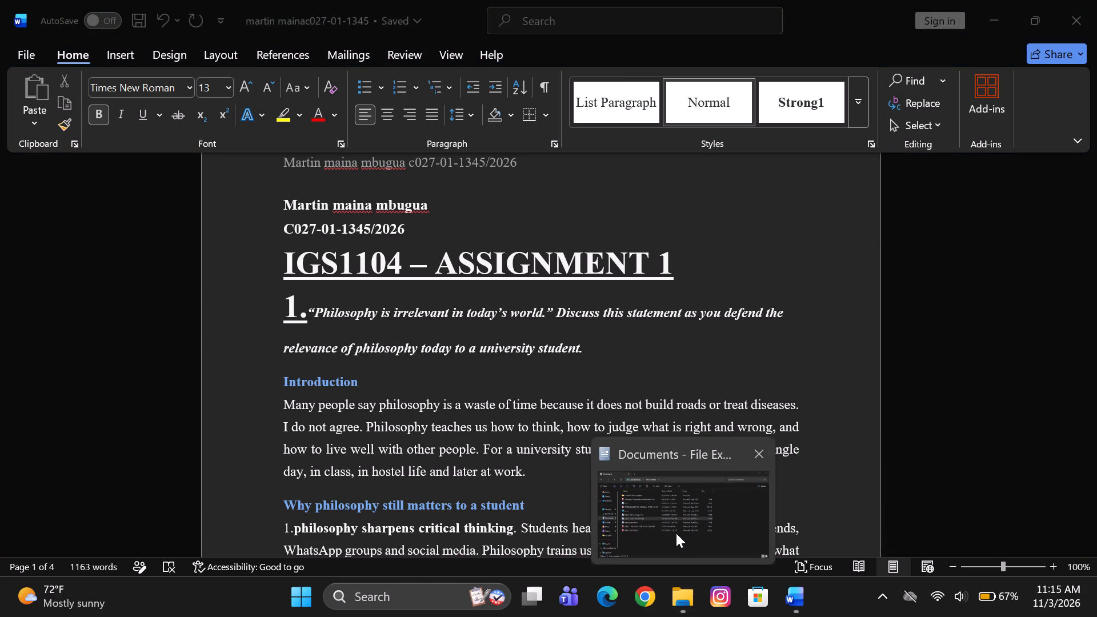
click(676, 532)
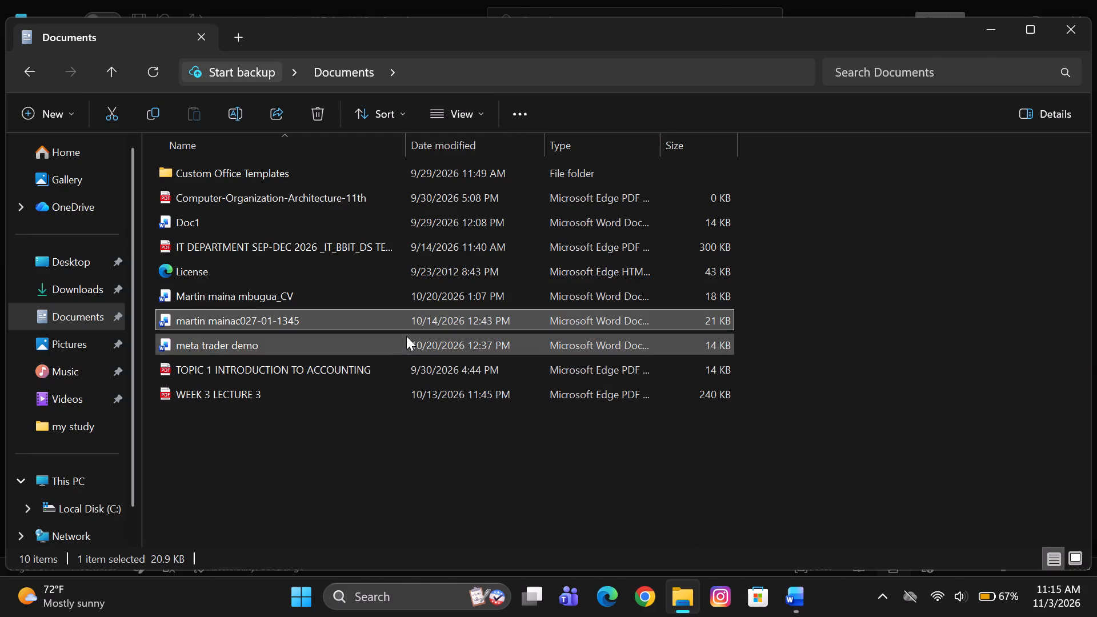
scroll(438, 198, up, 1)
click(59, 310)
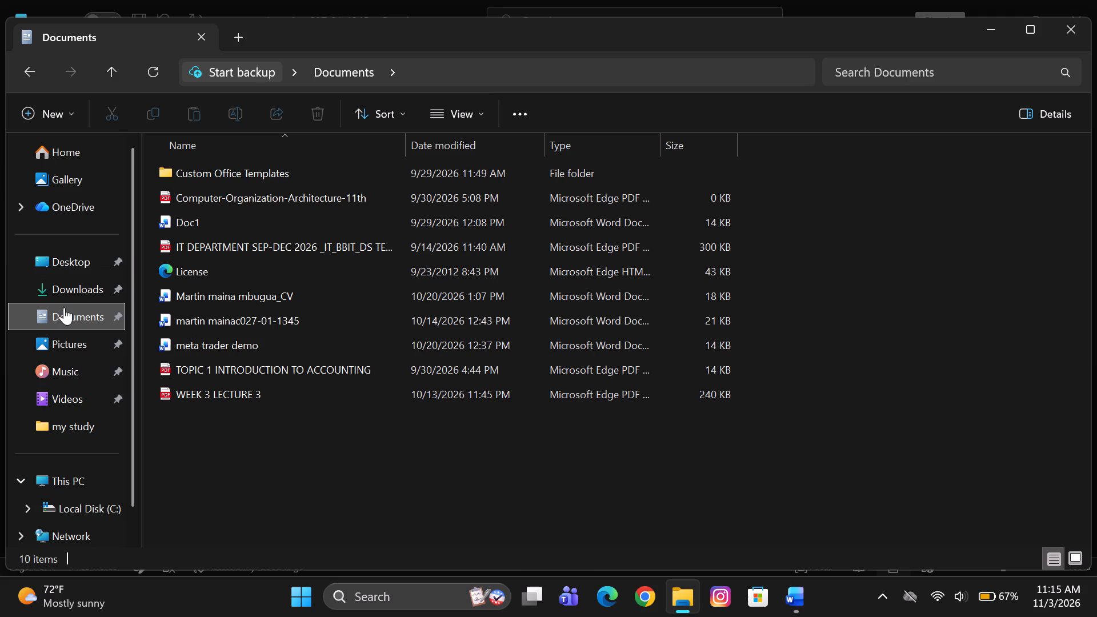
click(75, 283)
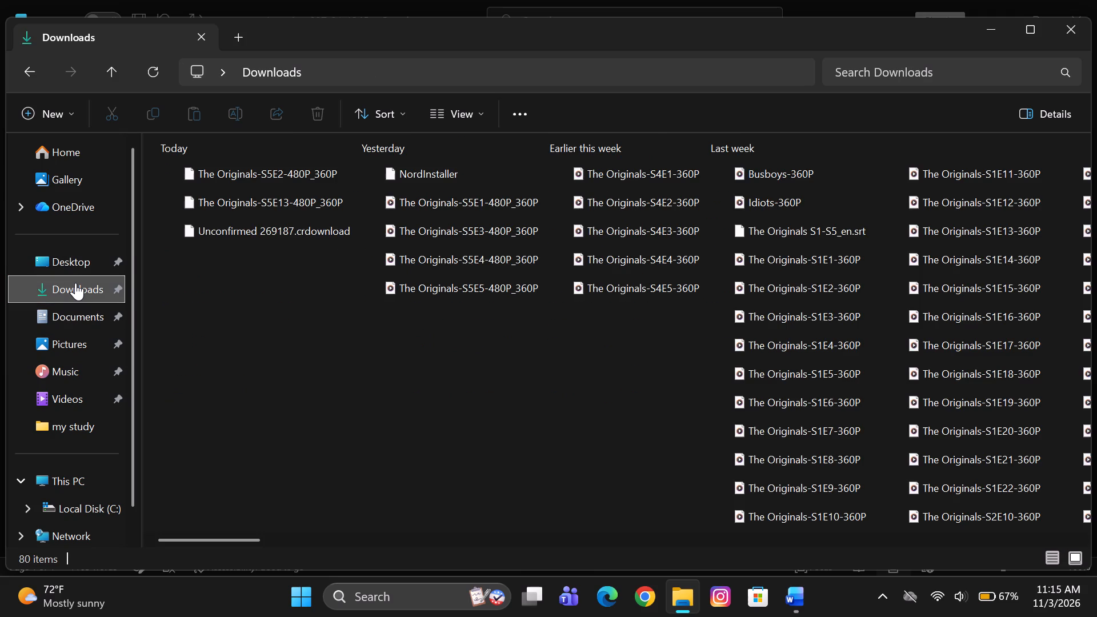
scroll(814, 301, left, 1)
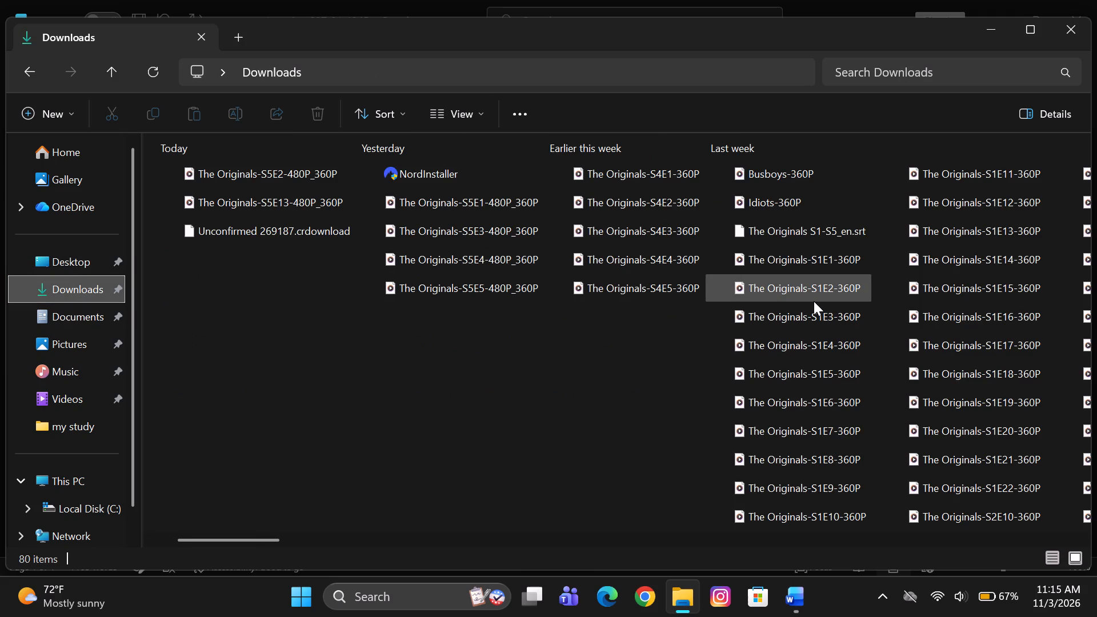
scroll(814, 301, left, 1)
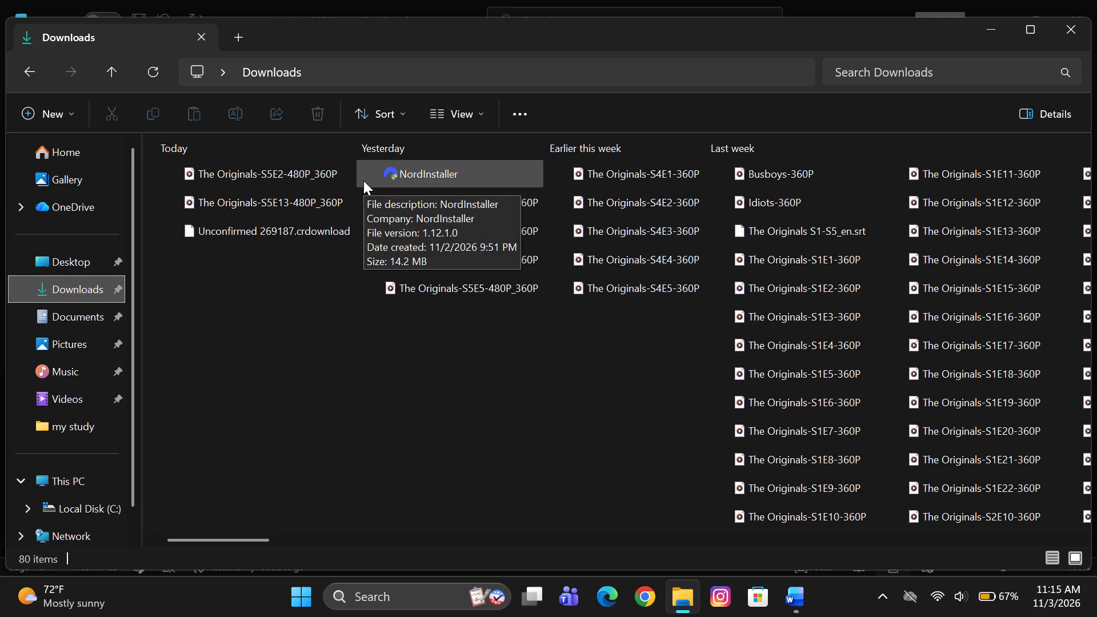
scroll(363, 181, up, 2)
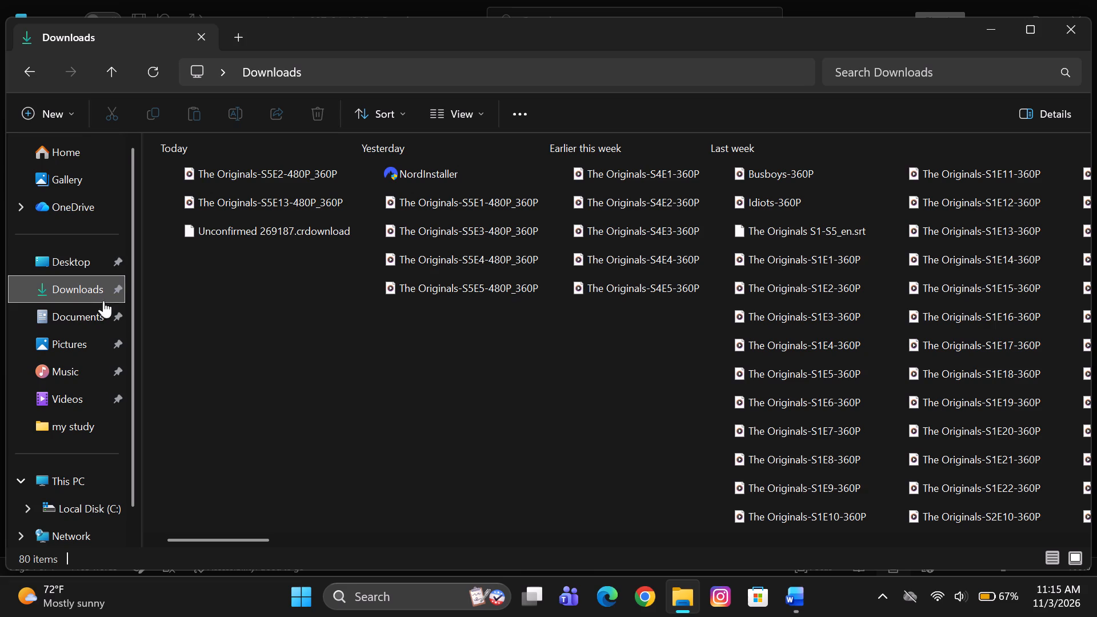
Open the Word document "assignment one - ICT" from the Desktop folder and skim through its text.
click(71, 265)
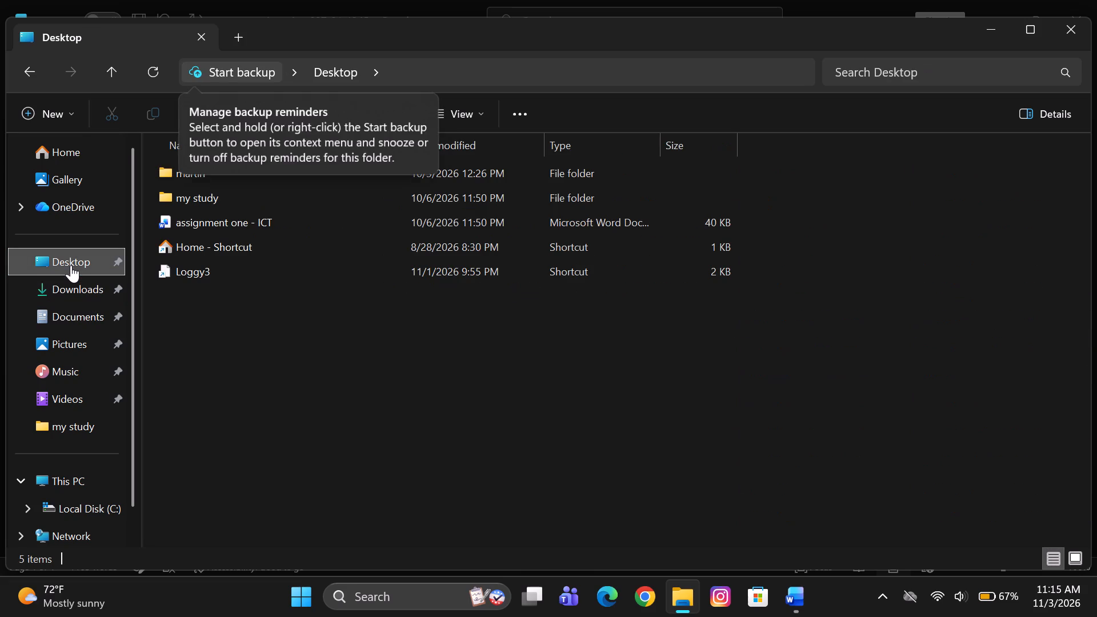
click(267, 216)
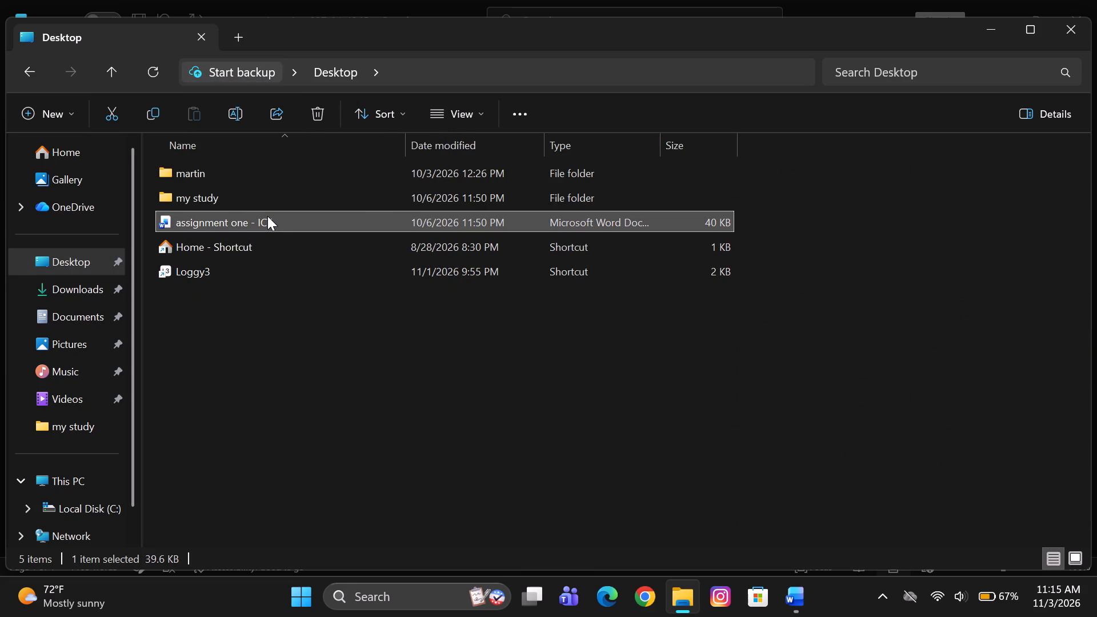
double_click(267, 216)
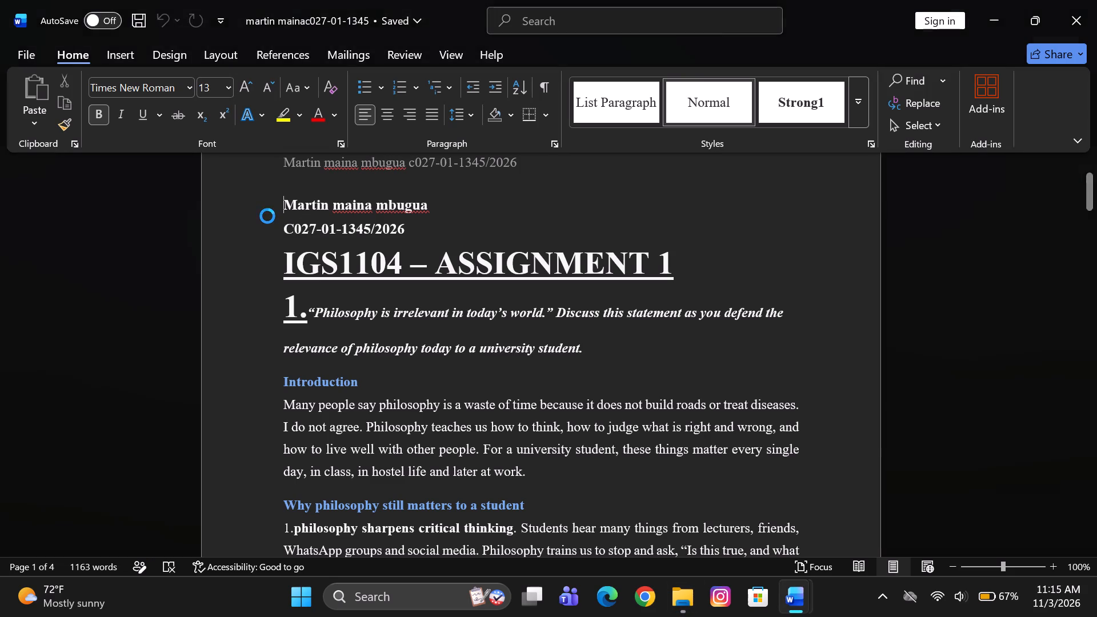
scroll(443, 397, down, 4)
scroll(443, 397, right, 2)
scroll(443, 397, up, 1)
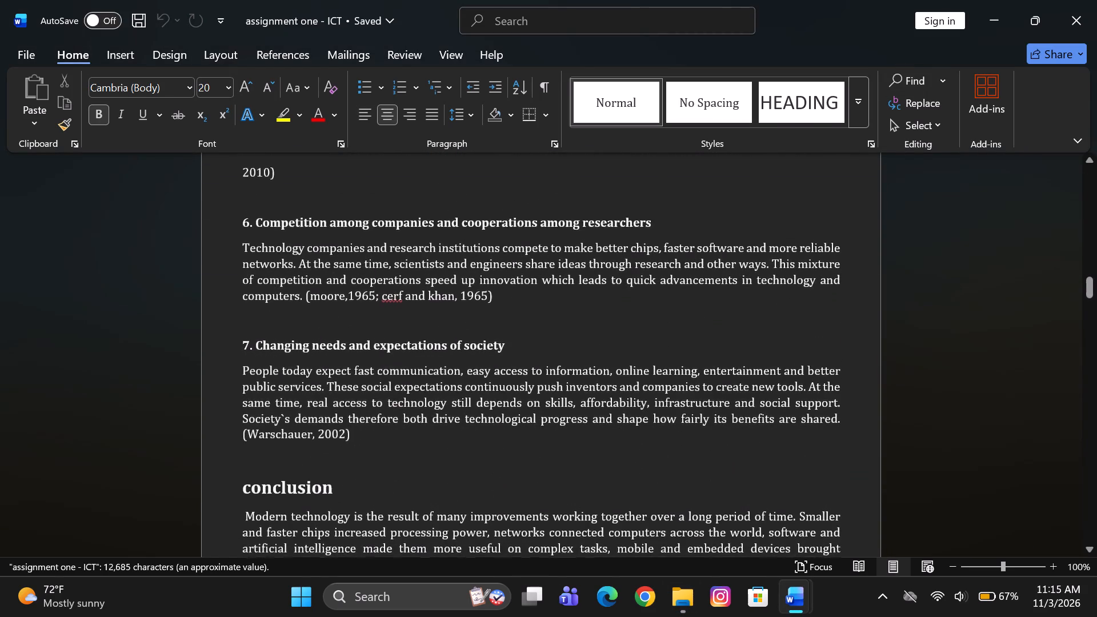
scroll(443, 397, up, 1)
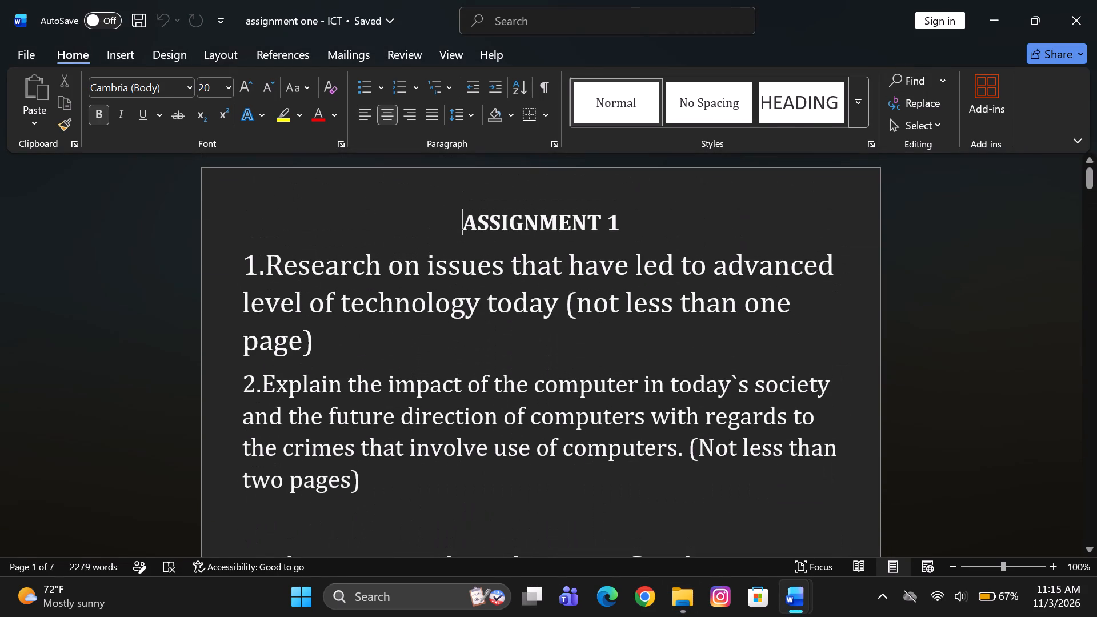
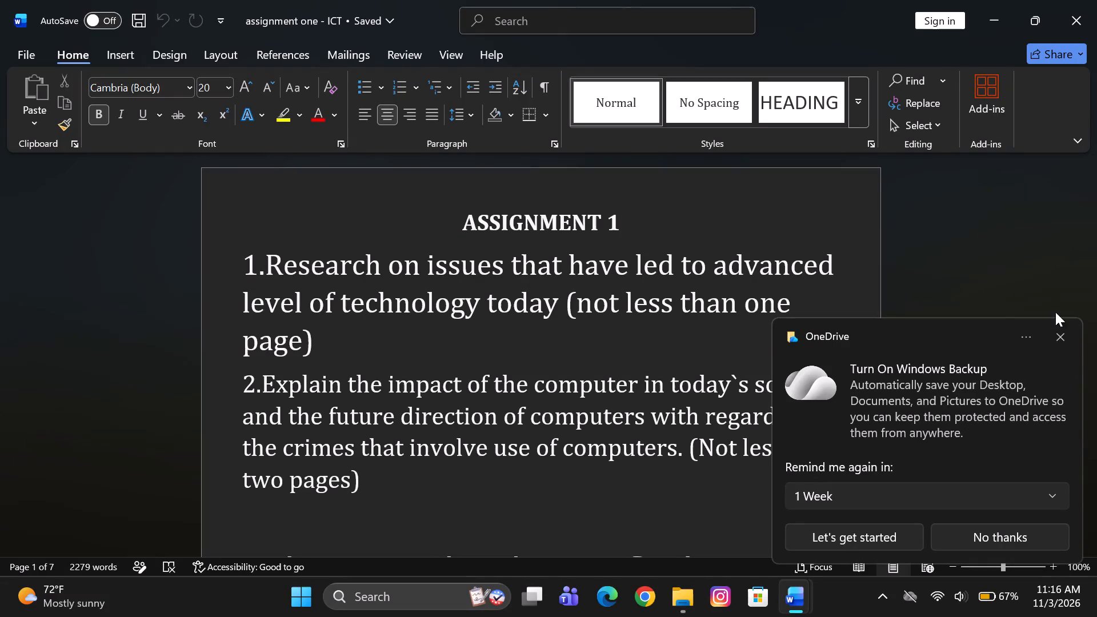
Dismiss the OneDrive backup reminder and skim the assignment's numbered sections and conclusion on advances in technology.
click(1064, 331)
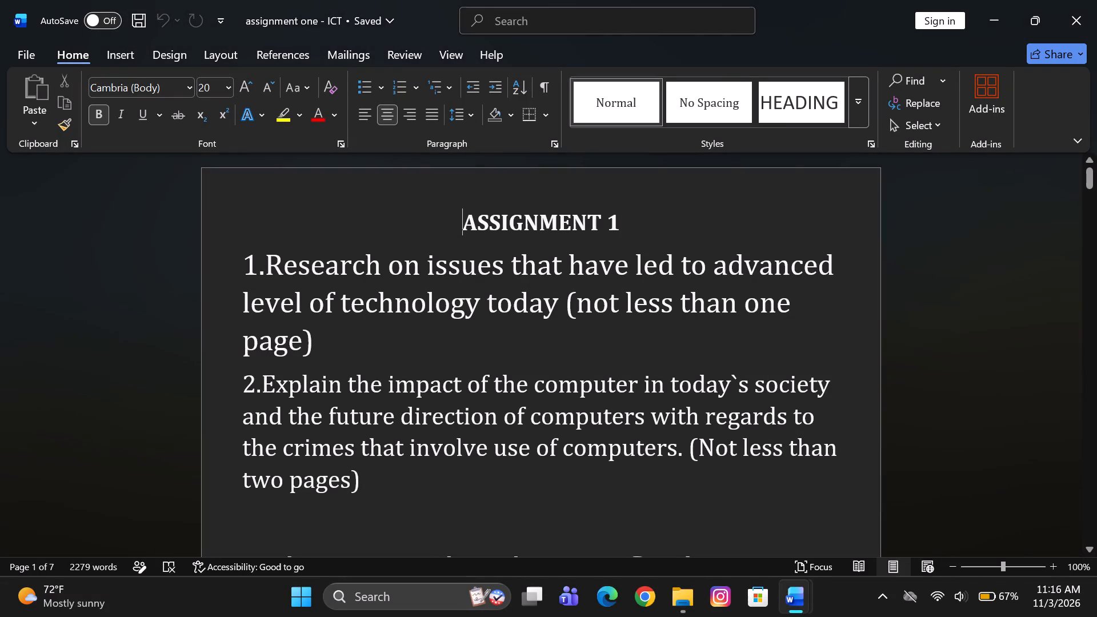
scroll(734, 422, down, 4)
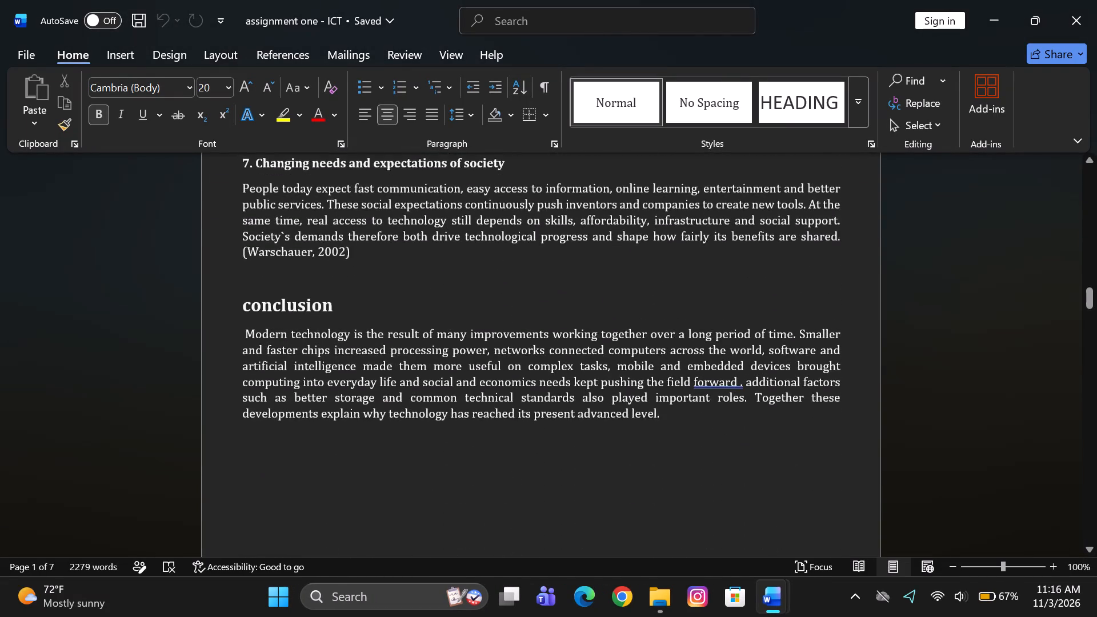
scroll(734, 422, down, 1)
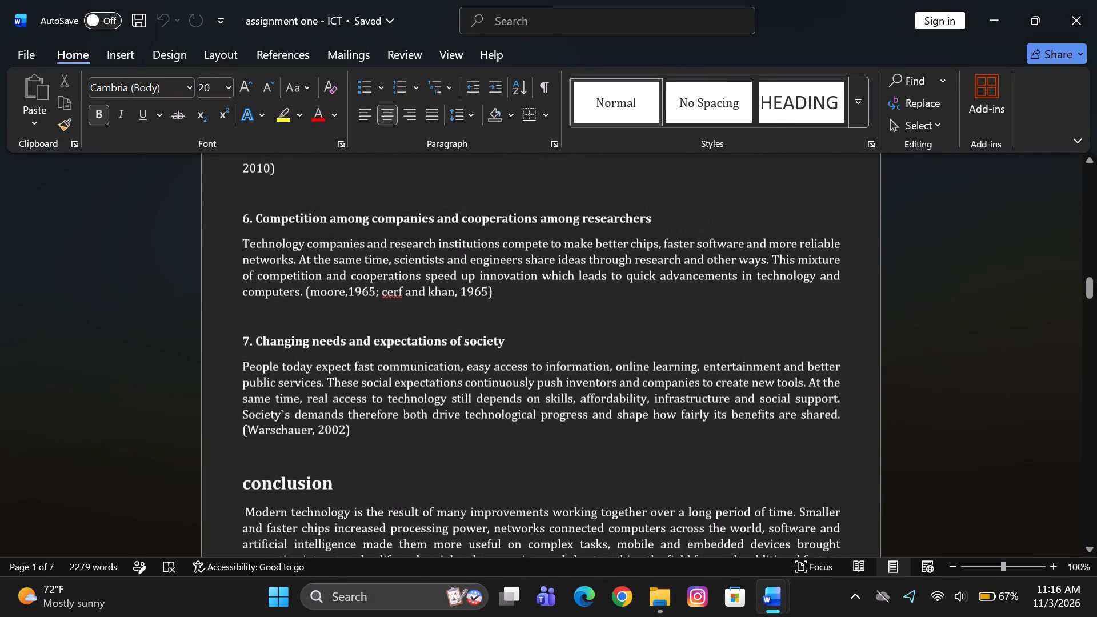
scroll(734, 422, down, 1)
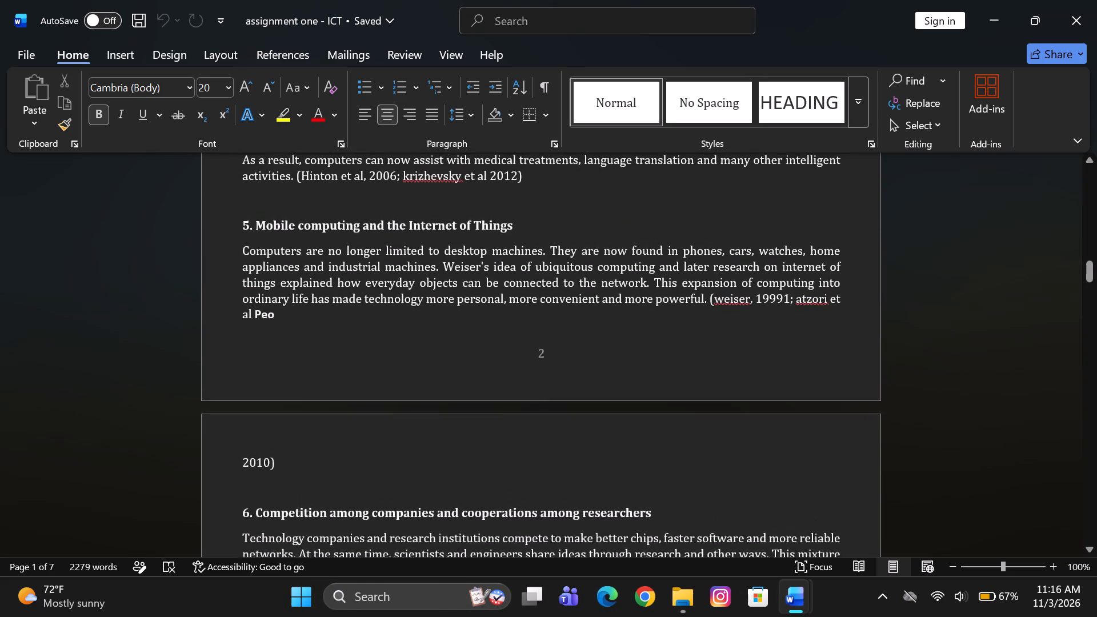
scroll(734, 422, down, 1)
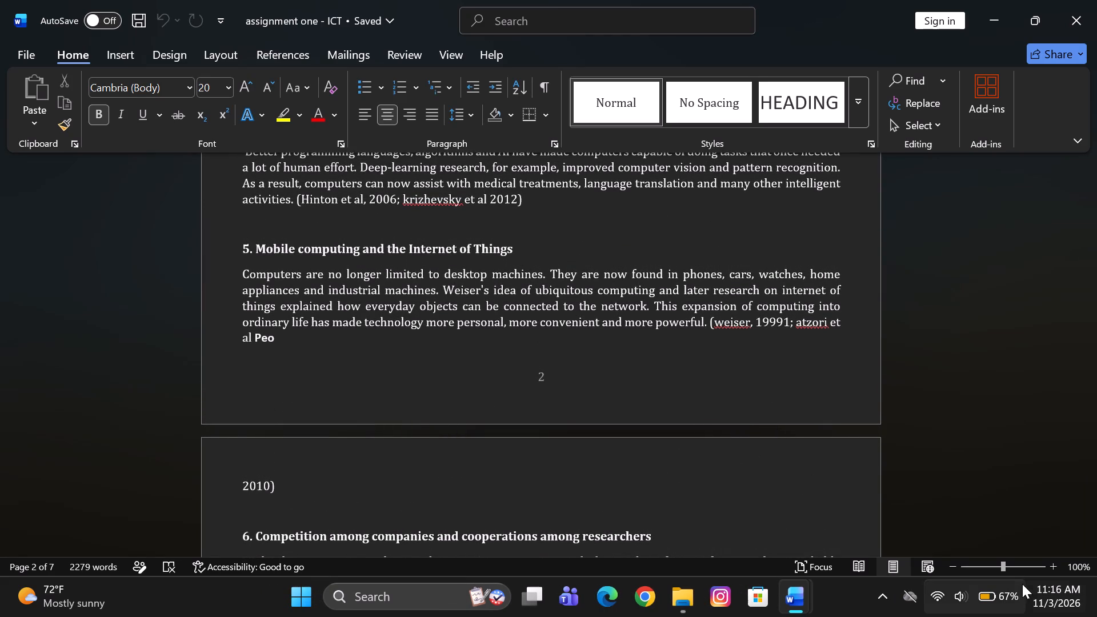
Switch to Windows Settings at Power & battery and open the Energy recommendations page.
click(1007, 590)
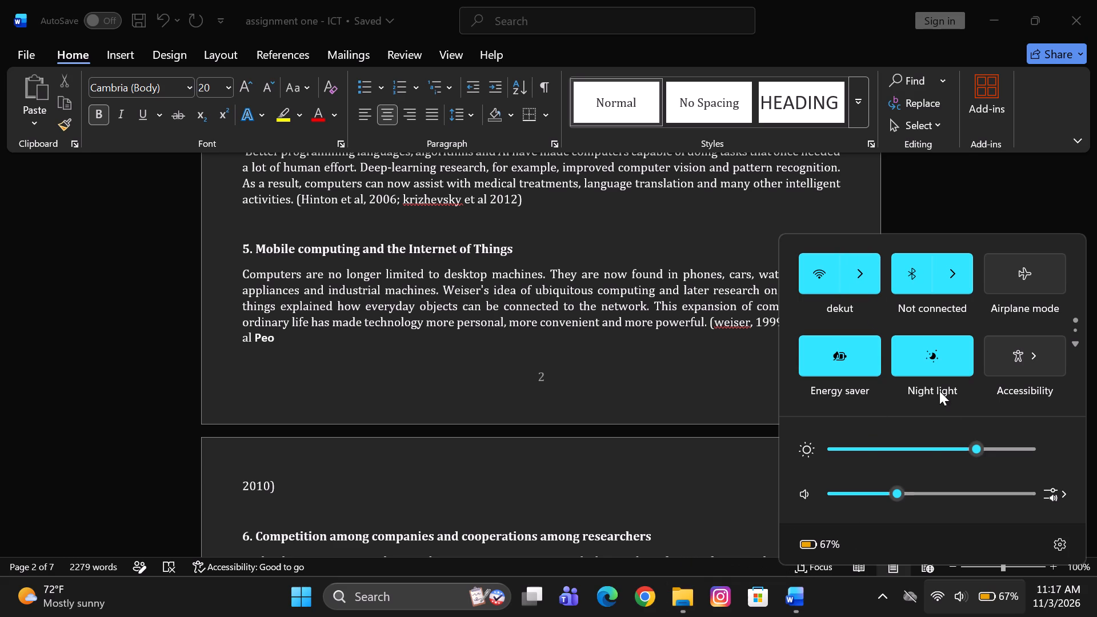
click(818, 545)
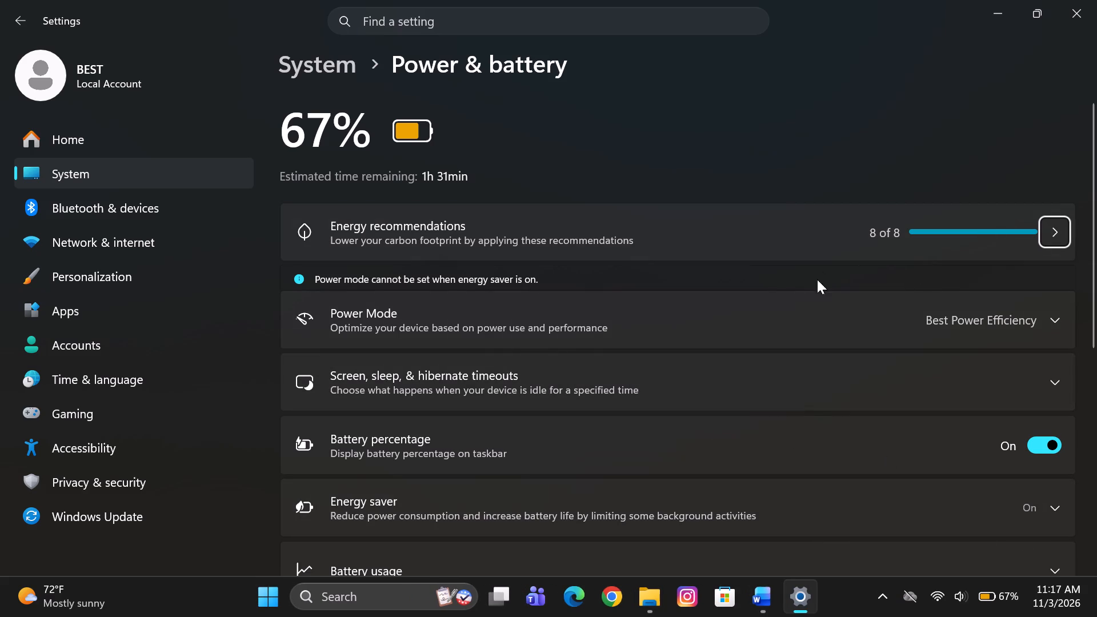
scroll(770, 376, down, 1)
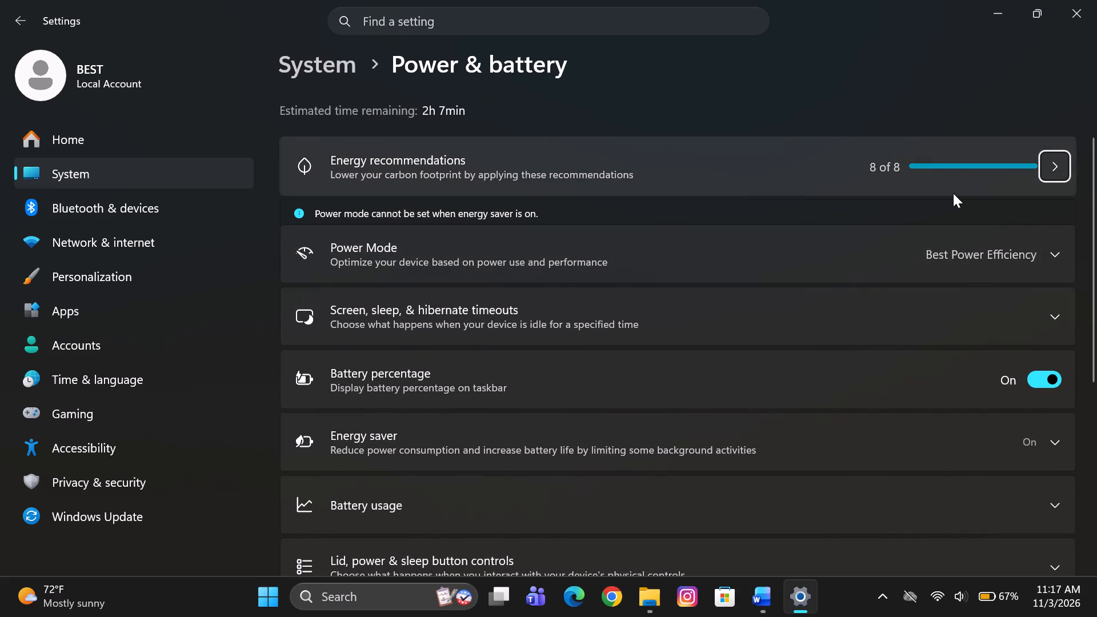
click(1053, 162)
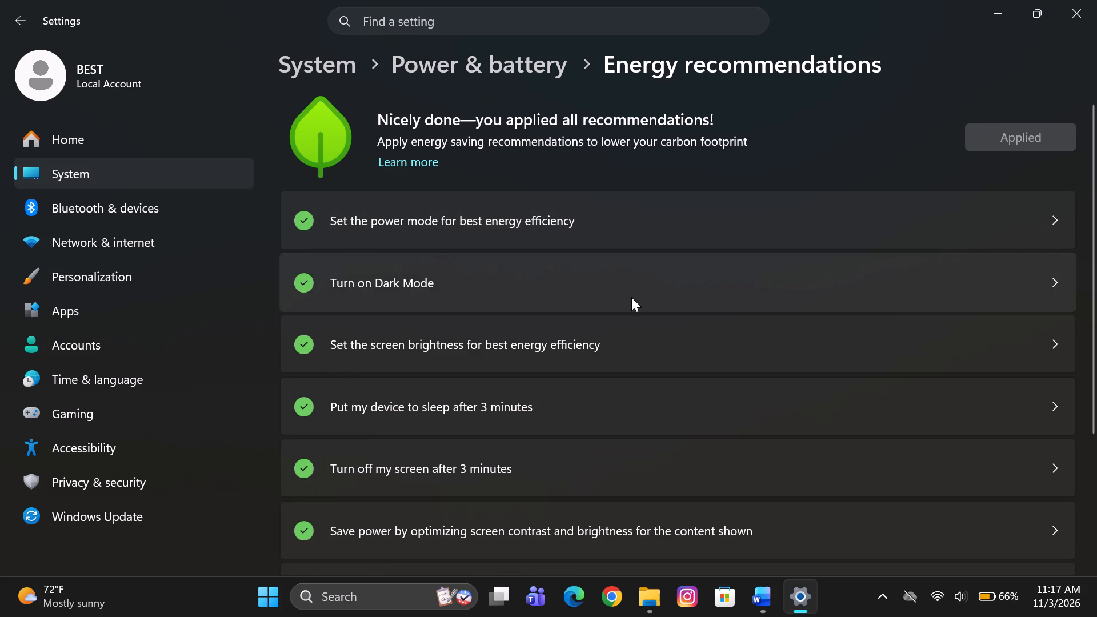
Open the Dark Mode energy recommendation and look over the Windows color settings it leads to.
click(308, 283)
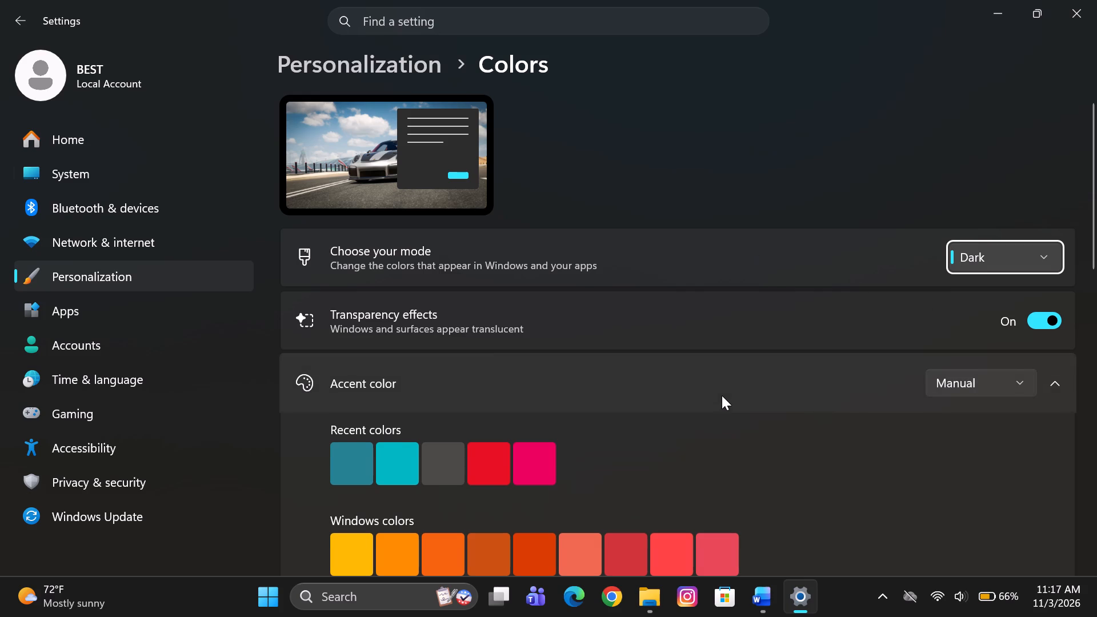
scroll(722, 395, down, 6)
scroll(722, 395, up, 3)
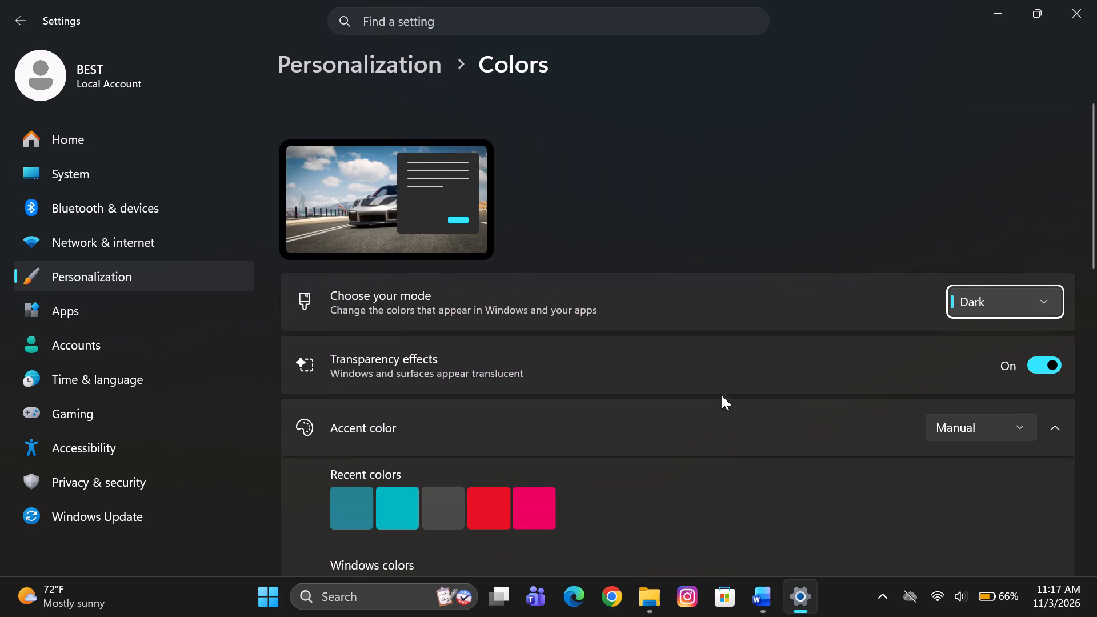
scroll(722, 395, up, 2)
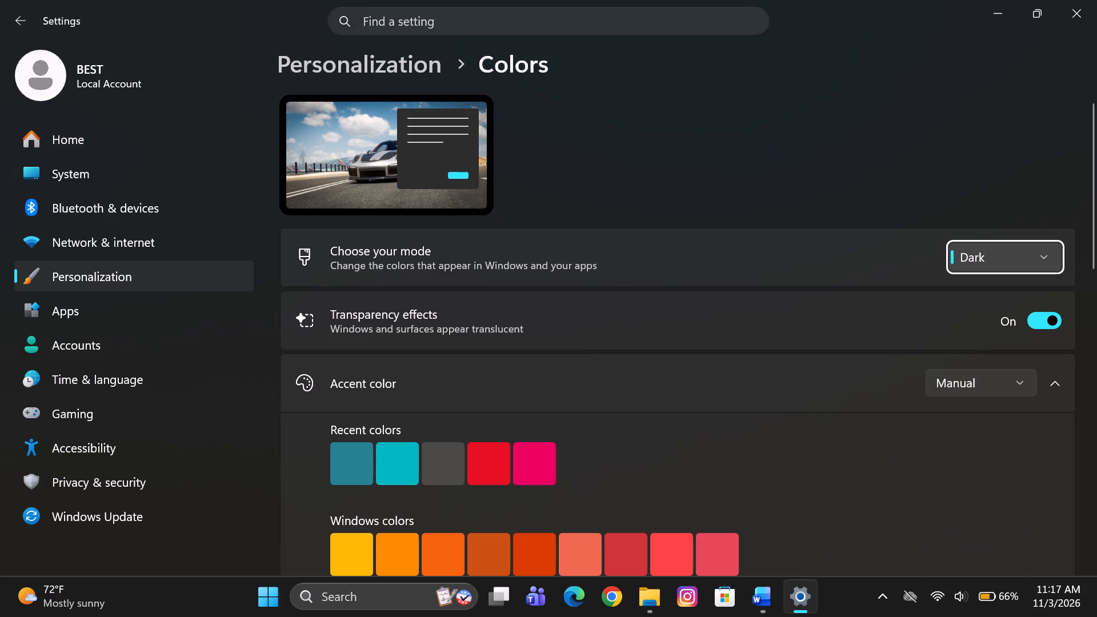
Search the settings for "dark", open the systemwide dark mode result, set the color mode to Light and minimize Settings.
click(473, 11)
text(da)
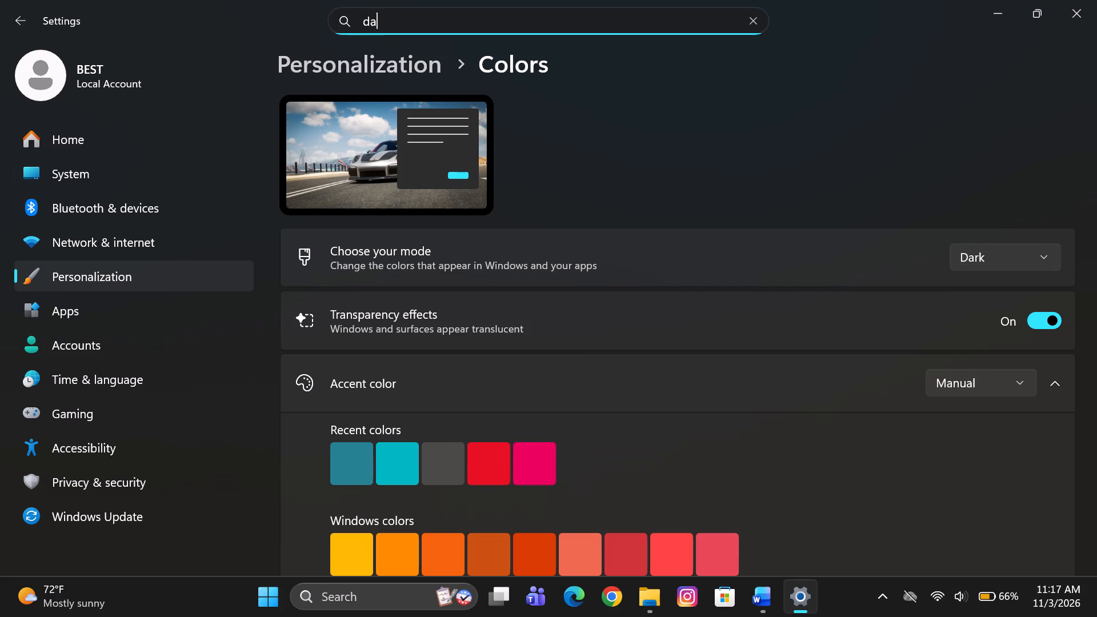
key(r)
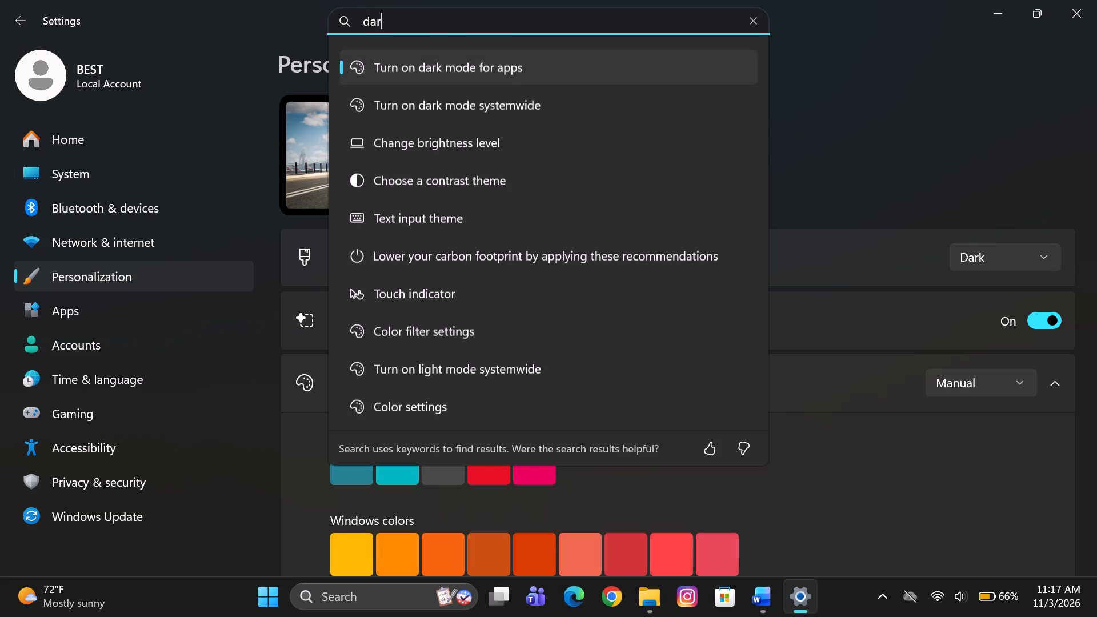
key(k)
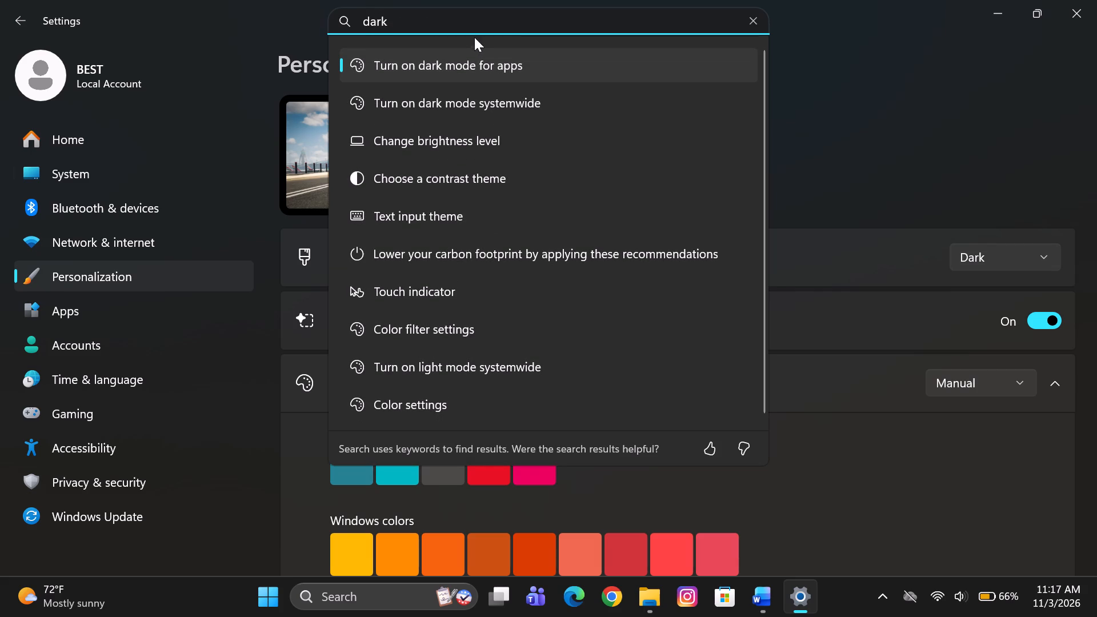
click(454, 95)
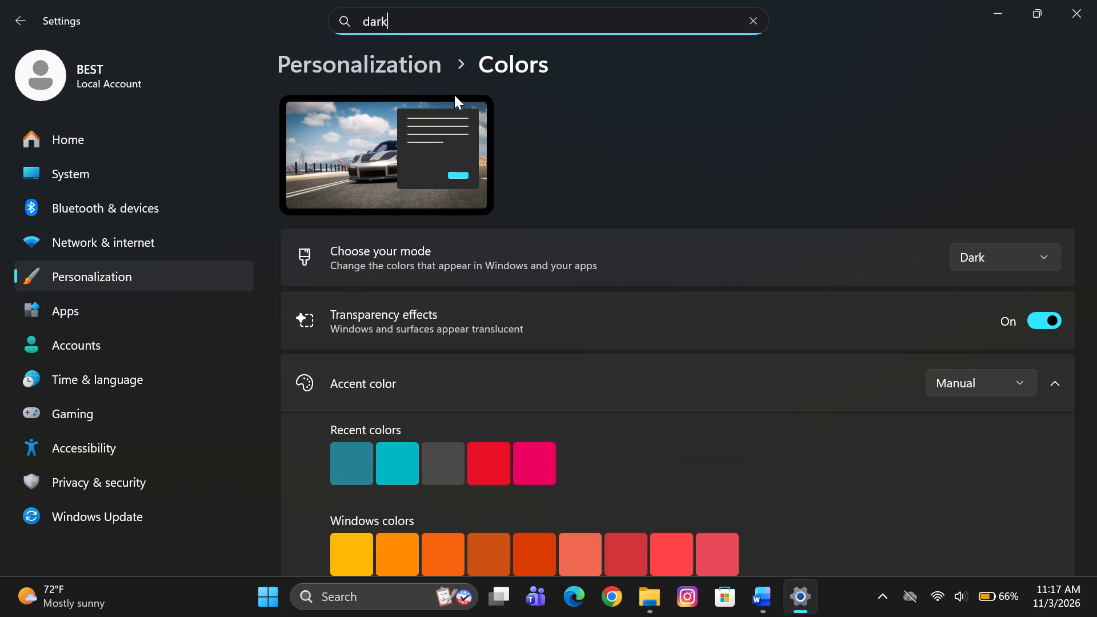
click(1004, 255)
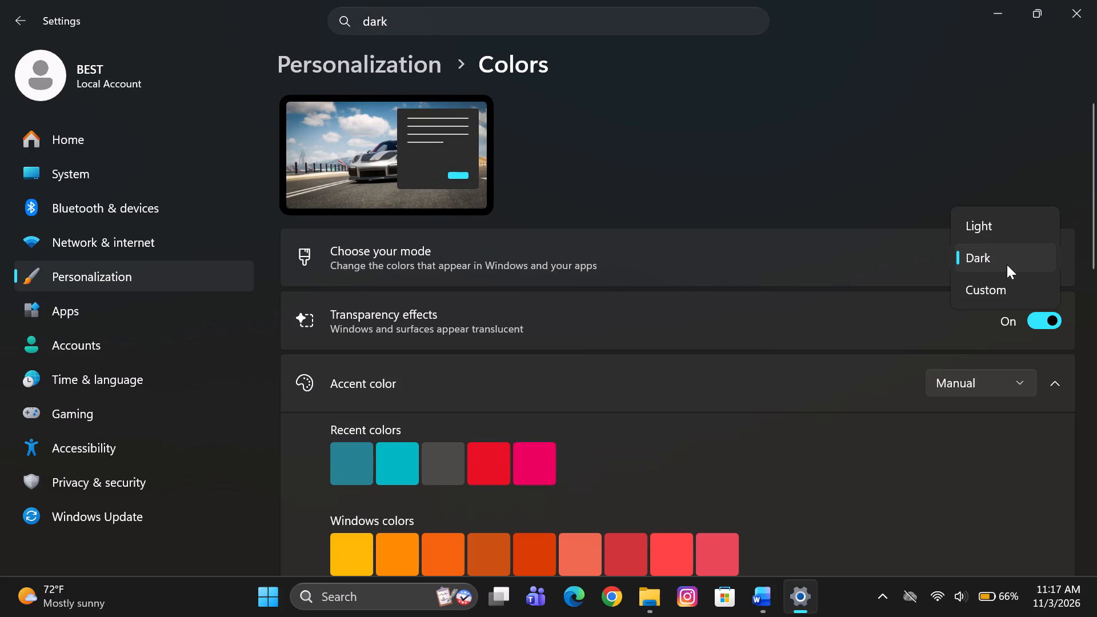
click(991, 295)
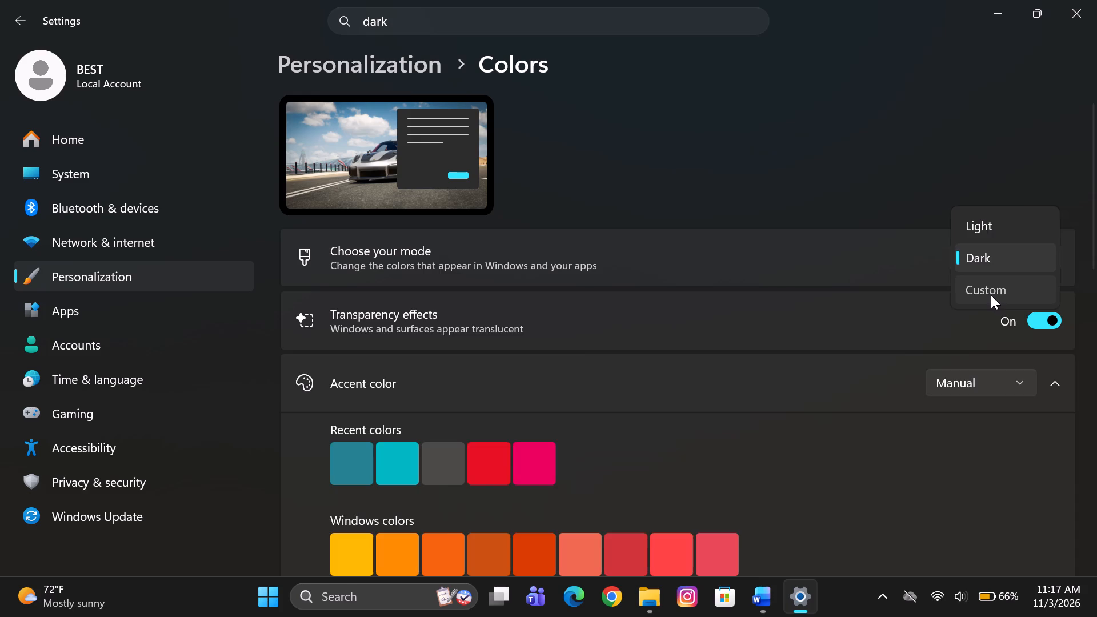
click(991, 255)
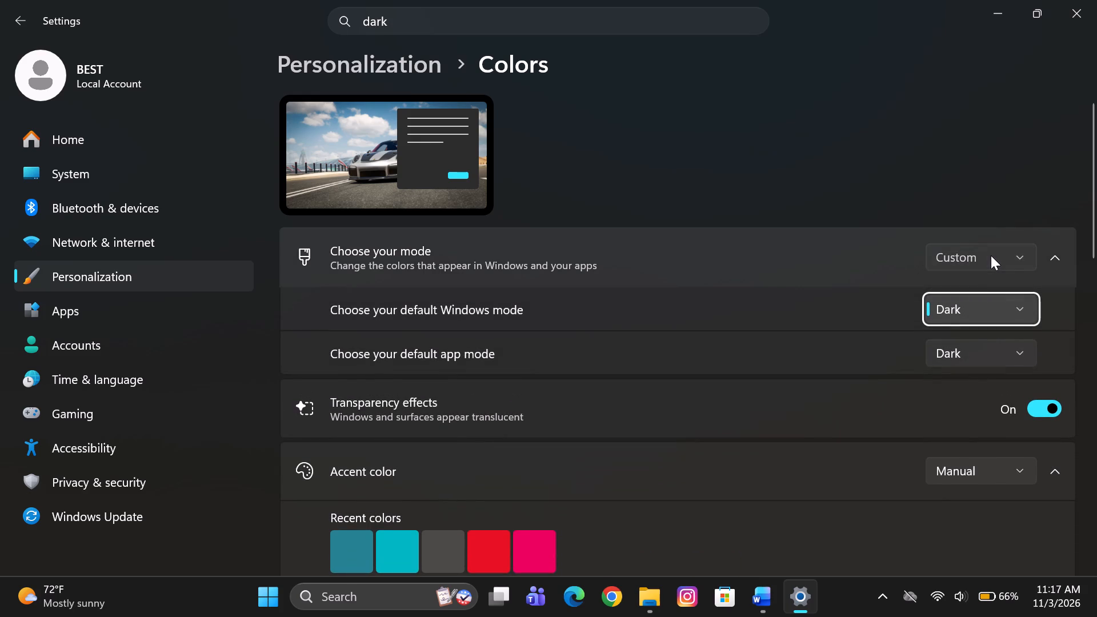
click(978, 193)
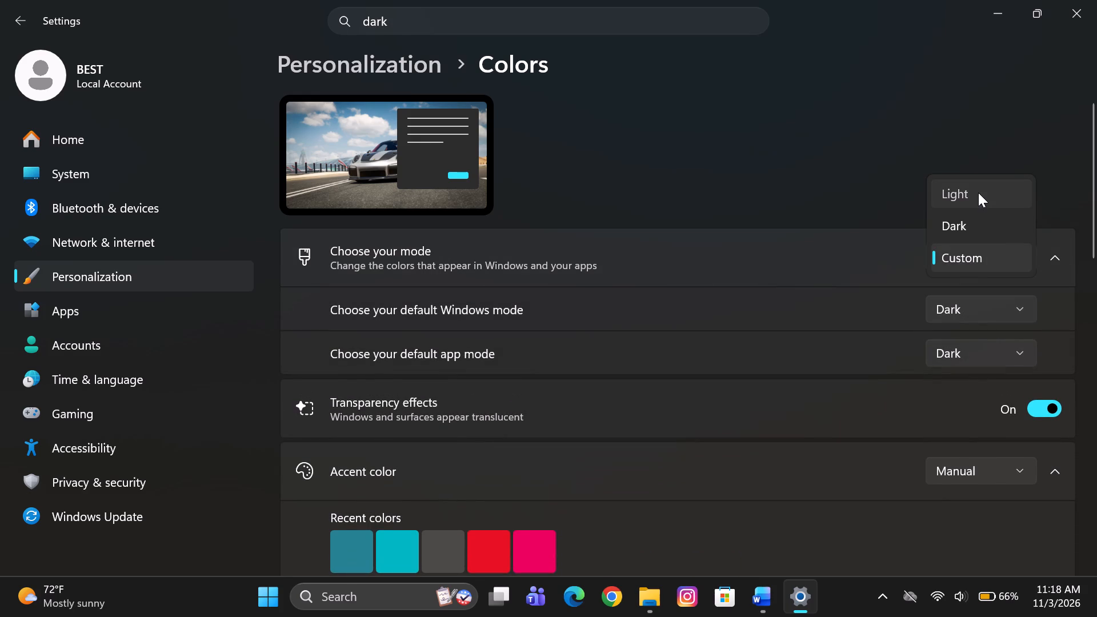
click(978, 193)
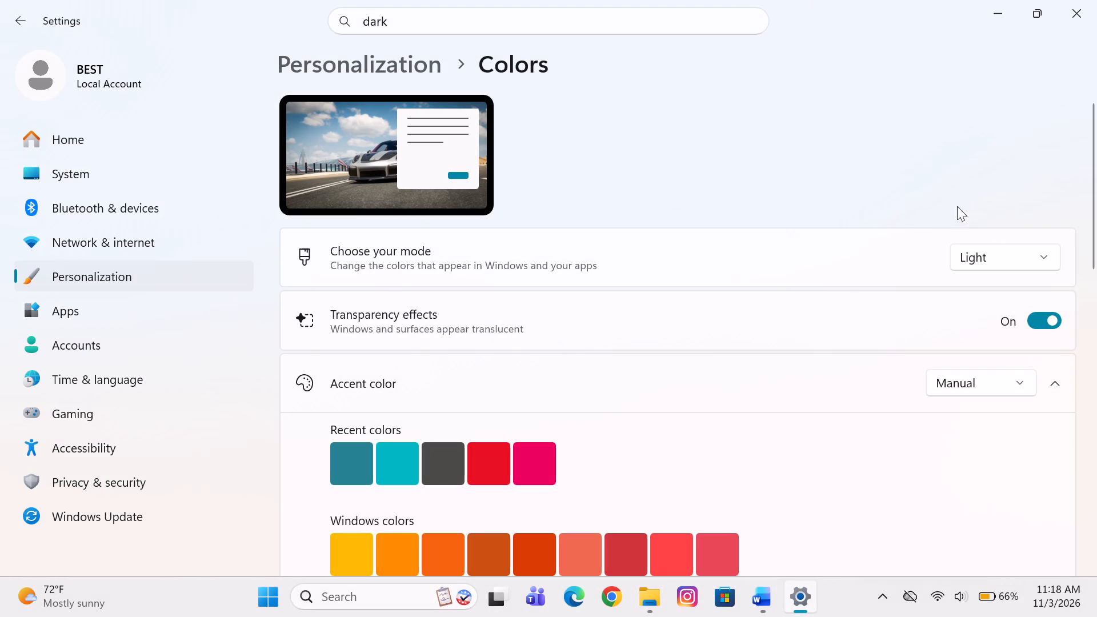
click(992, 0)
Skim the "assignment one - ICT" document in Word, from its opening page to the conclusion.
scroll(636, 398, up, 5)
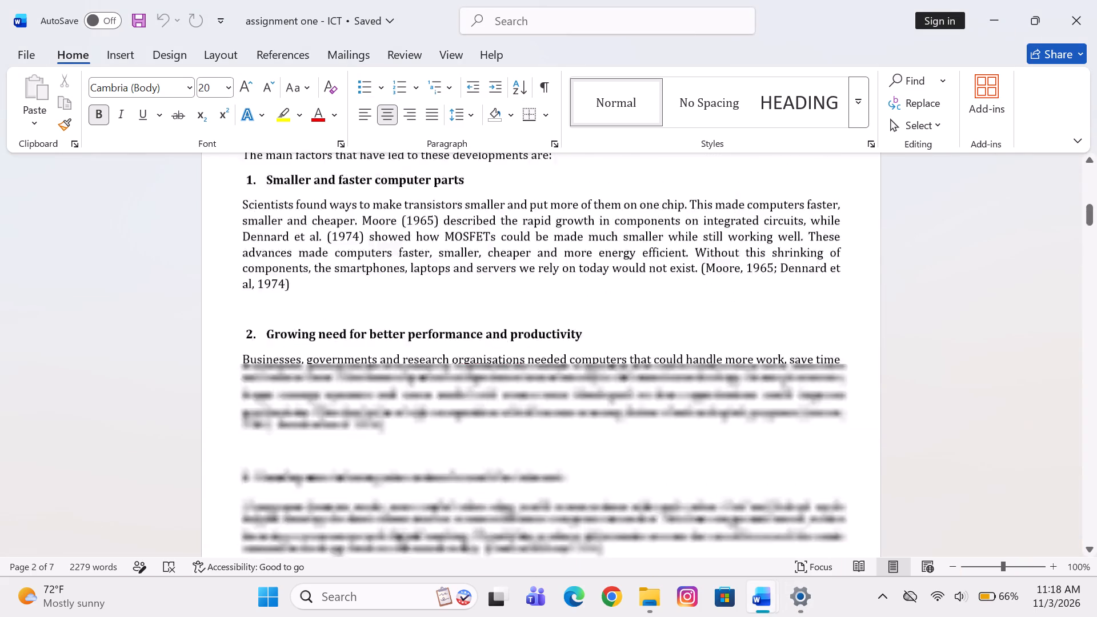
scroll(636, 398, down, 2)
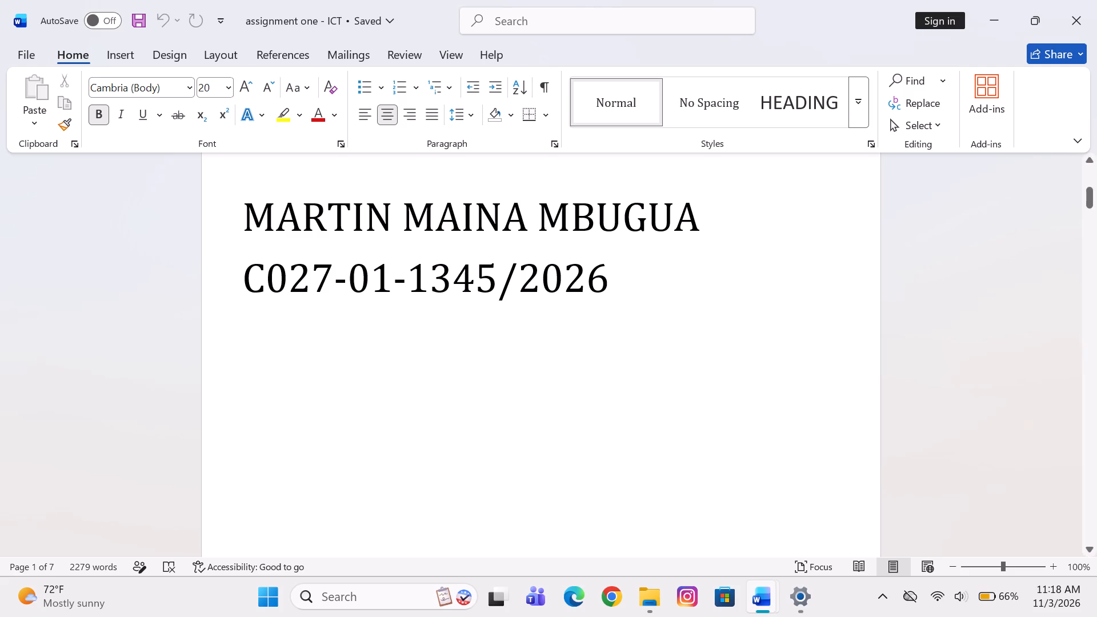
scroll(588, 415, down, 6)
scroll(588, 415, up, 1)
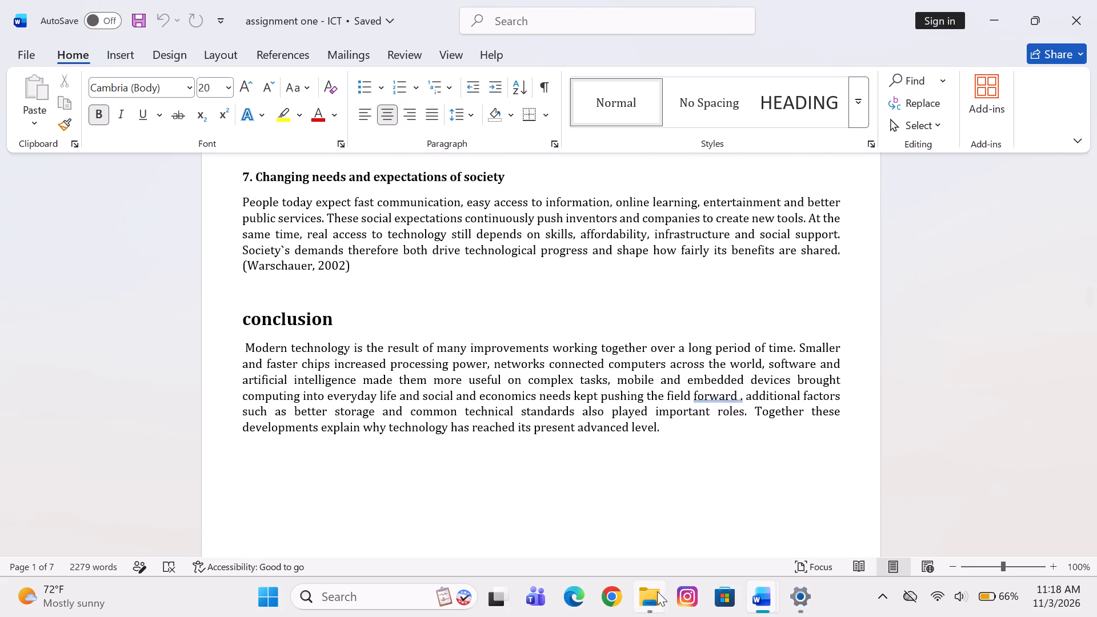
Switch to File Explorer and open the PDF "WEEK 3 LECTURE 3" from the Documents folder.
click(649, 591)
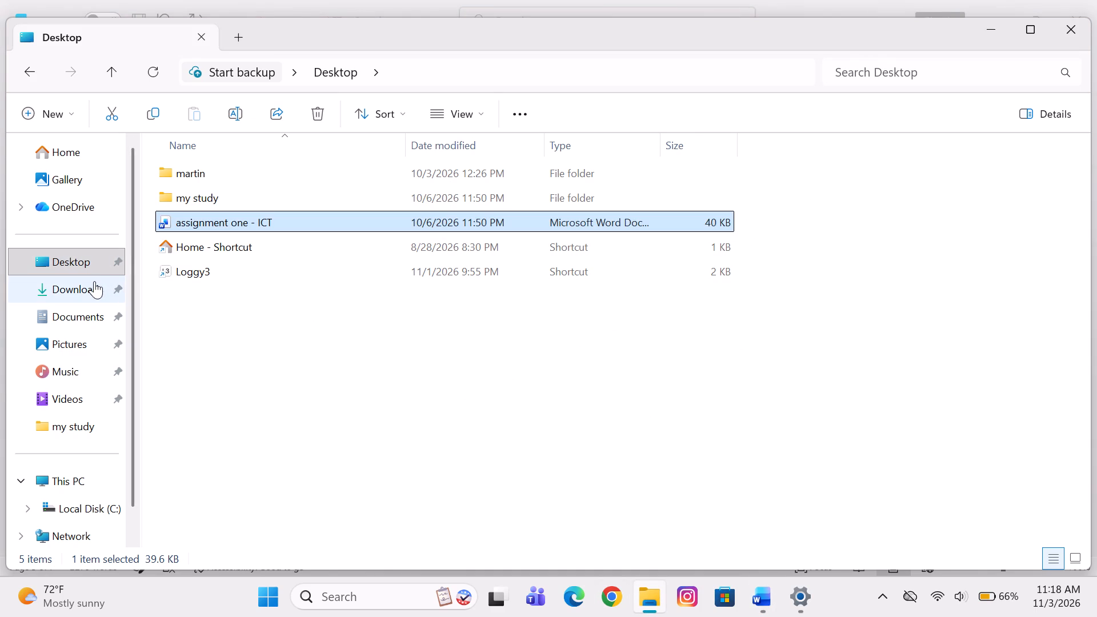
click(77, 306)
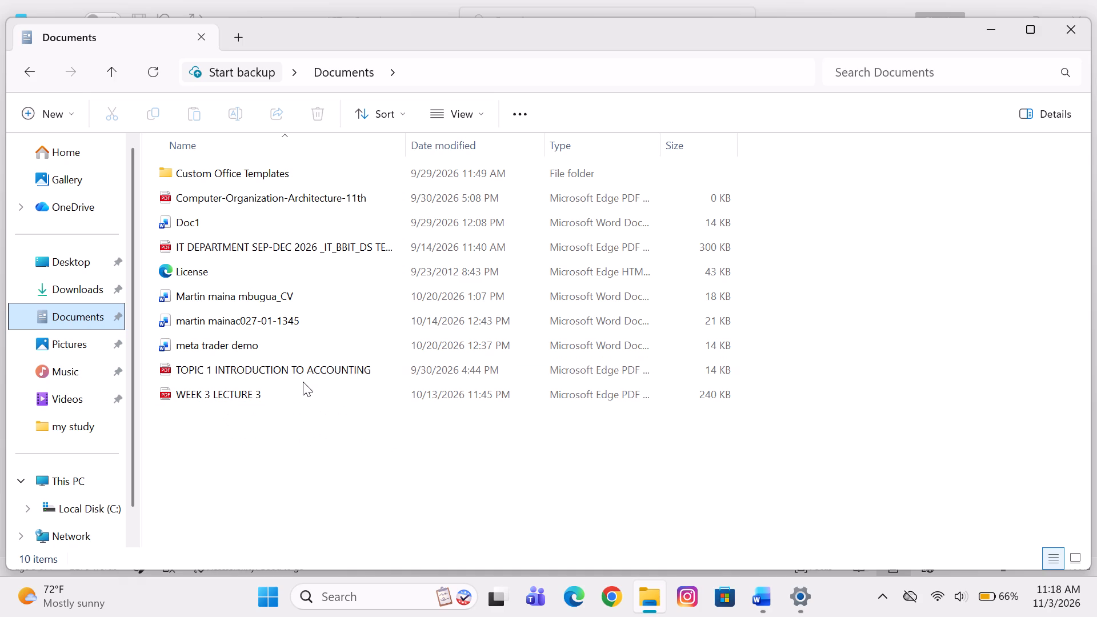
click(291, 390)
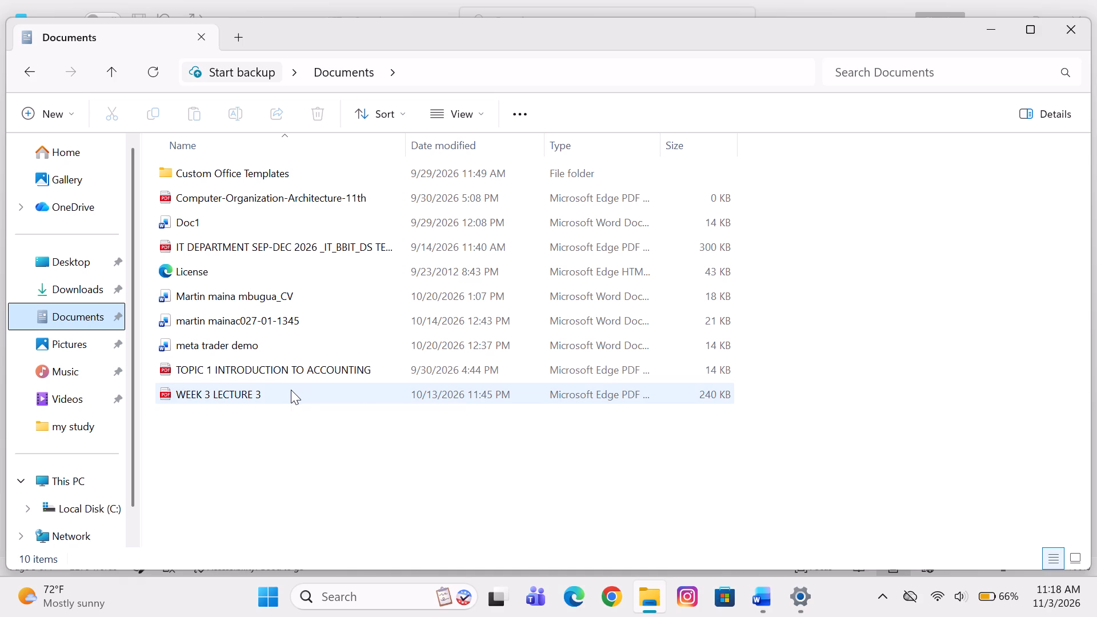
double_click(291, 390)
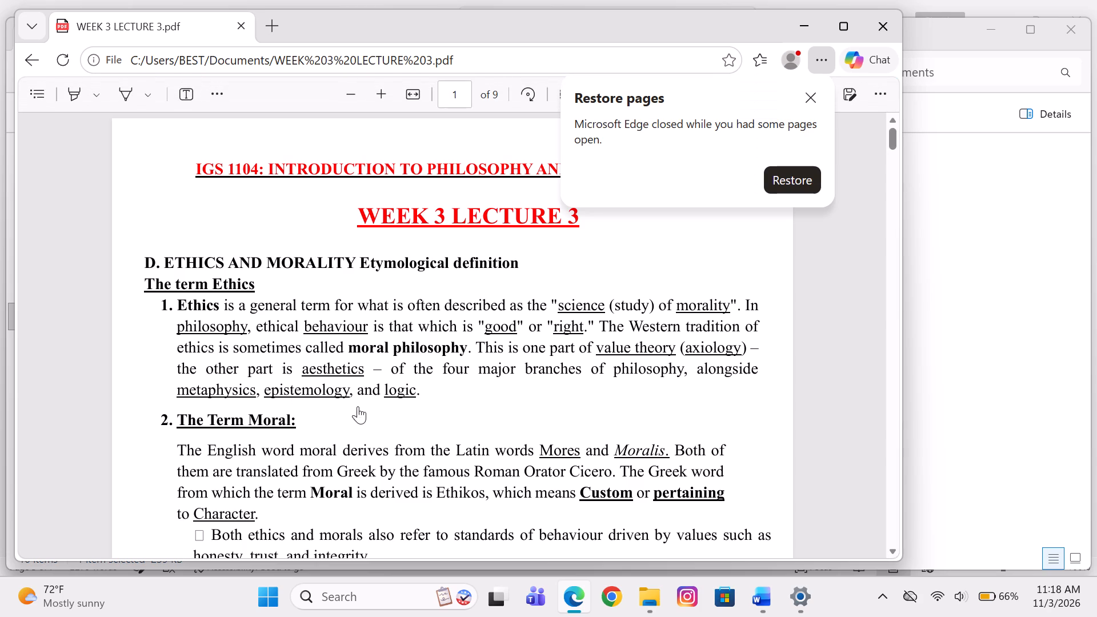
Dismiss the restore-pages prompt, maximize the PDF window, read through the lecture's first page on ethics and morality, and minimize it.
scroll(423, 418, down, 1)
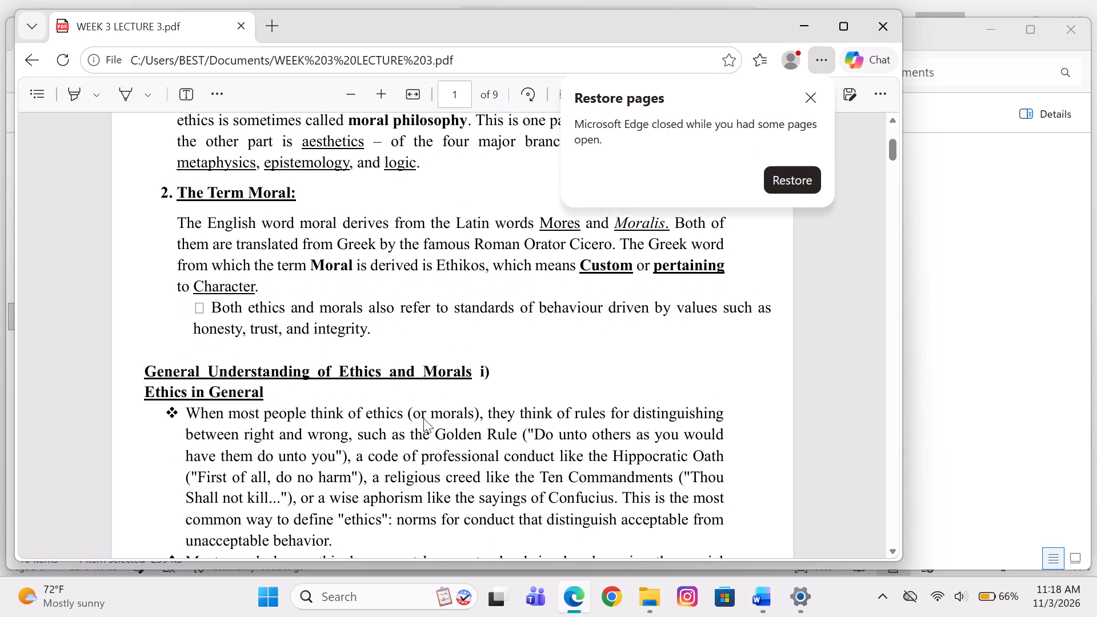
scroll(423, 418, down, 2)
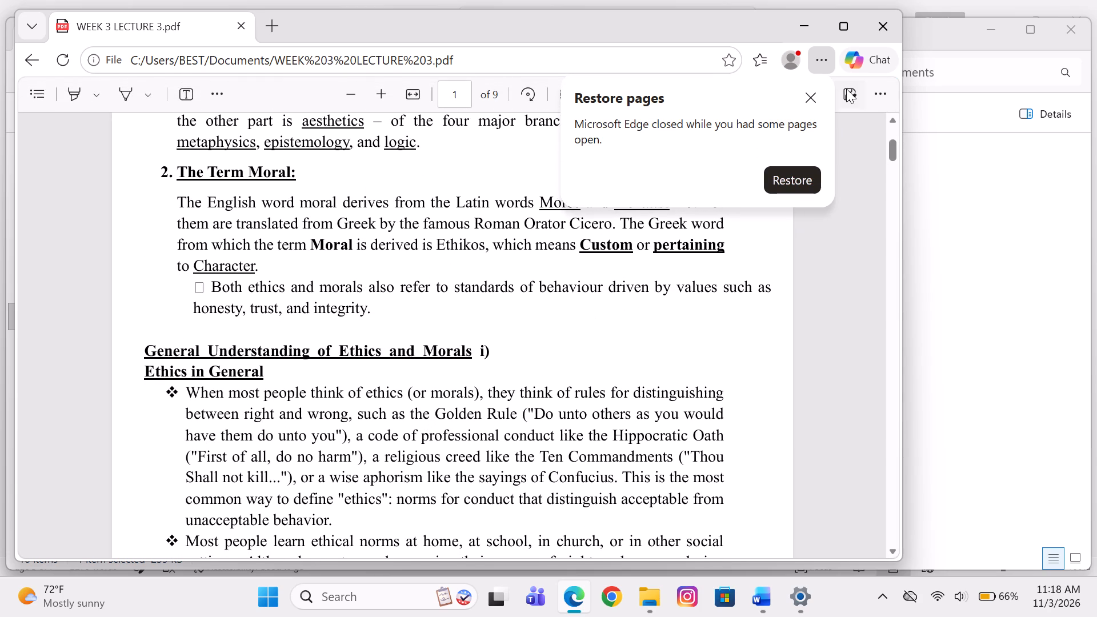
click(816, 89)
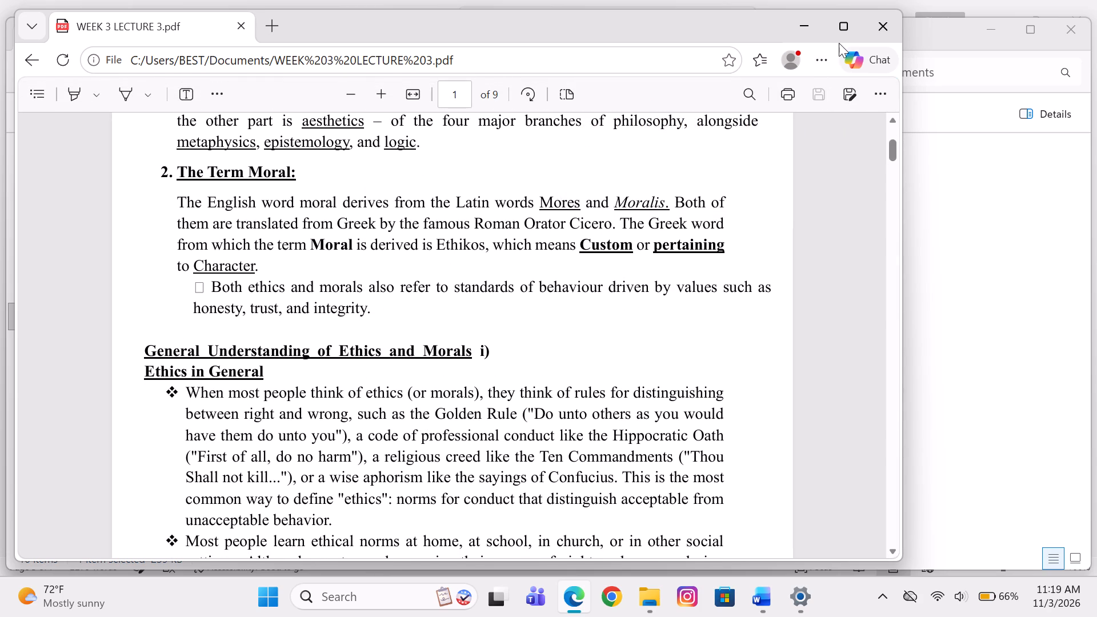
click(834, 23)
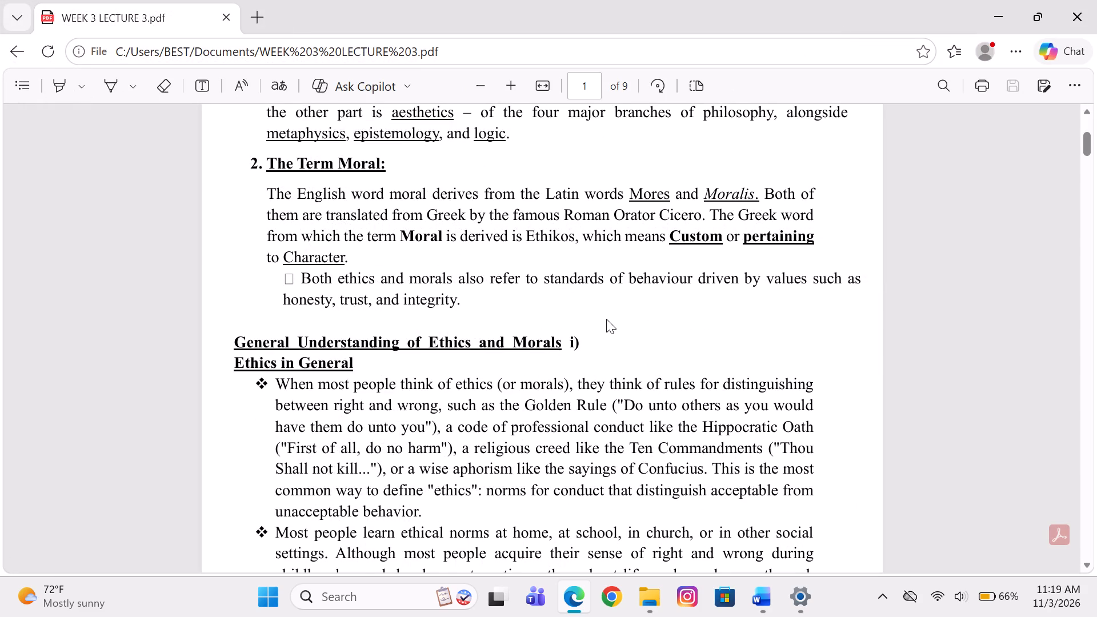
scroll(606, 319, up, 4)
scroll(606, 319, down, 3)
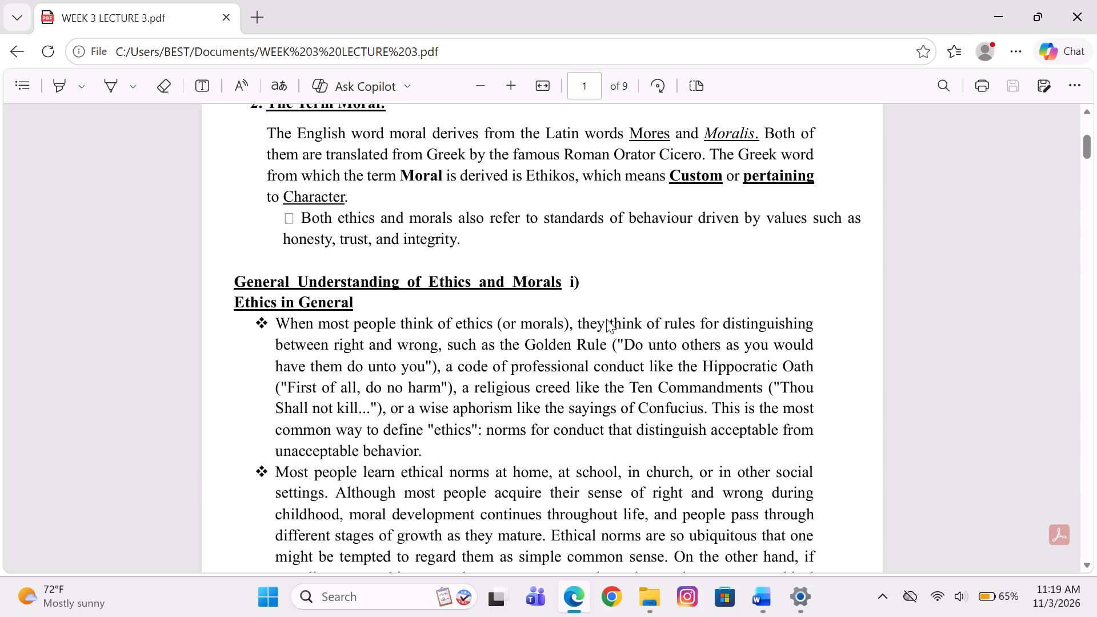
scroll(606, 319, up, 6)
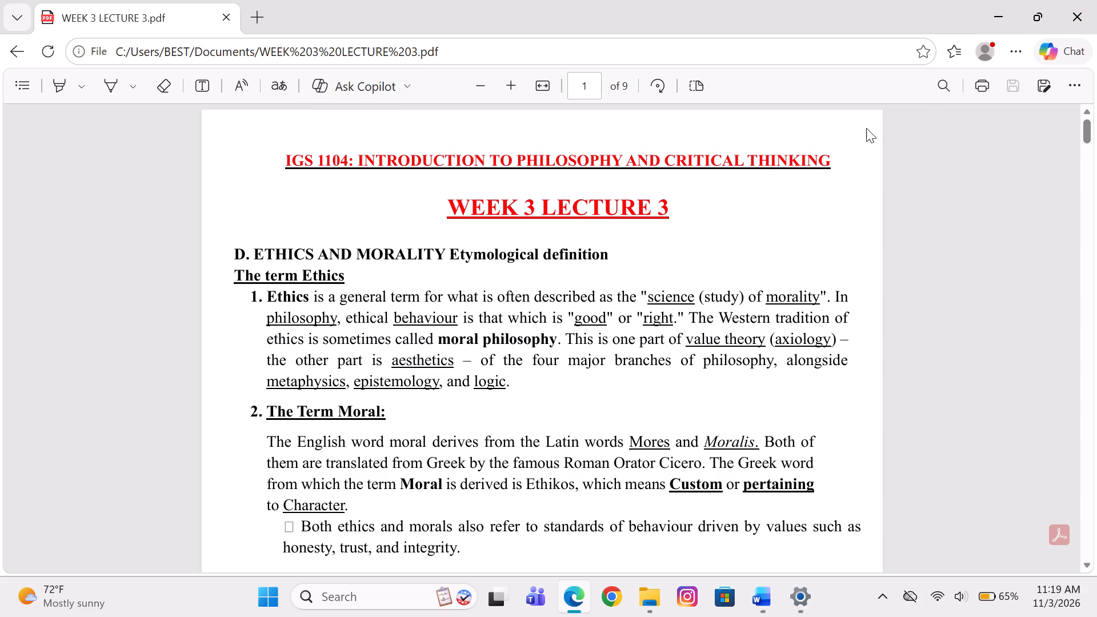
click(987, 0)
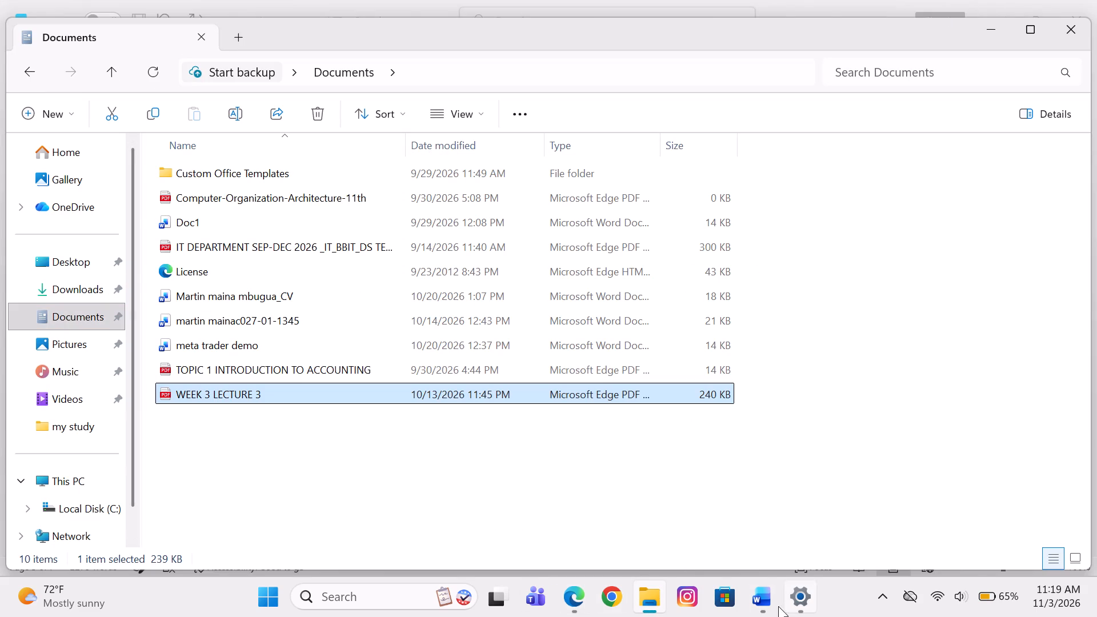
Switch to the Word document titled "IGS1104 – ASSIGNMENT 1" and view its introduction.
click(758, 597)
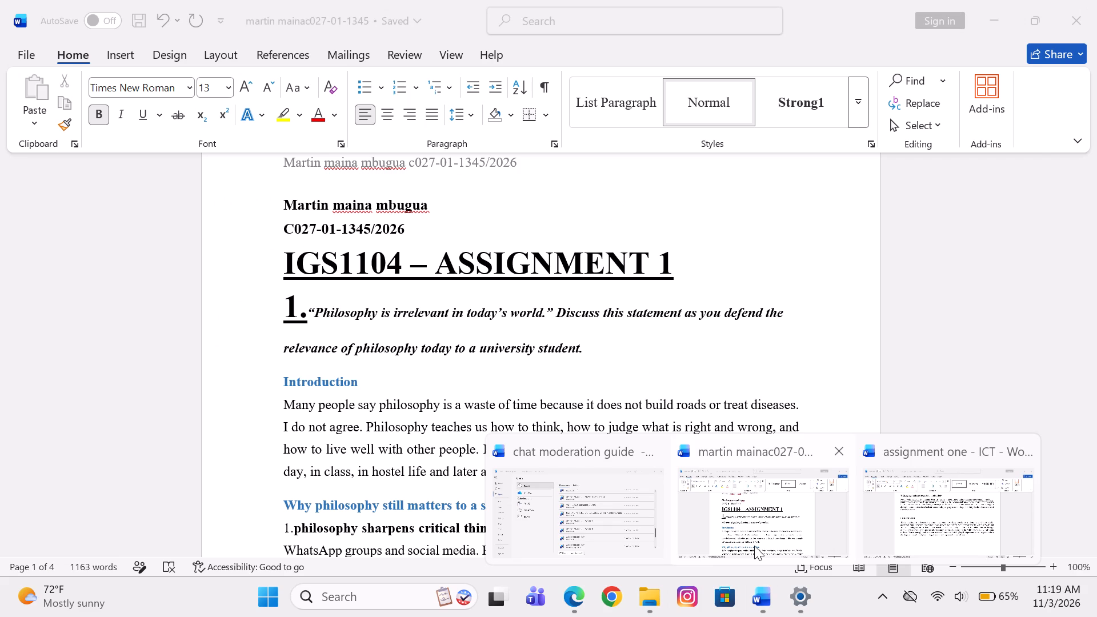
click(754, 546)
scroll(470, 361, right, 1)
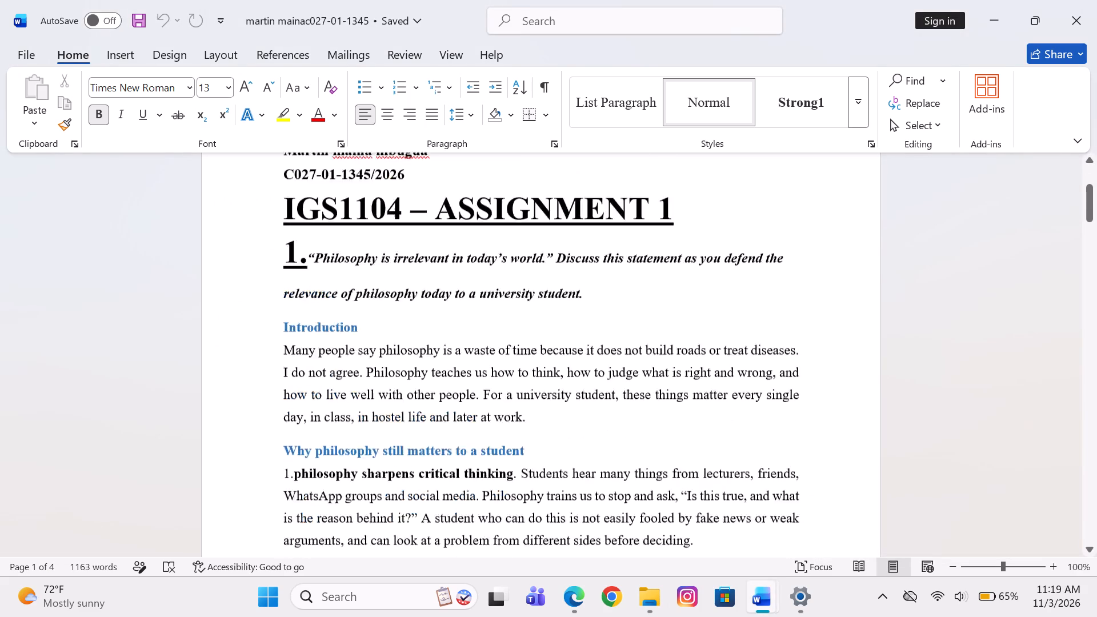
scroll(470, 361, right, 1)
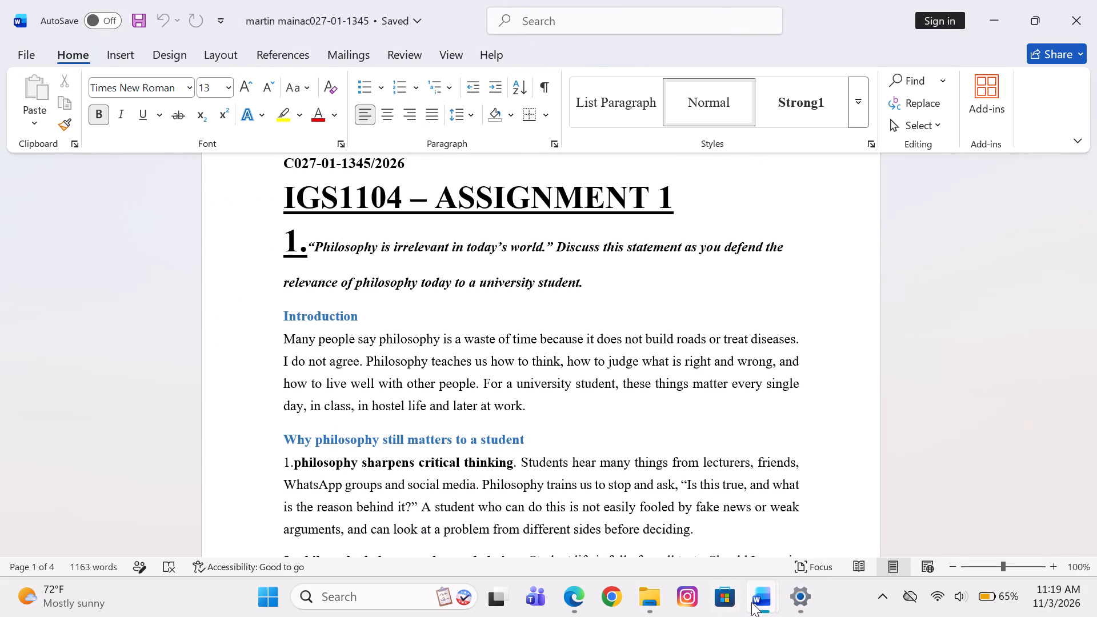
Switch to the "assignment one - ICT" document and look over the sections just before its conclusion.
click(751, 602)
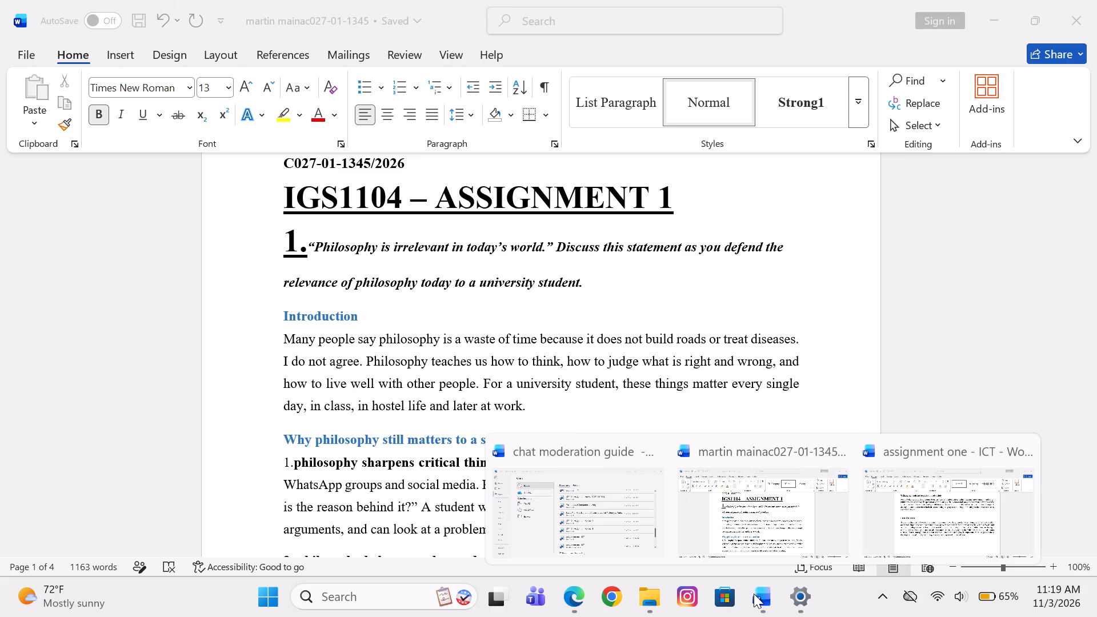
click(953, 539)
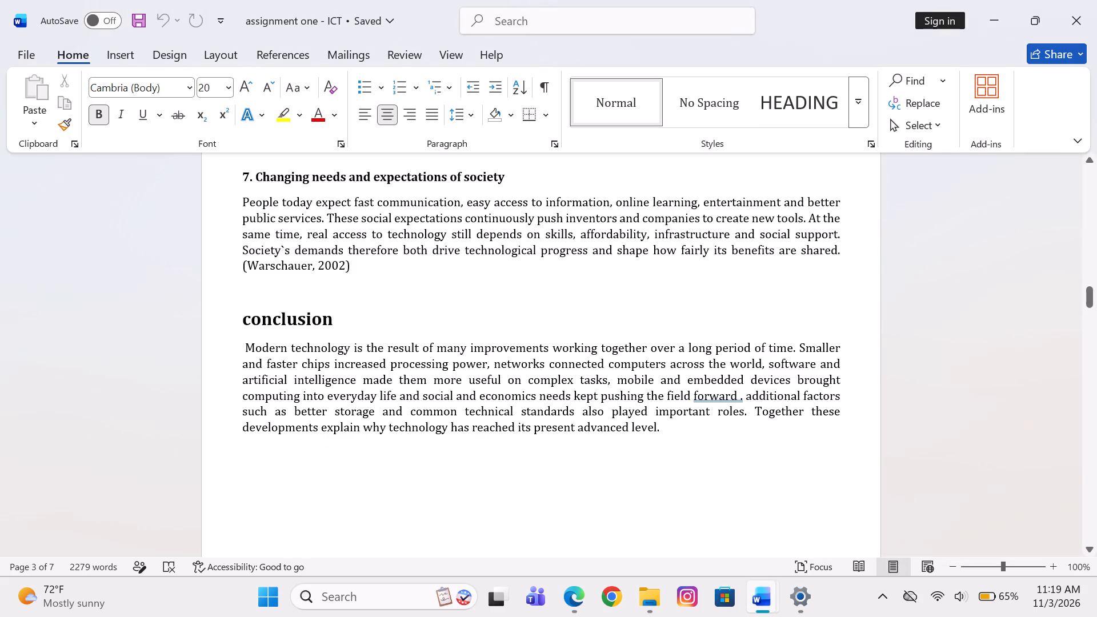
scroll(422, 305, up, 1)
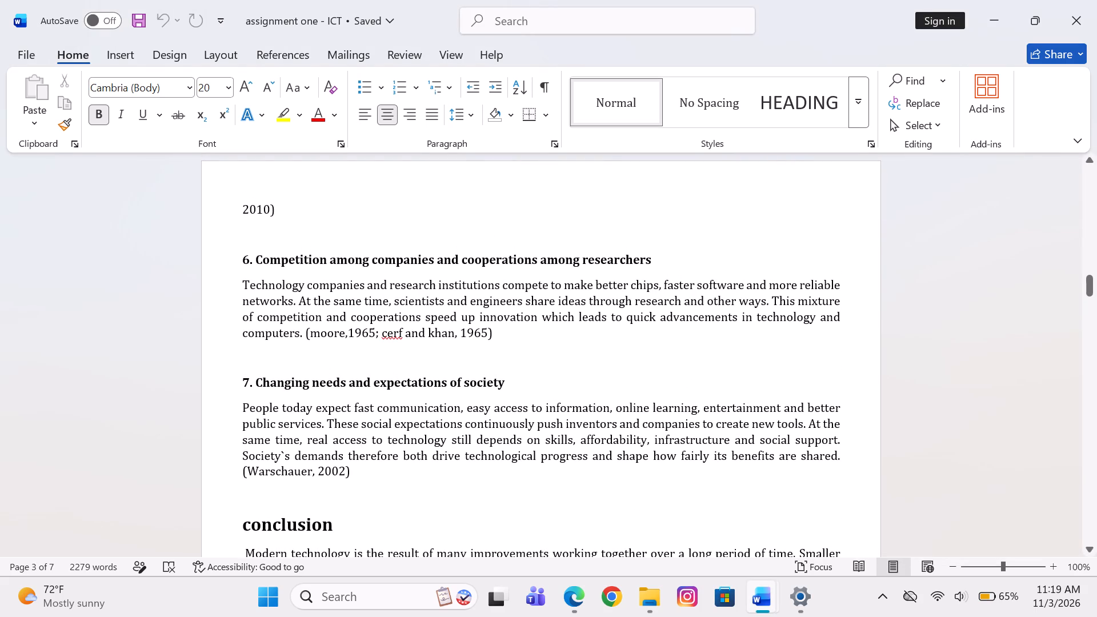
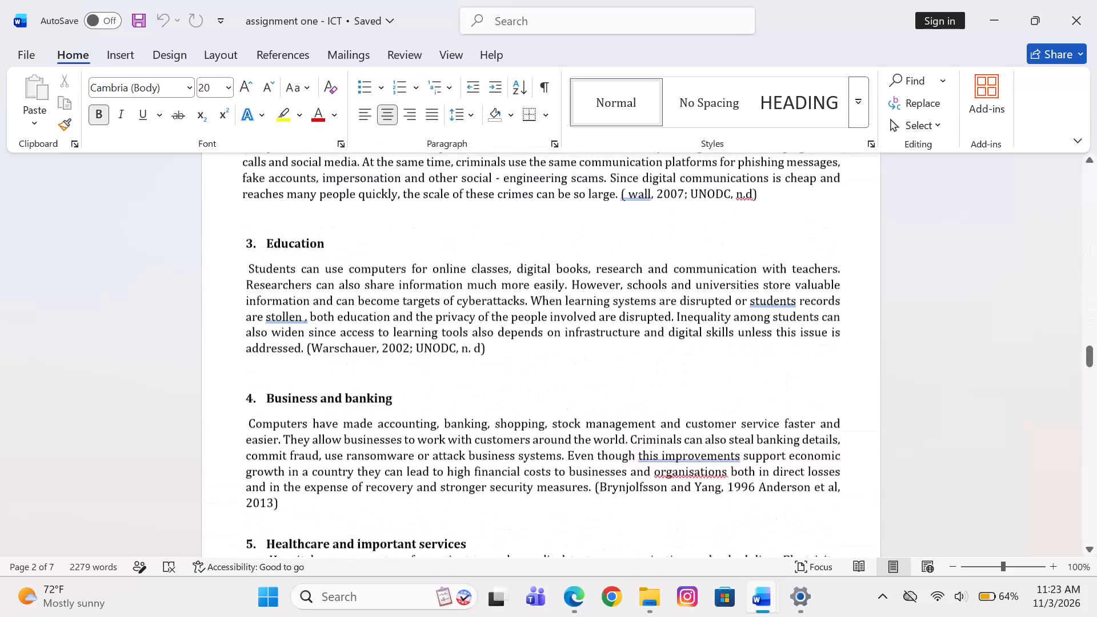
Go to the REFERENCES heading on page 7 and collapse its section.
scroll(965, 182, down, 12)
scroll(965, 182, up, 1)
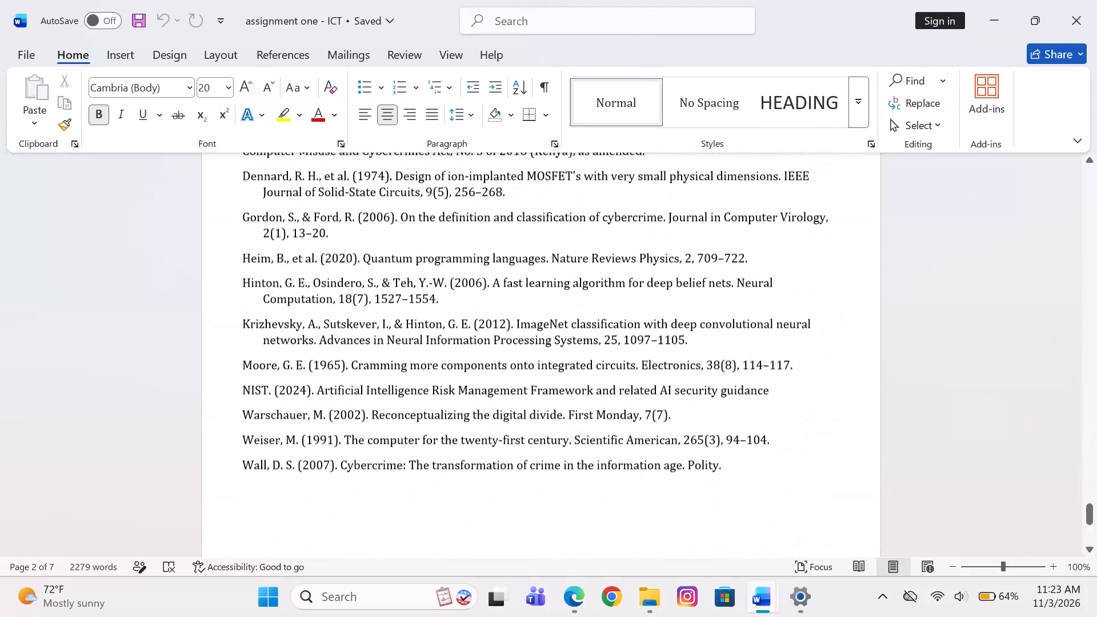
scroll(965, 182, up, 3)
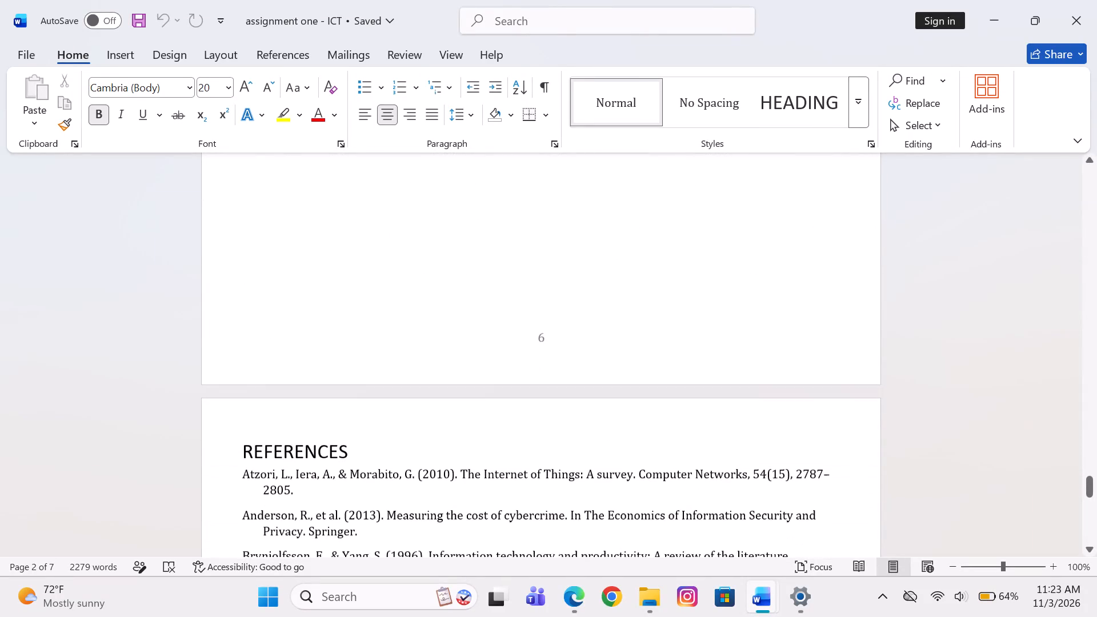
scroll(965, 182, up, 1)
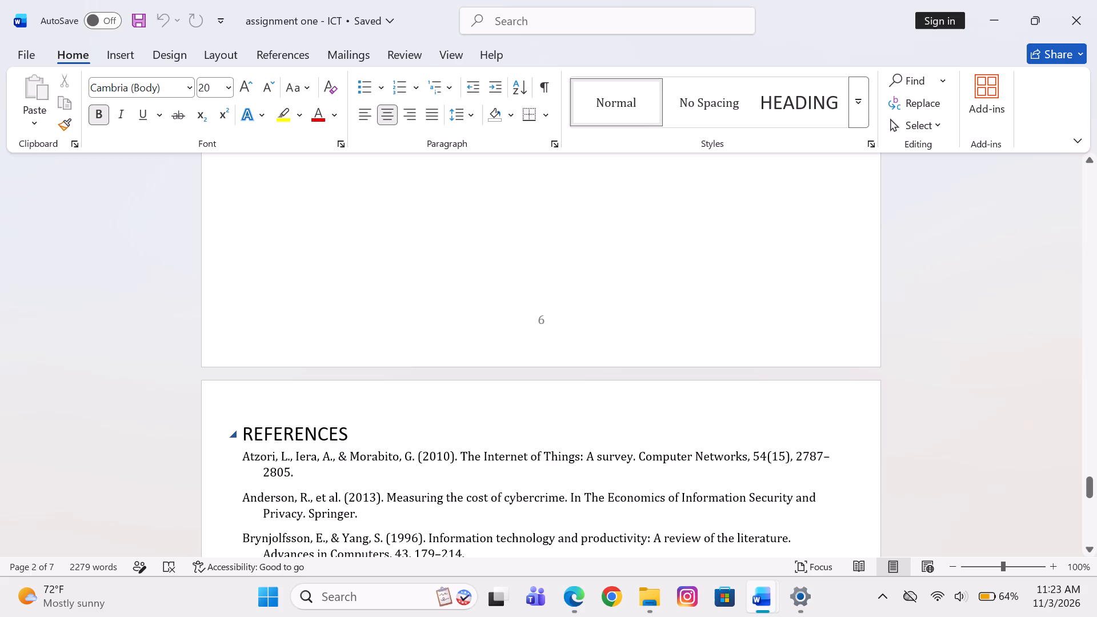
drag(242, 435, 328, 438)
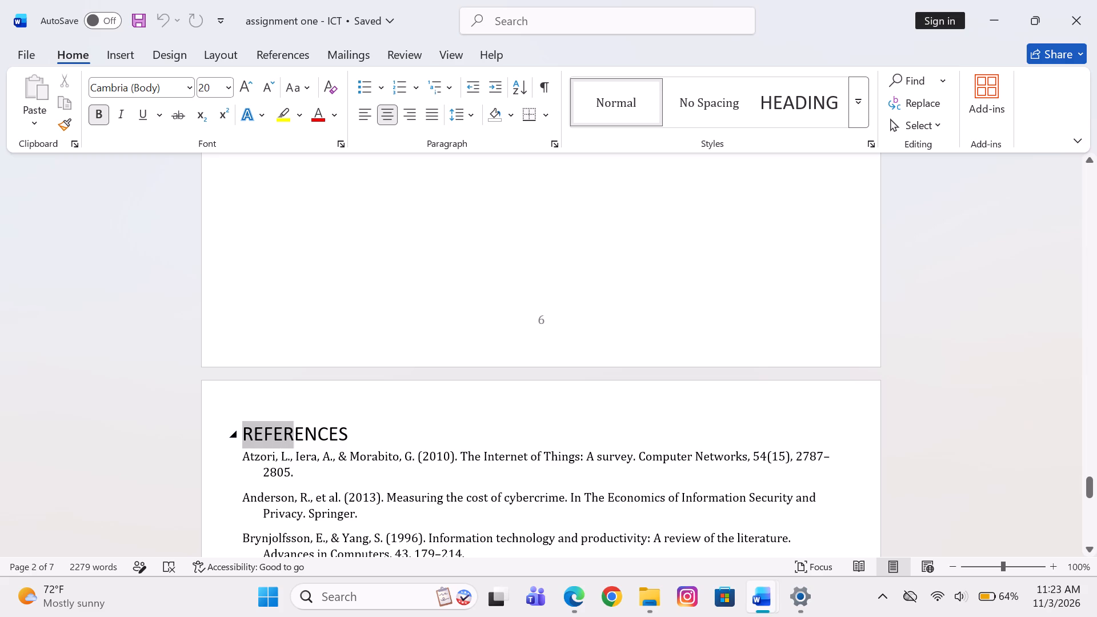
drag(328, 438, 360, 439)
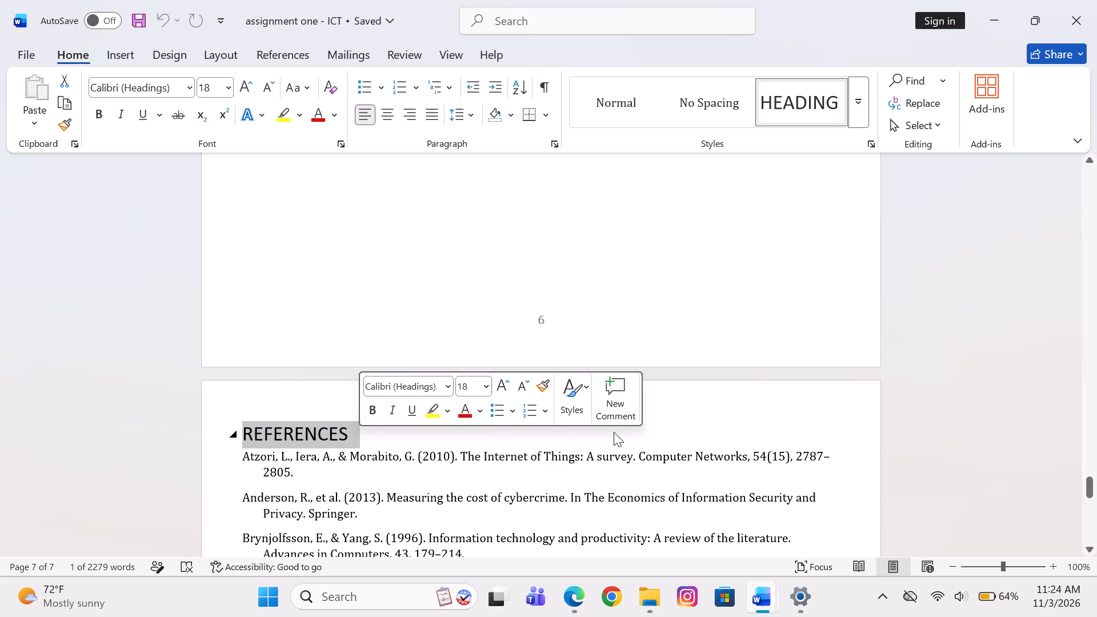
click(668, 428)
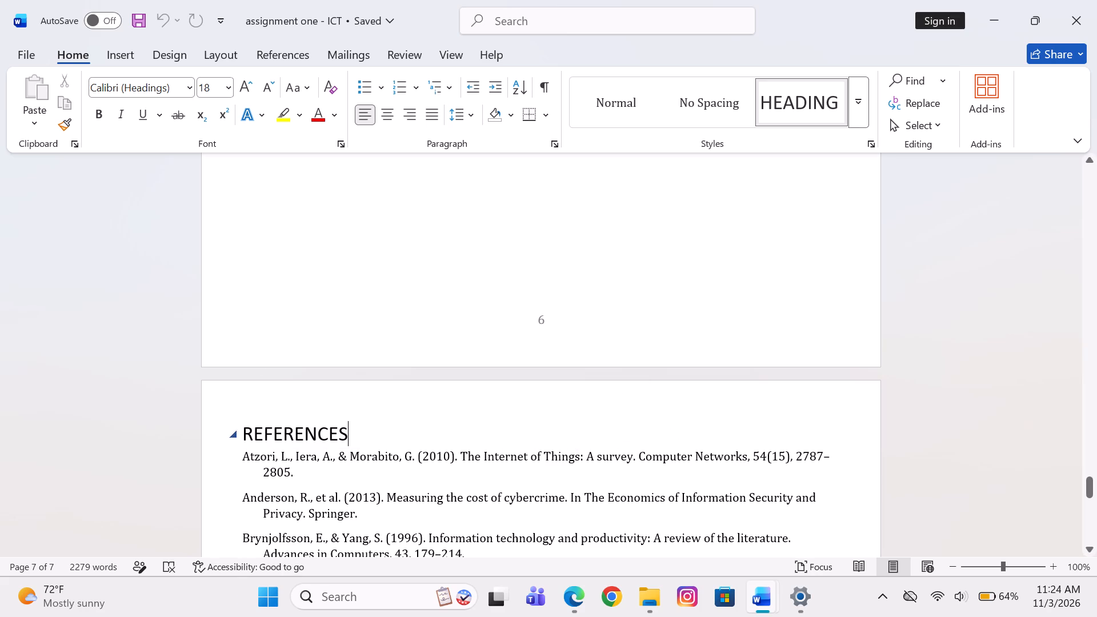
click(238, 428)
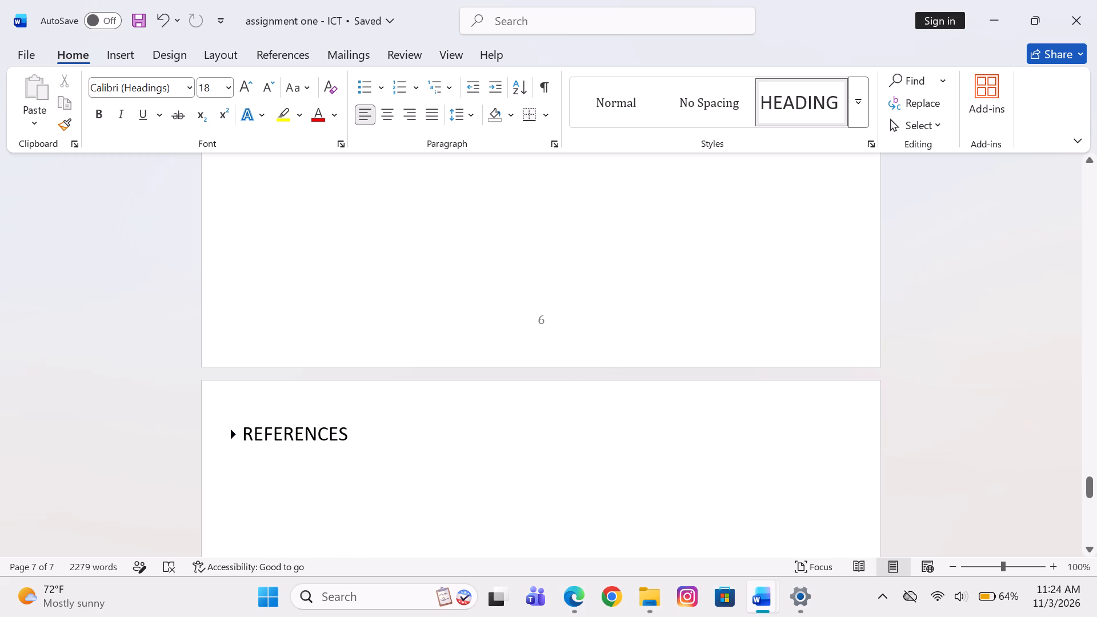
Look over the document from the malware and ransomware section through the Conclusion to the REFERENCES page.
scroll(452, 446, down, 6)
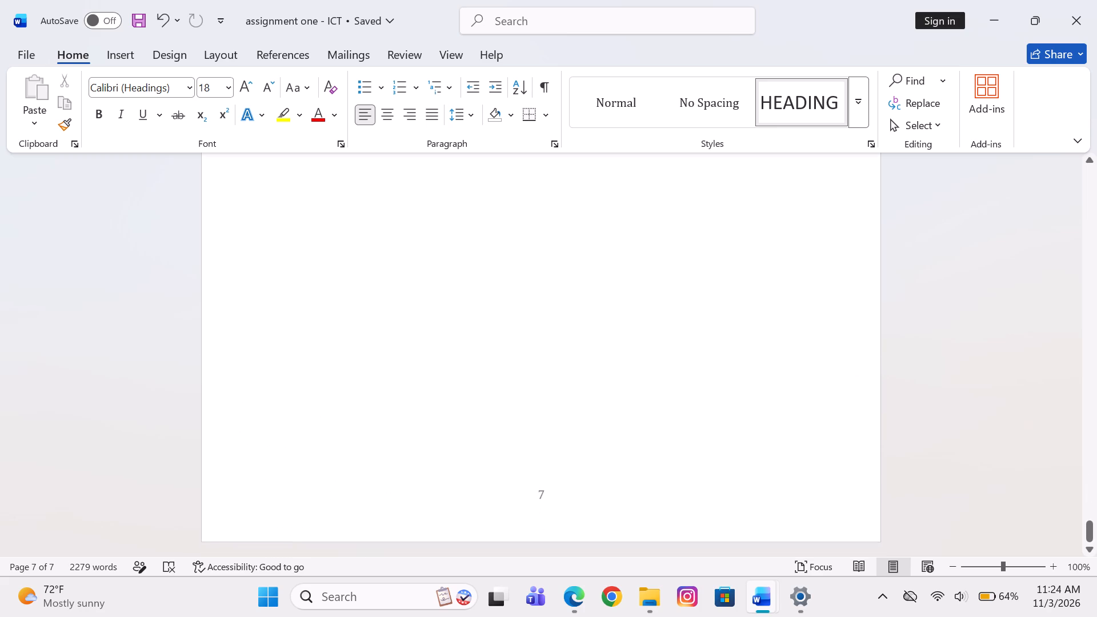
scroll(452, 446, down, 1)
scroll(452, 446, up, 1)
scroll(452, 446, down, 1)
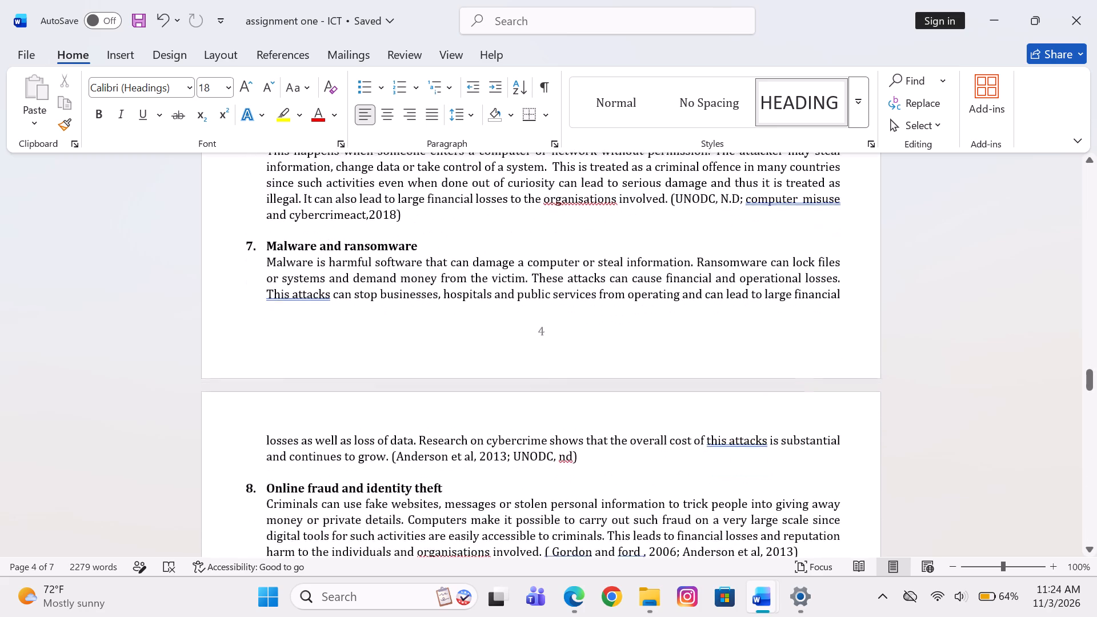
scroll(452, 446, down, 2)
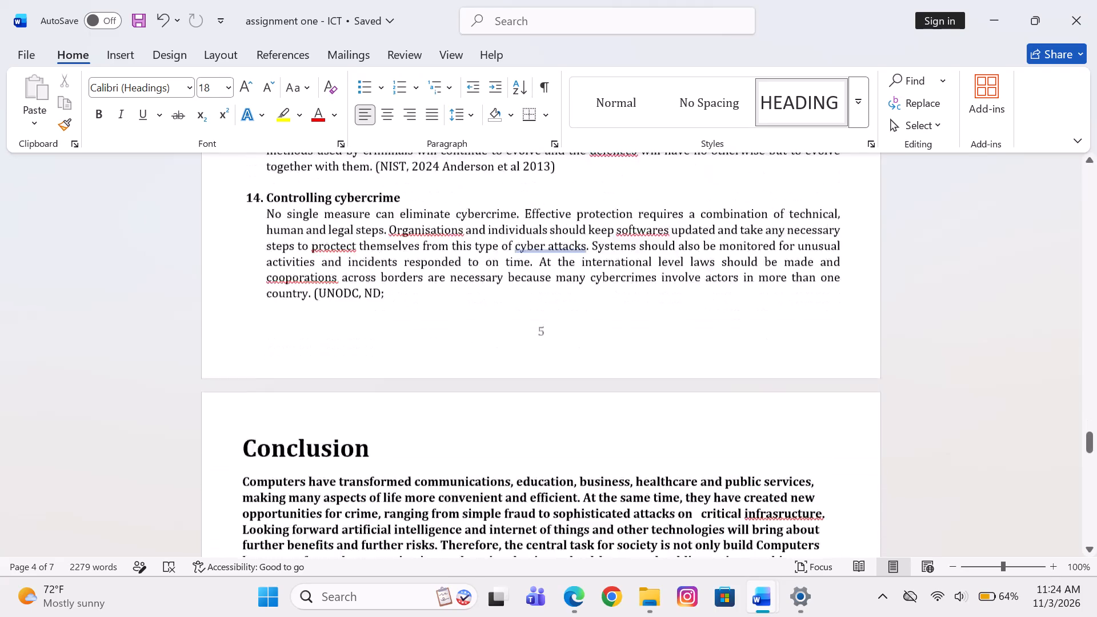
scroll(452, 446, down, 2)
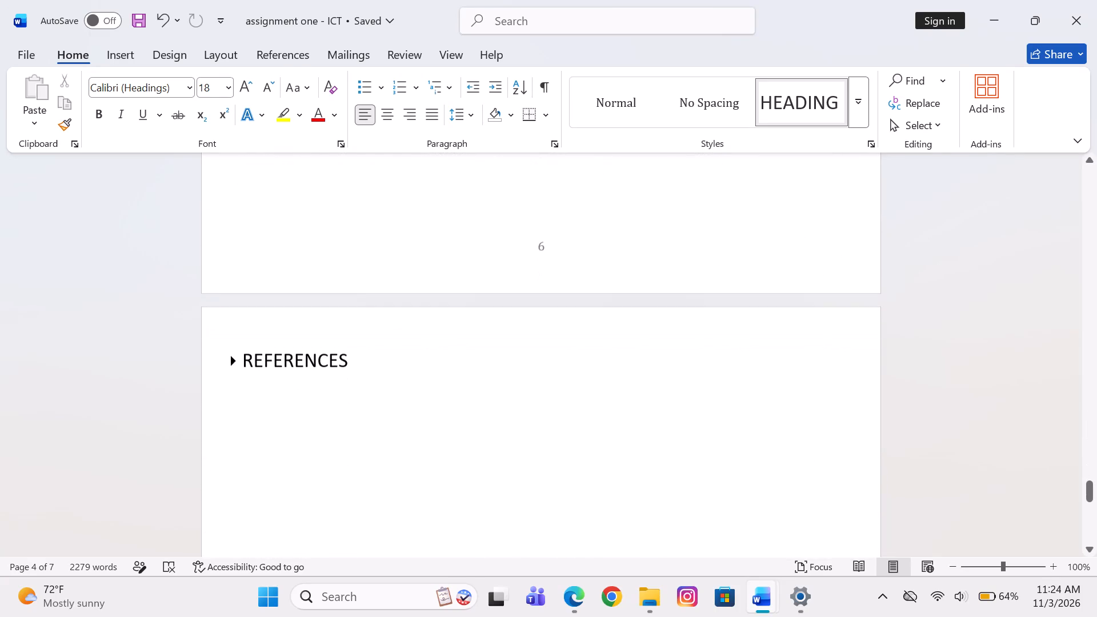
Delete the REFERENCES heading text on page 7 and retype it as "REFERRENCES".
key(BackSpace)
key(BackSpace)
key(BackSpace)
key(BackSpace)
key(BackSpace)
key(BackSpace)
key(BackSpace)
key(BackSpace)
key(BackSpace)
key(BackSpace)
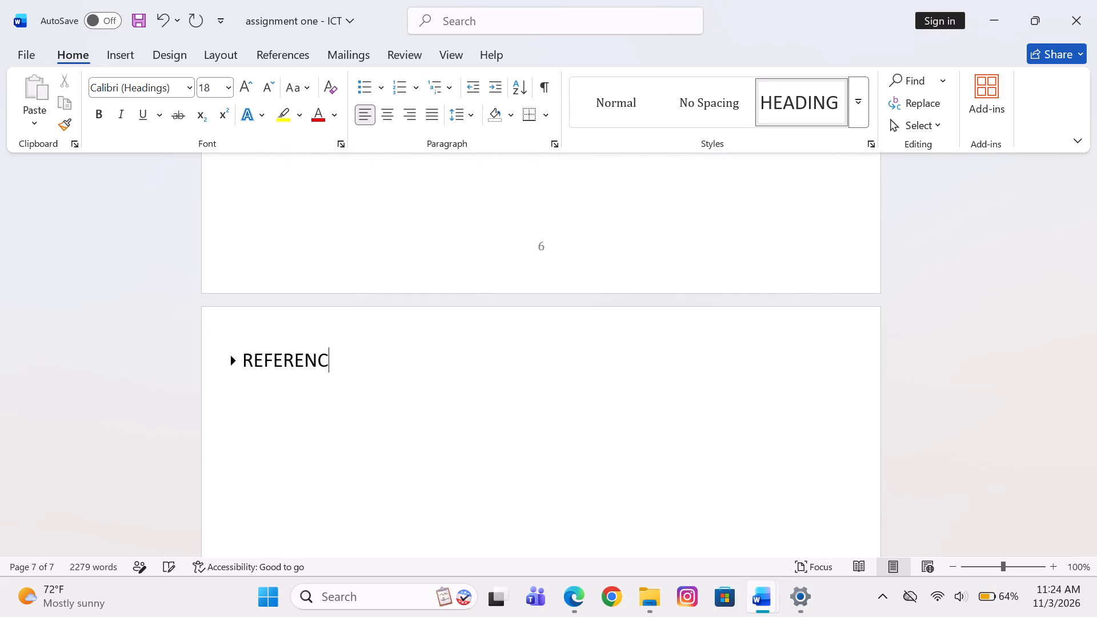
key(BackSpace)
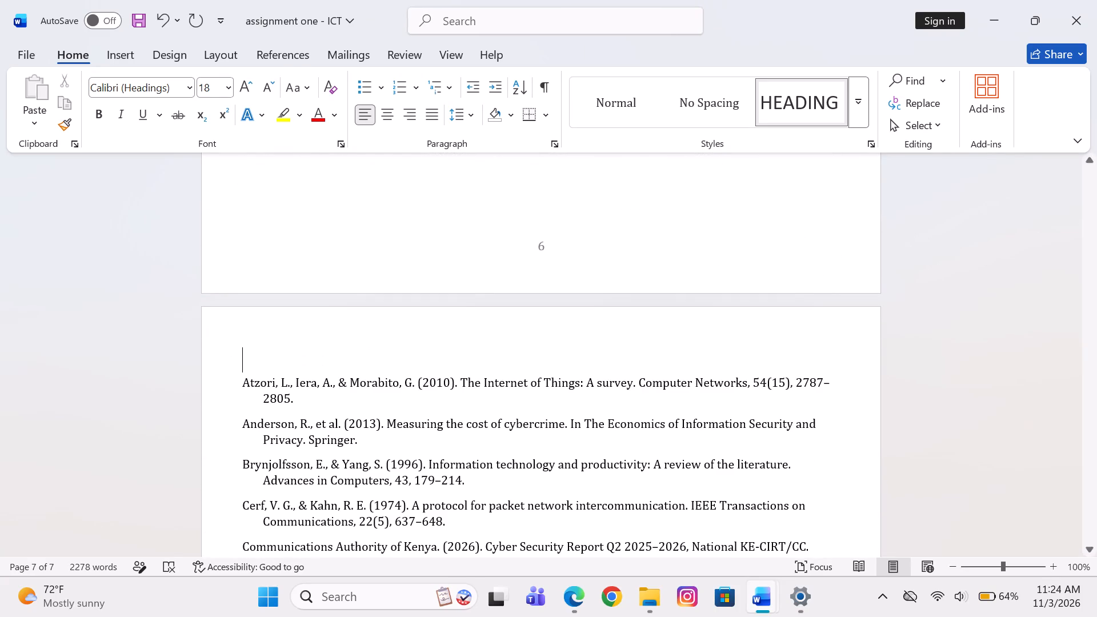
click(390, 340)
text(re)
key(f)
text(err)
text(en)
text(ce)
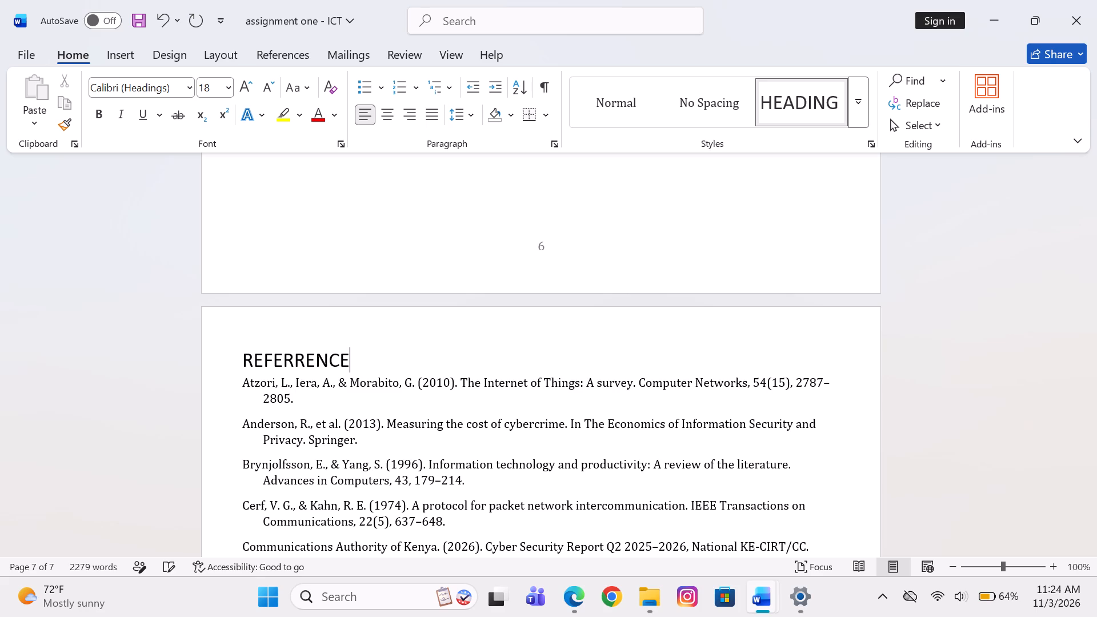
key(s)
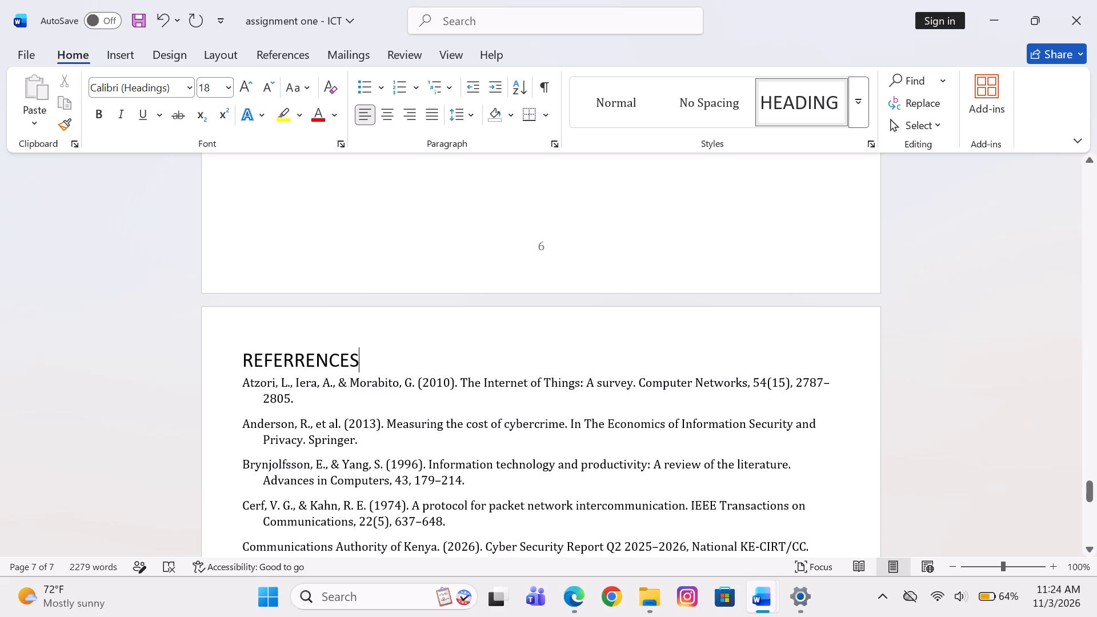
Move the REFERRENCES heading toward the middle of its line by inserting spaces before it.
click(242, 355)
key(space)
key(space)
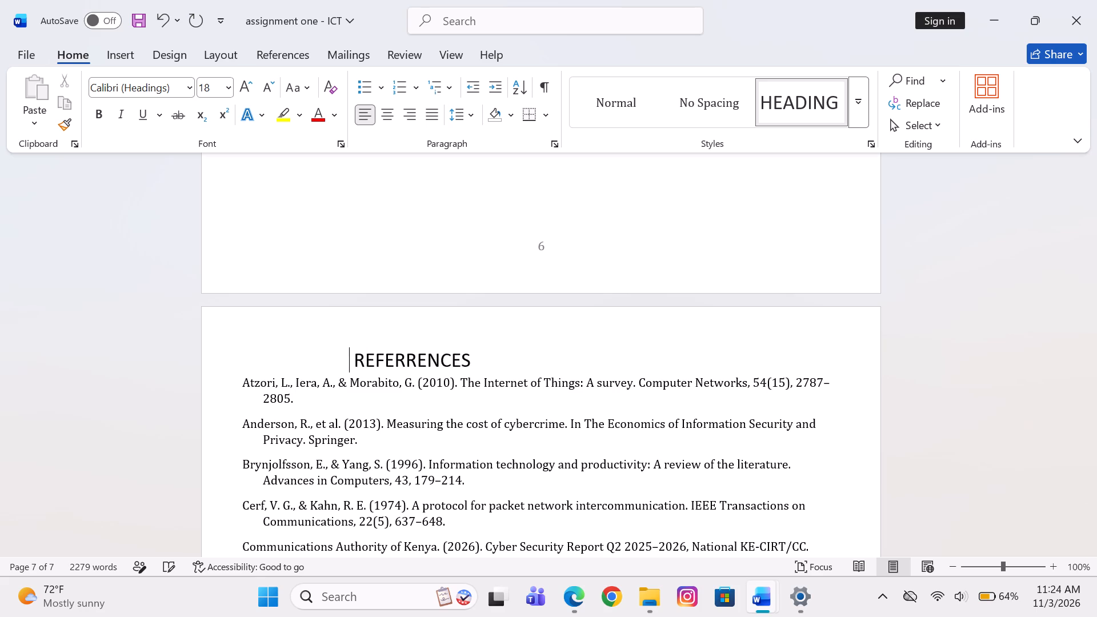
key(space)
key(space)
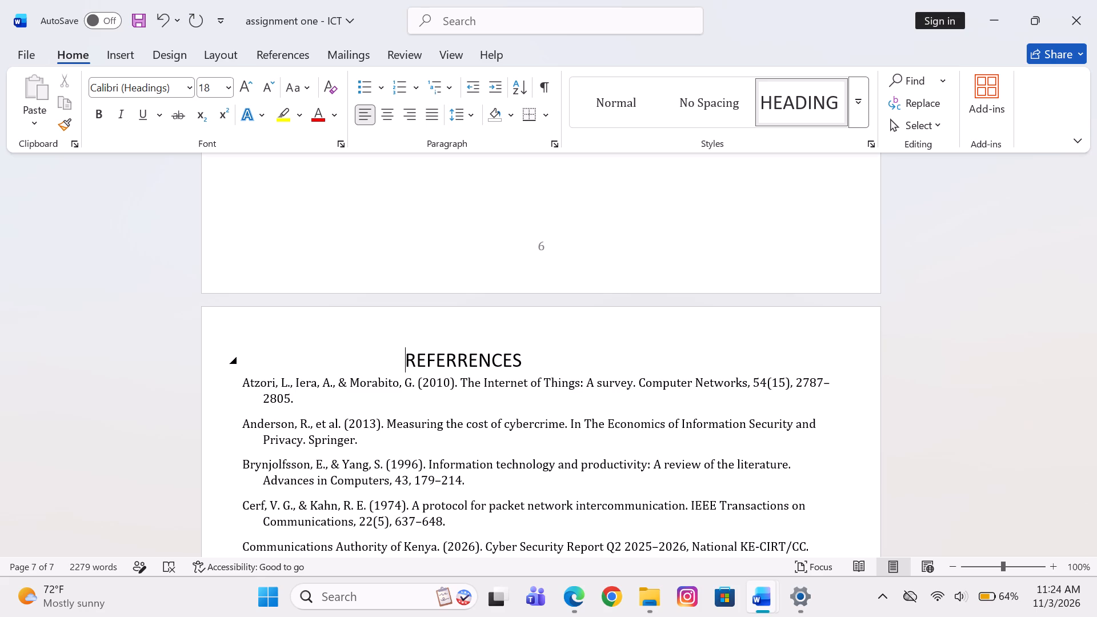
click(599, 334)
Review the reference list on page 7 and the numbered body sections before it, ending back at the REFERRENCES heading.
scroll(555, 409, down, 1)
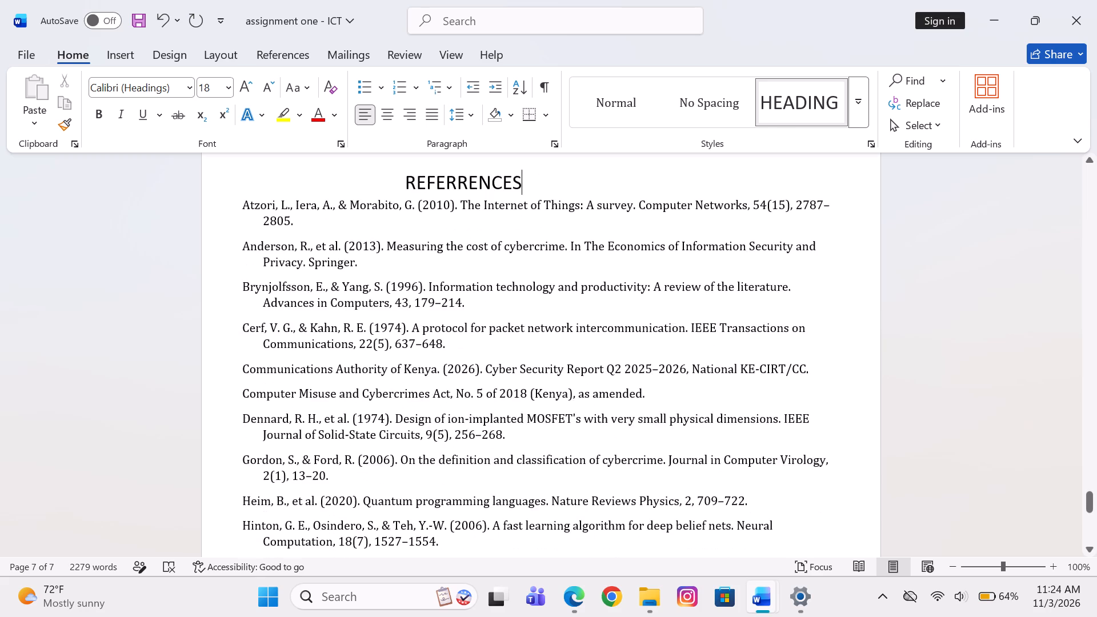
scroll(555, 409, down, 3)
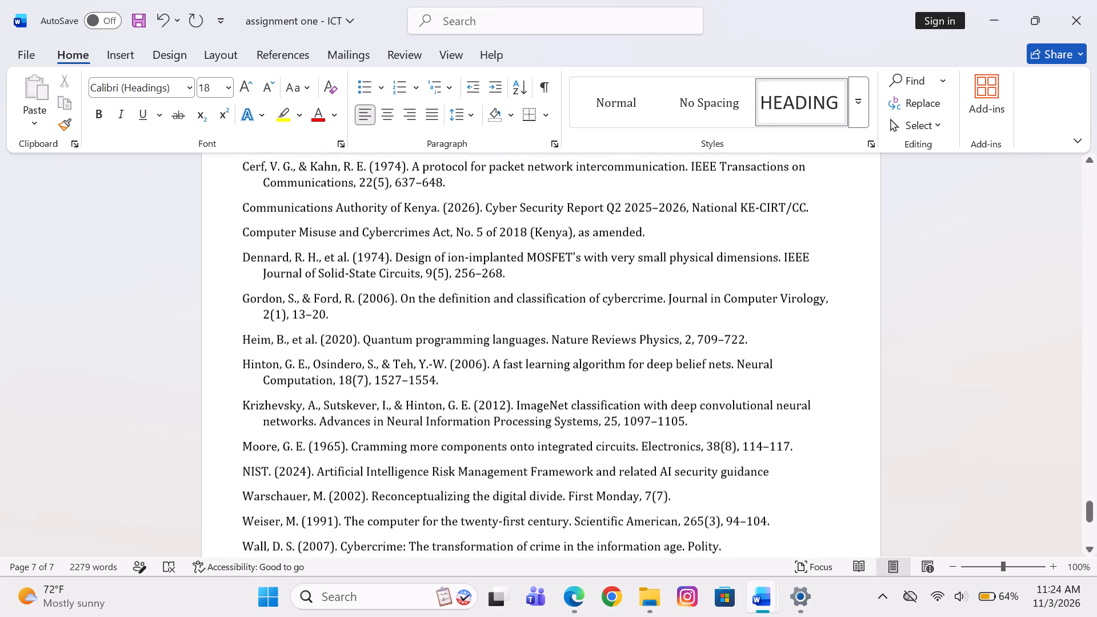
scroll(555, 409, down, 3)
scroll(555, 409, up, 5)
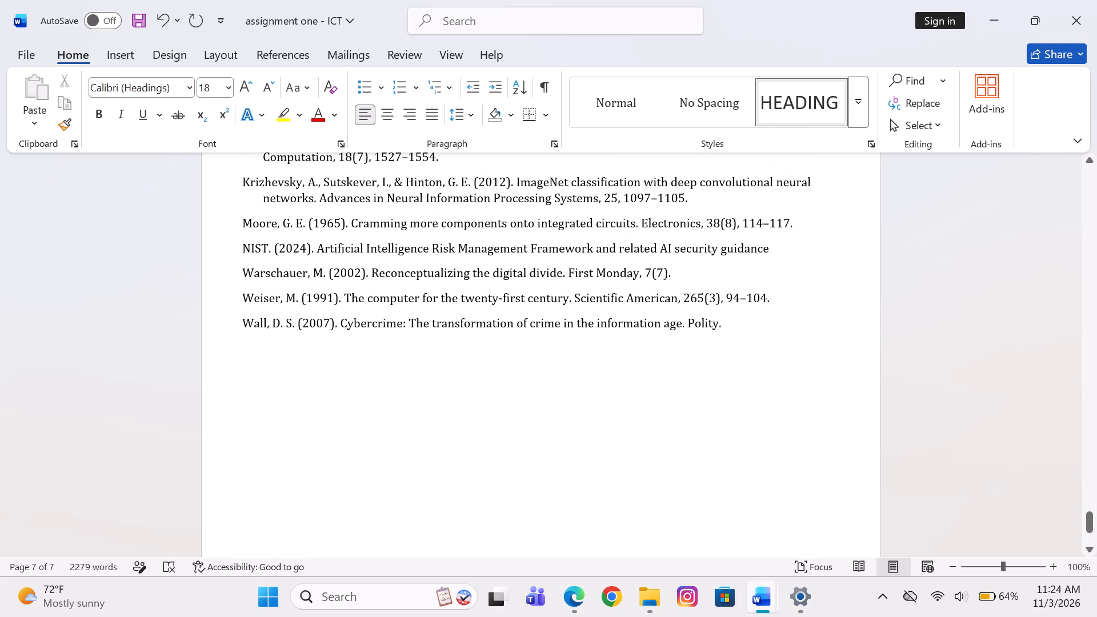
scroll(555, 409, up, 6)
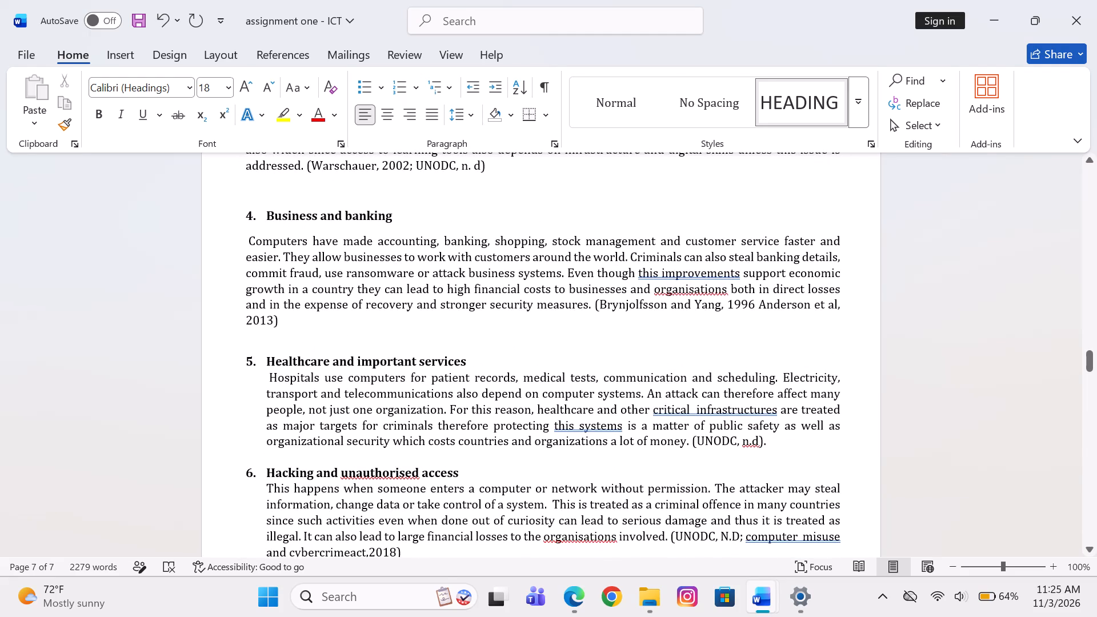
scroll(442, 574, down, 2)
click(442, 574)
scroll(601, 261, down, 8)
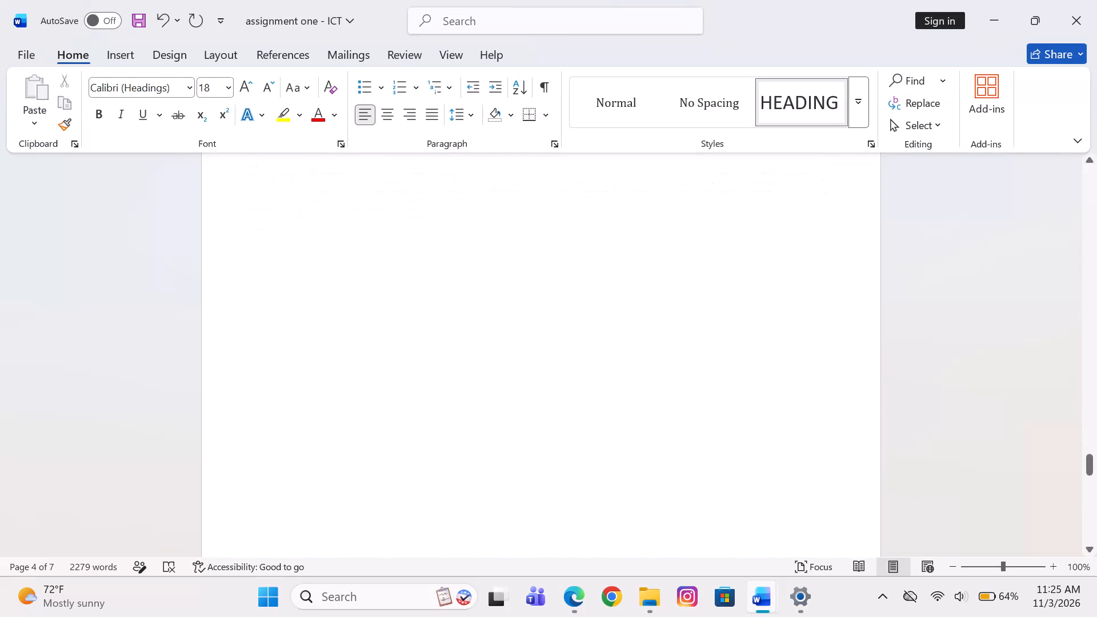
scroll(601, 261, down, 2)
scroll(601, 261, up, 1)
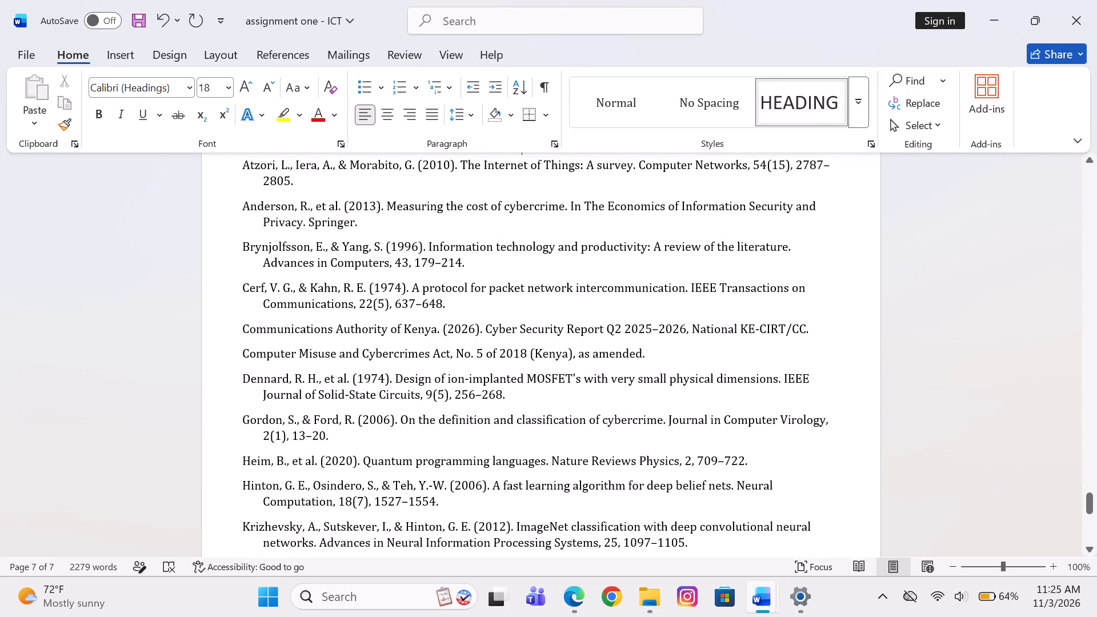
scroll(525, 242, up, 1)
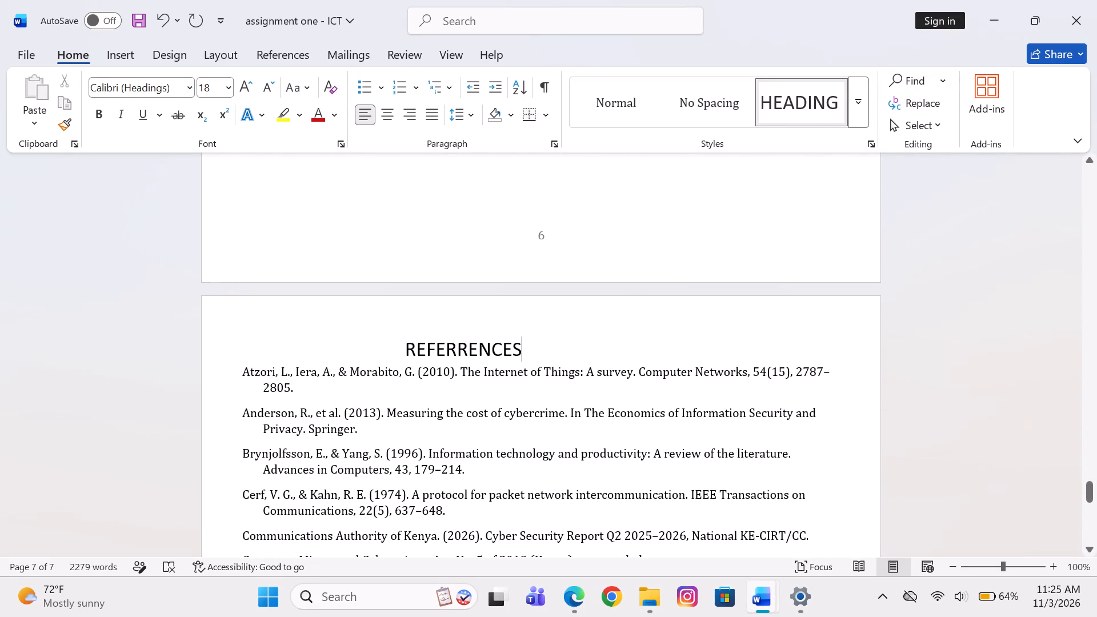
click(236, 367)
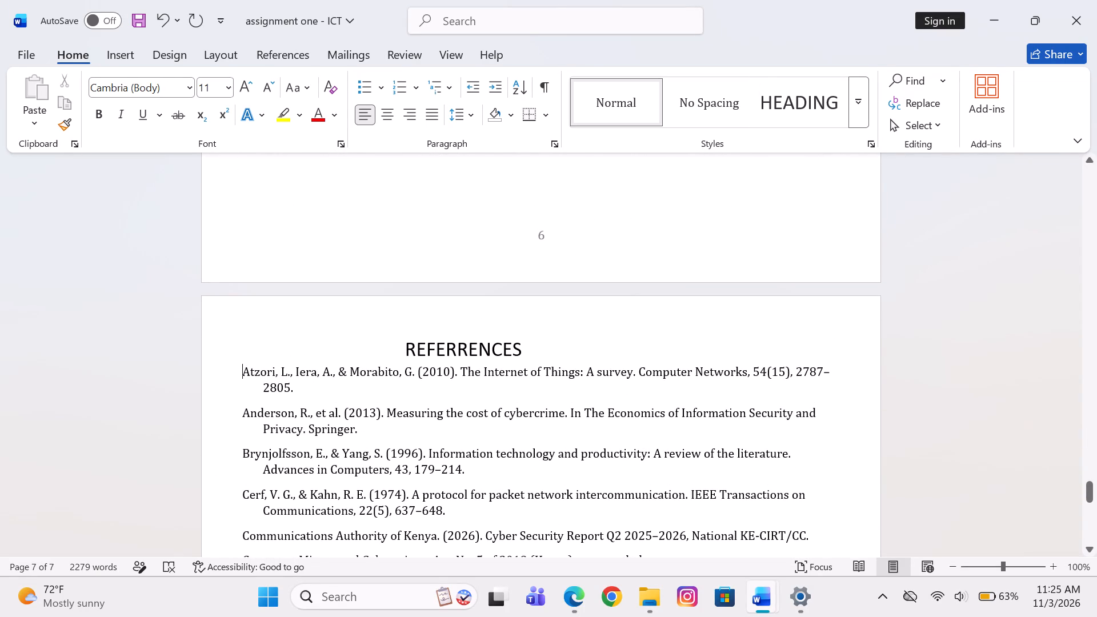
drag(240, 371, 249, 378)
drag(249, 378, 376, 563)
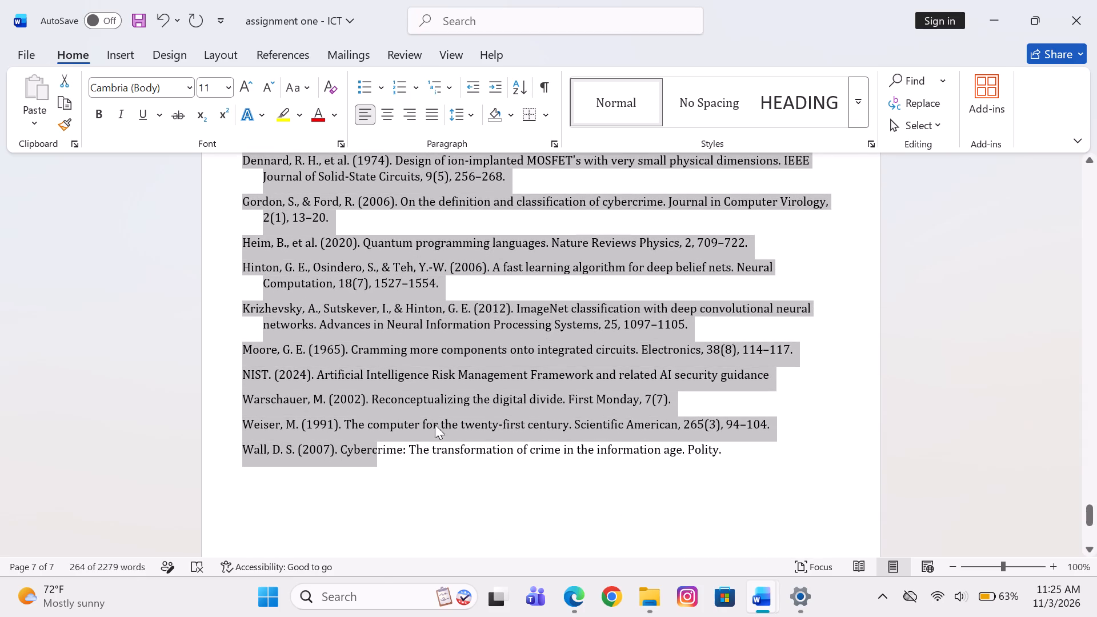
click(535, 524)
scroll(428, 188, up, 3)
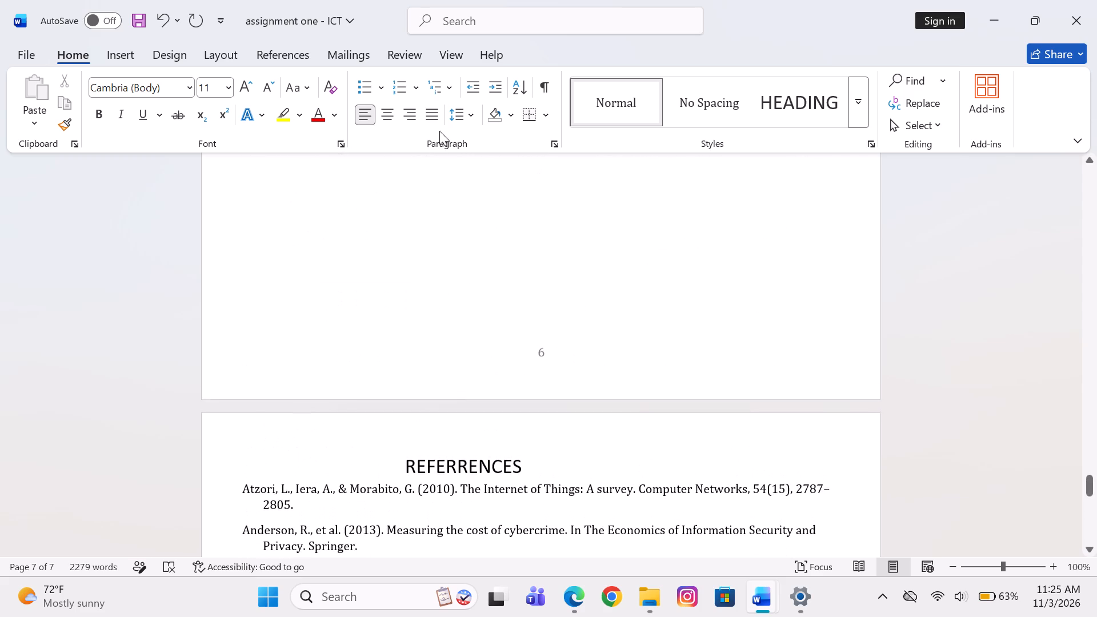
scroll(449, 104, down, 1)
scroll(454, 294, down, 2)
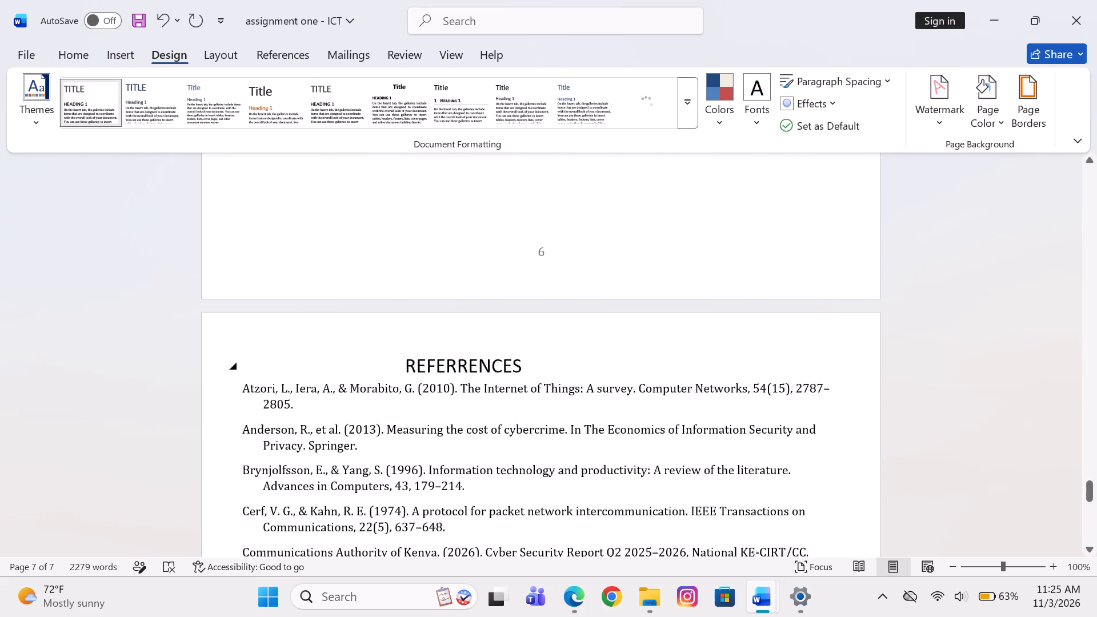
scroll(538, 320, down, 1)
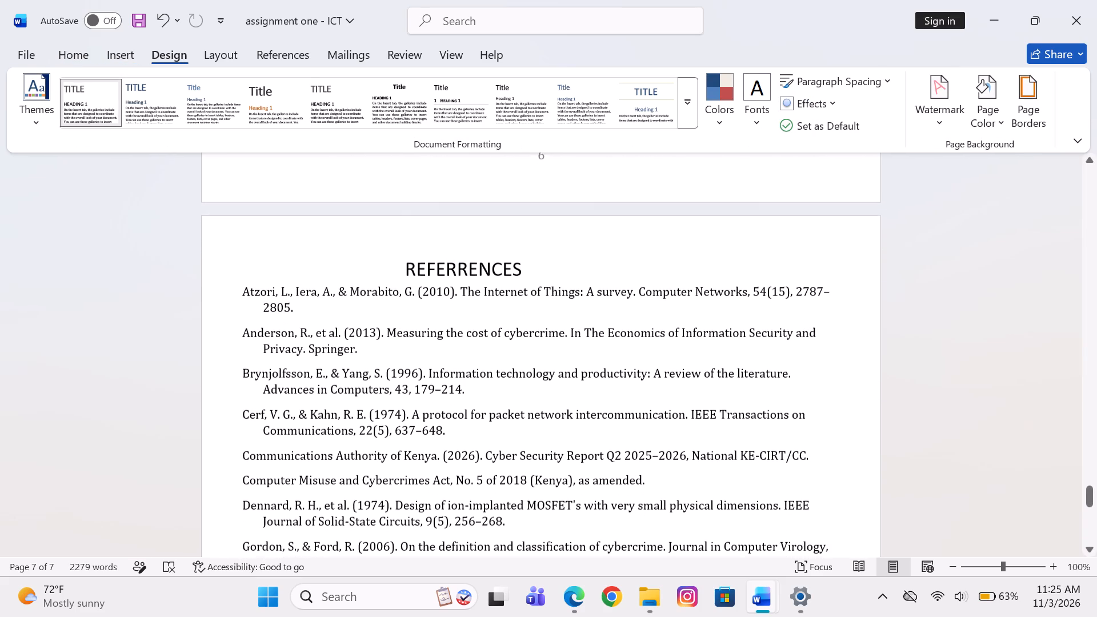
Apply bullets to all the reference entries under REFERRENCES on page 7, from Atzori through Wall.
scroll(538, 320, down, 1)
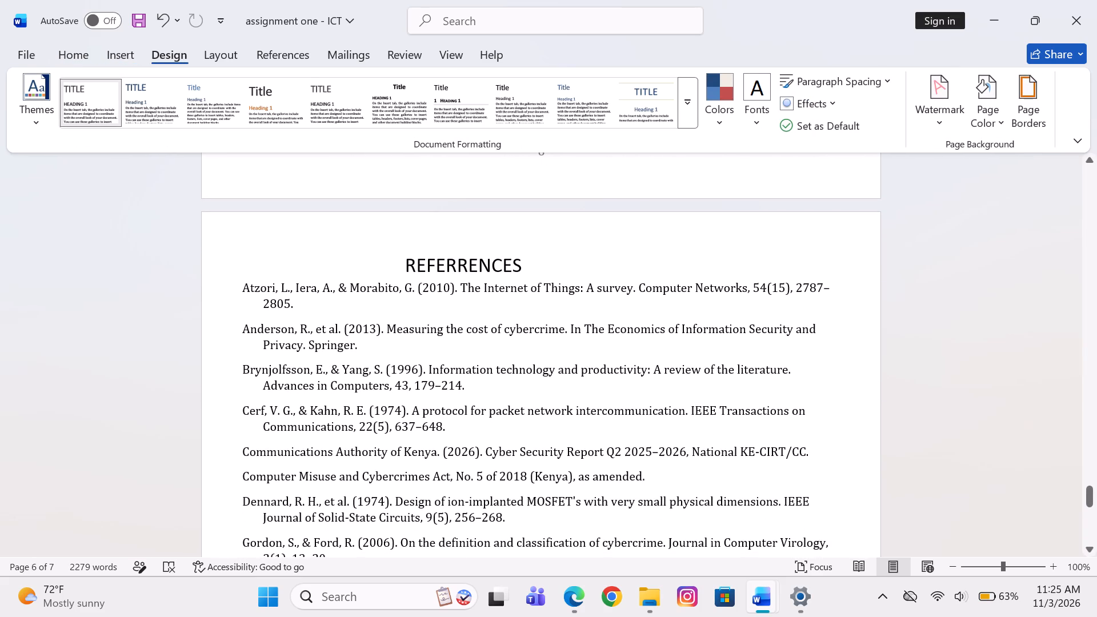
click(240, 287)
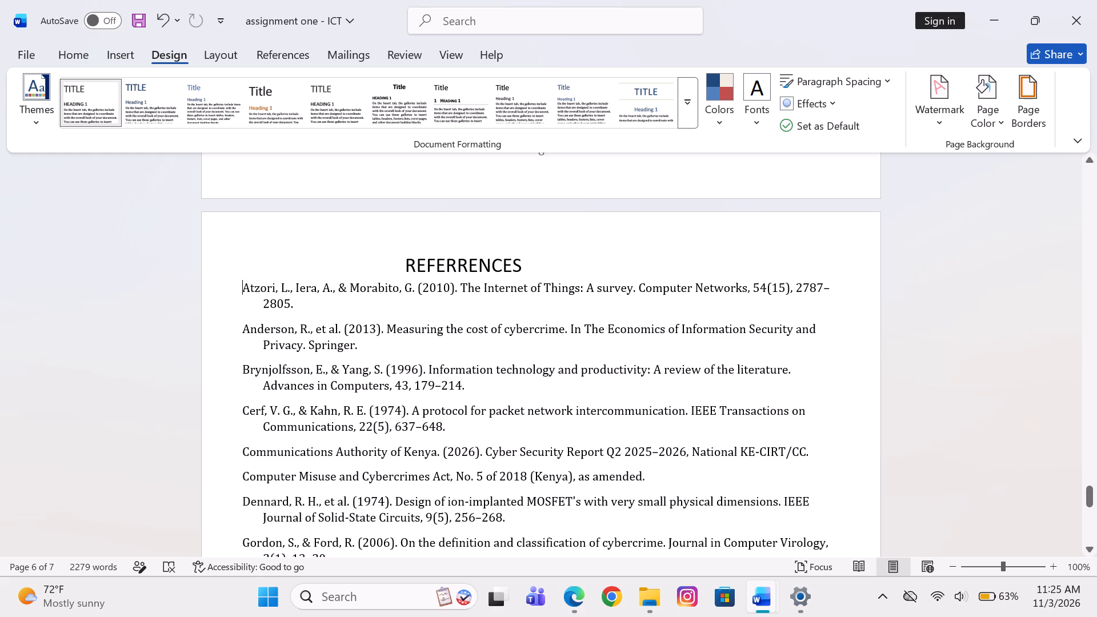
click(240, 287)
drag(240, 287, 385, 518)
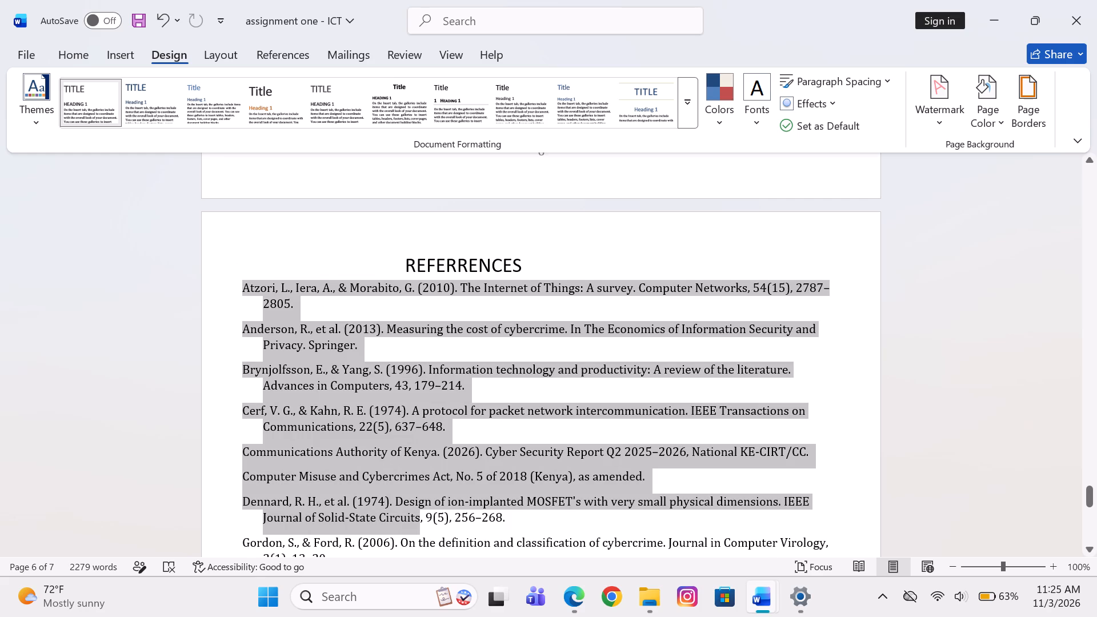
drag(385, 518, 541, 443)
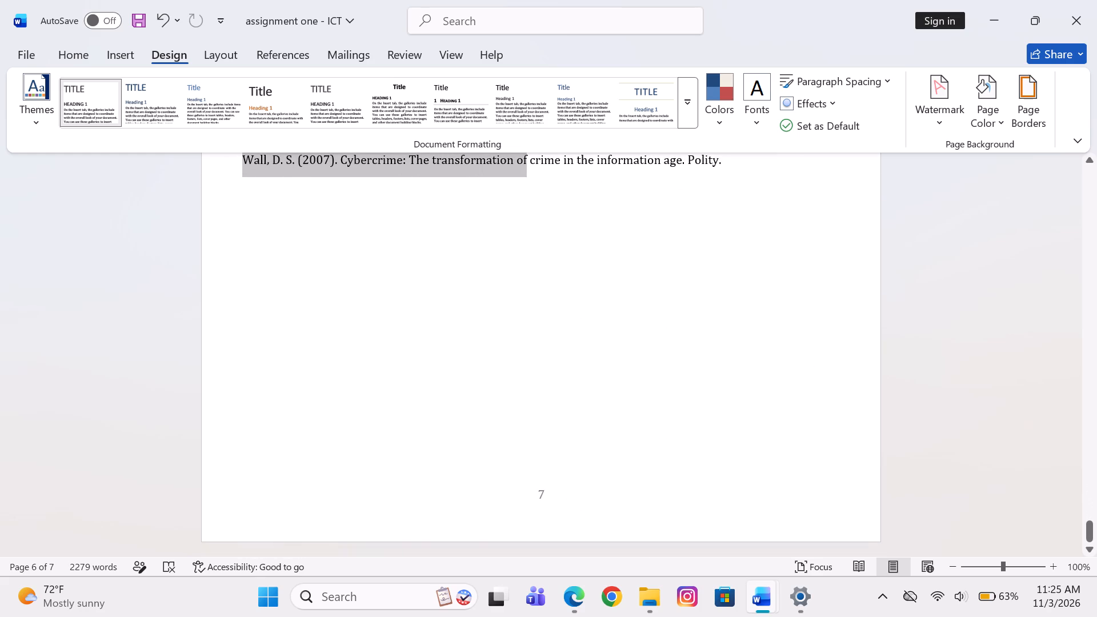
drag(541, 443, 752, 465)
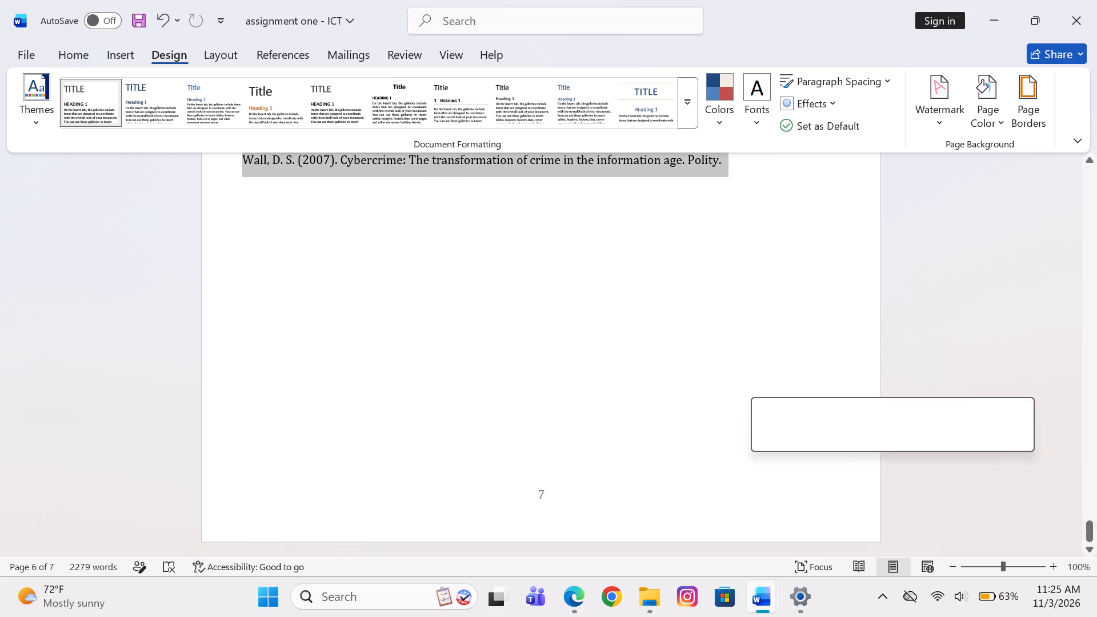
click(895, 435)
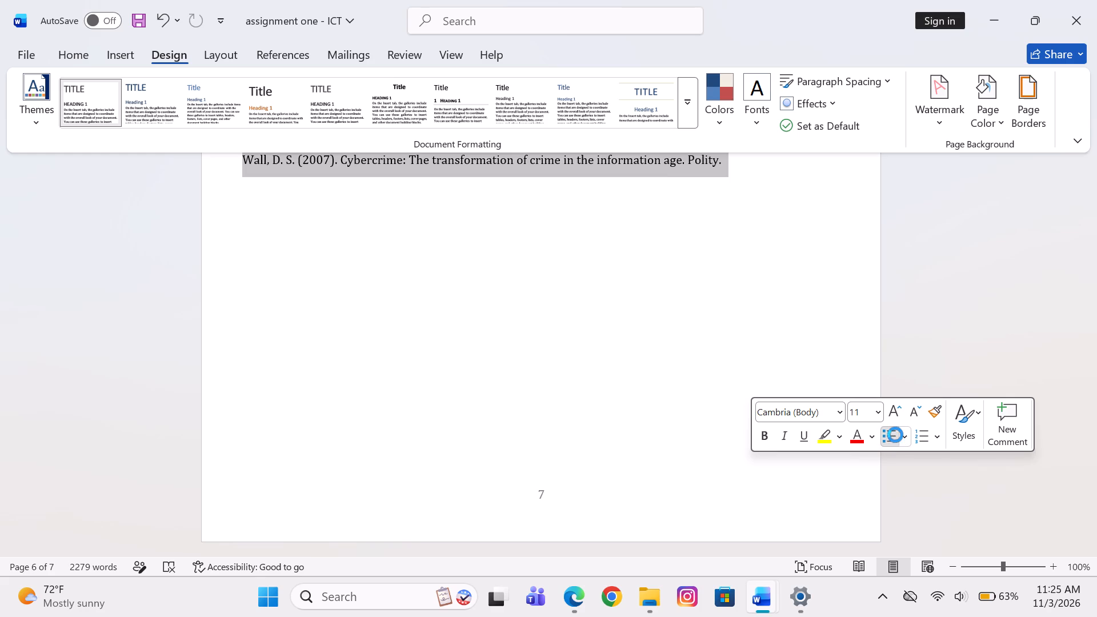
scroll(641, 287, up, 2)
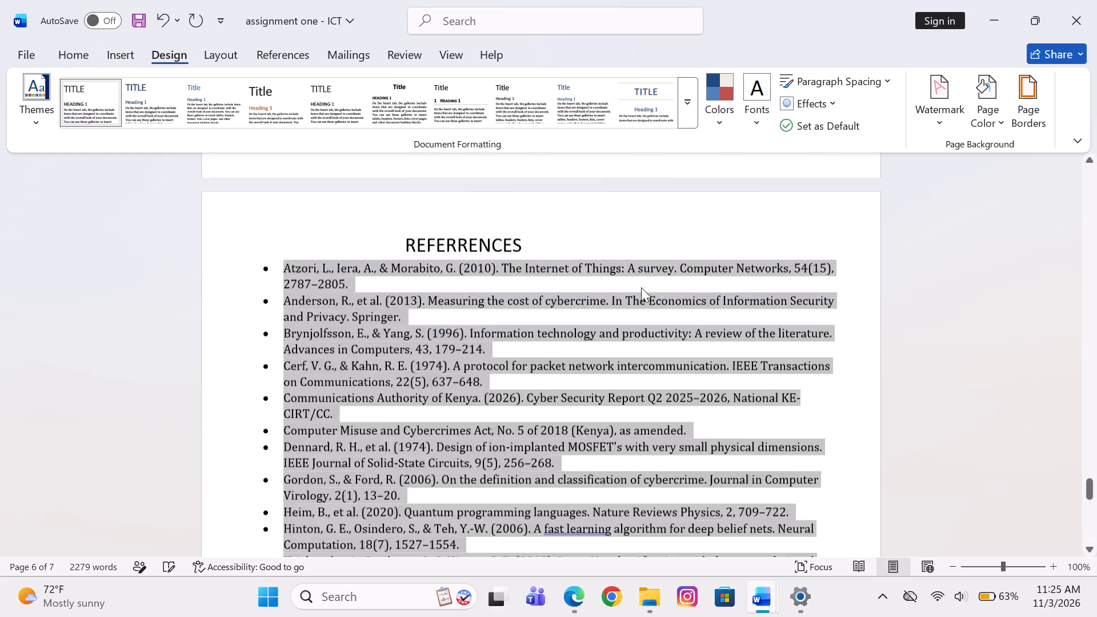
scroll(641, 287, down, 1)
scroll(641, 287, up, 1)
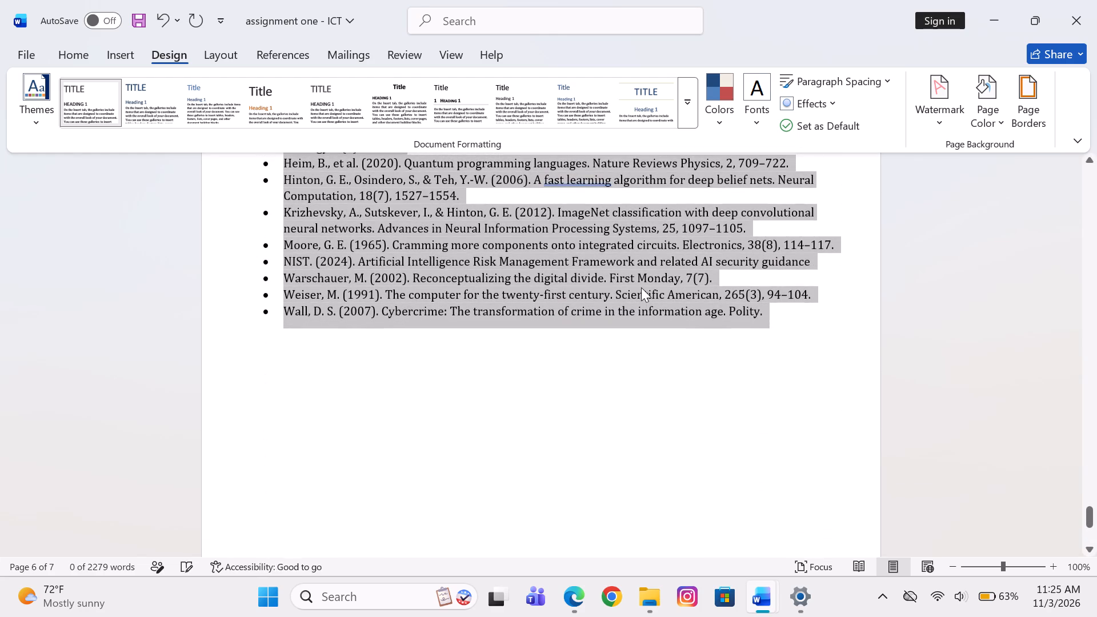
click(638, 386)
Review the bulleted reference list on page 7 from the REFERRENCES heading through the Wall entry, ending back at the heading.
scroll(560, 387, up, 1)
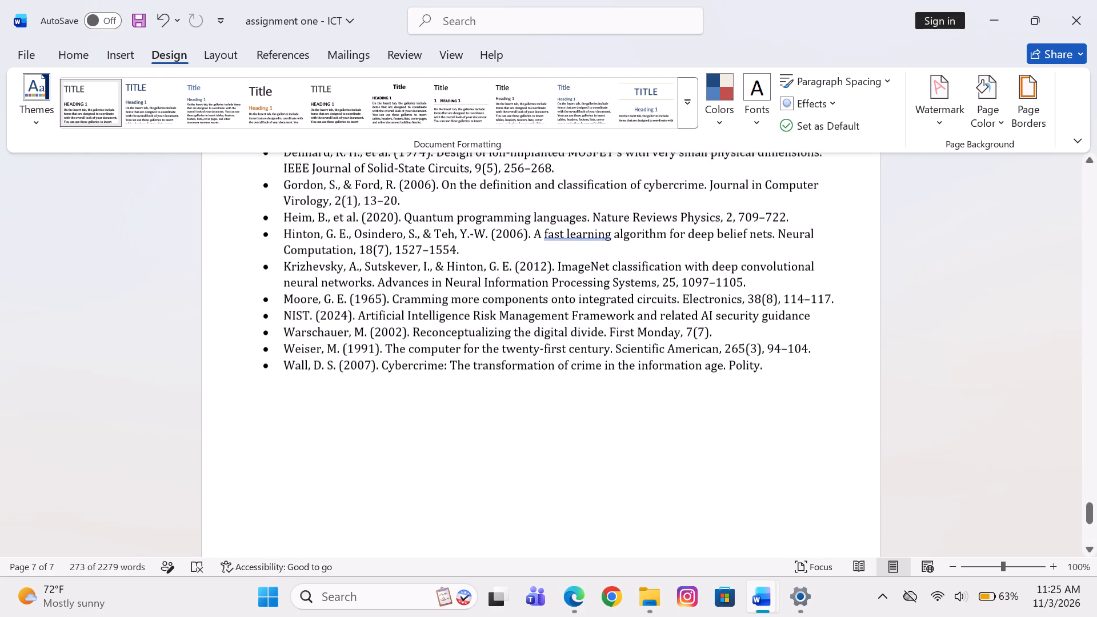
scroll(560, 387, up, 2)
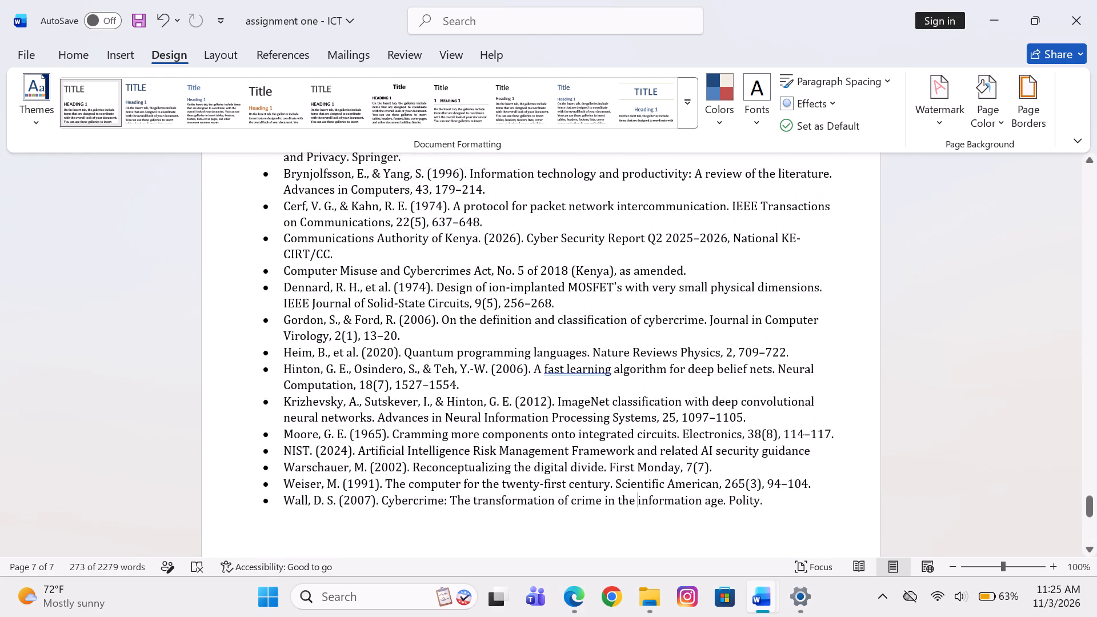
scroll(560, 387, up, 2)
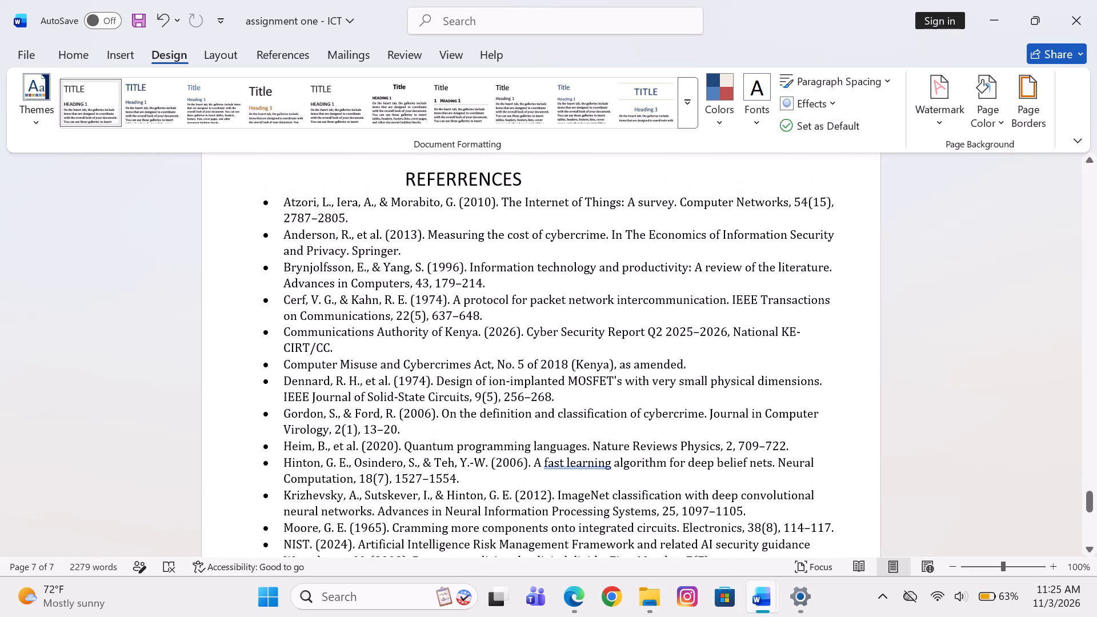
drag(258, 198, 386, 339)
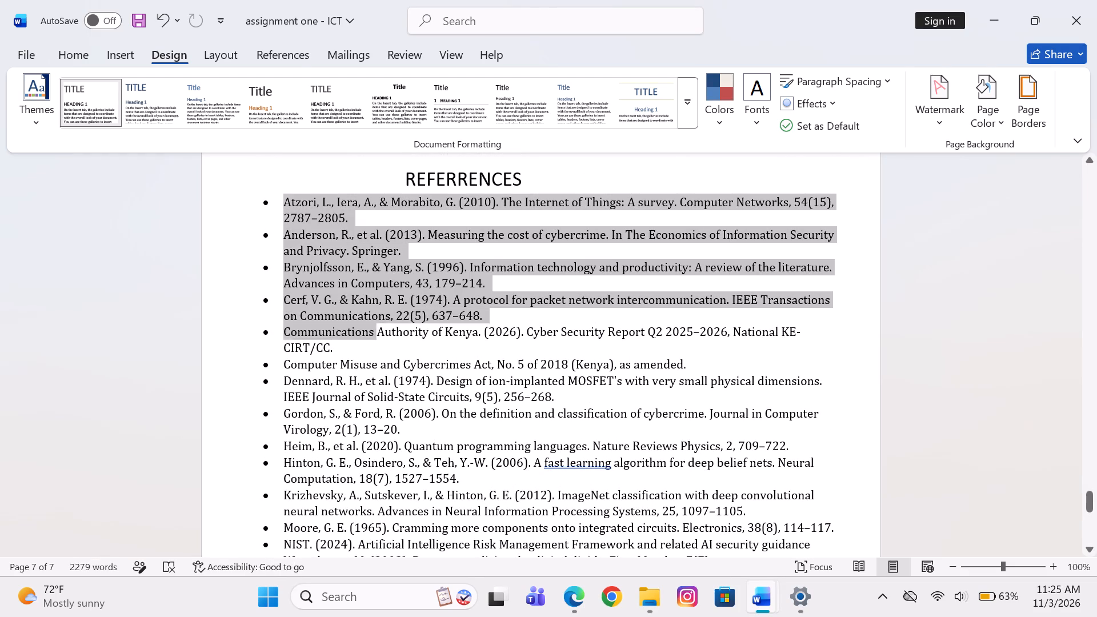
drag(386, 339, 462, 616)
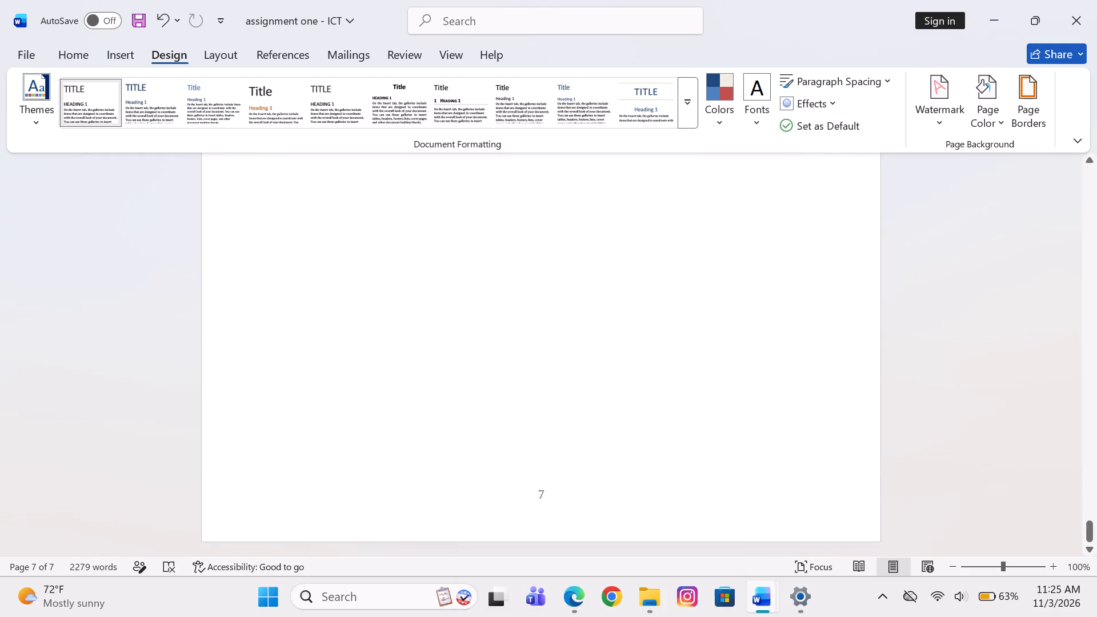
scroll(545, 308, up, 3)
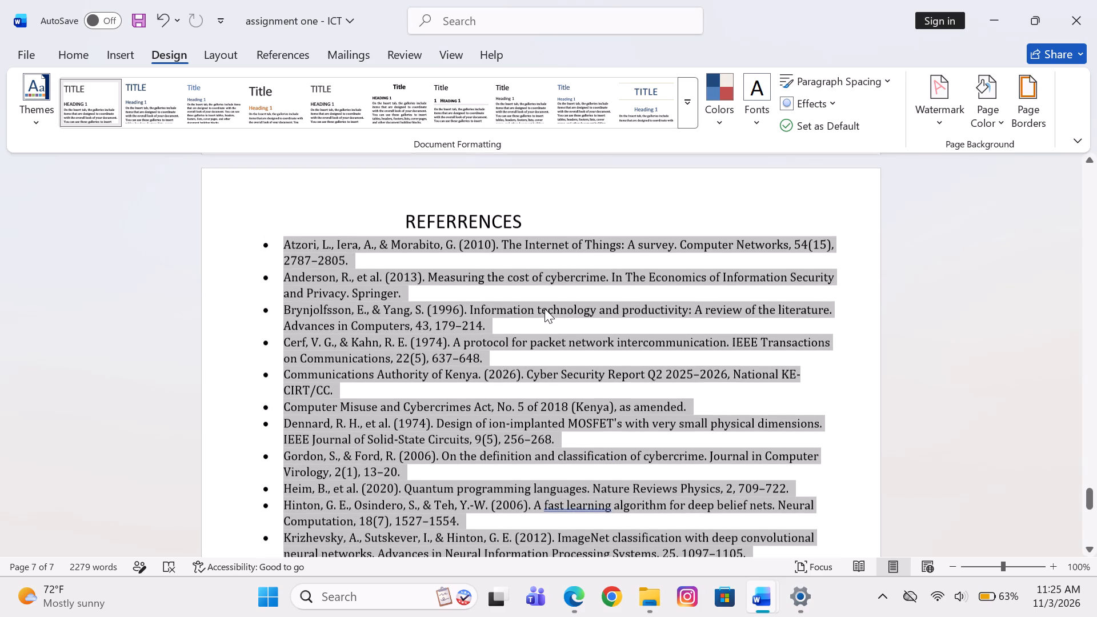
scroll(588, 362, down, 1)
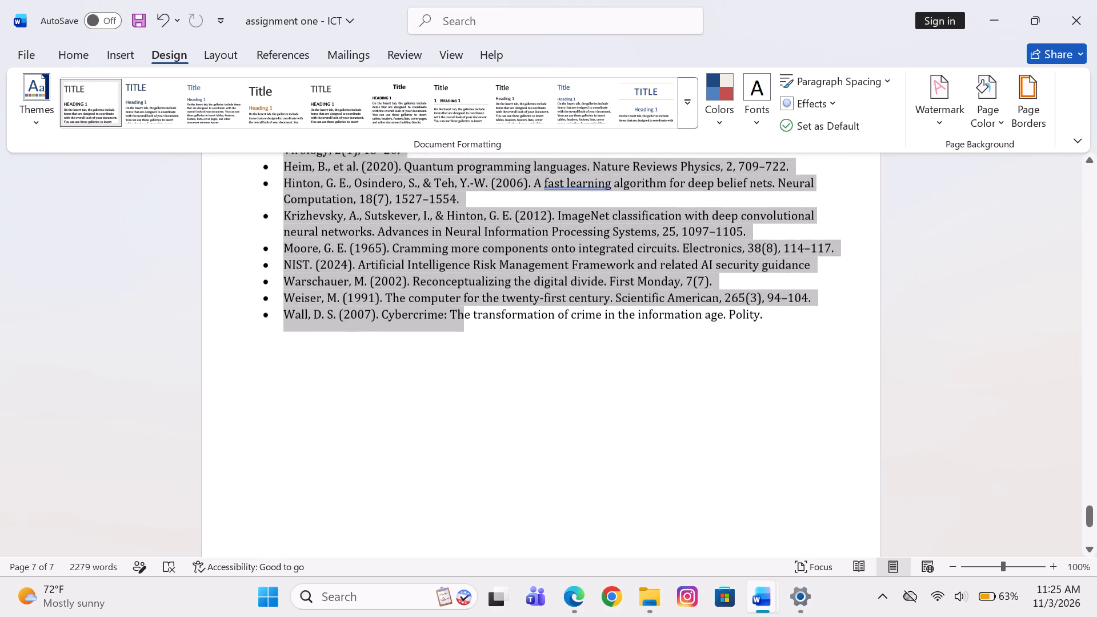
scroll(588, 362, down, 1)
scroll(588, 362, up, 1)
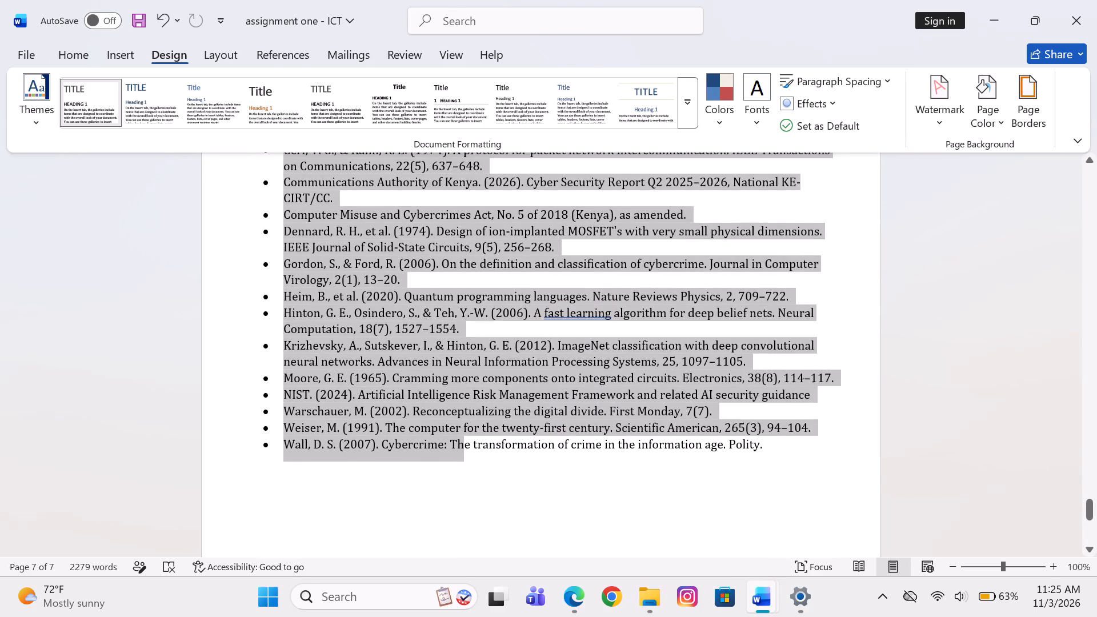
click(594, 537)
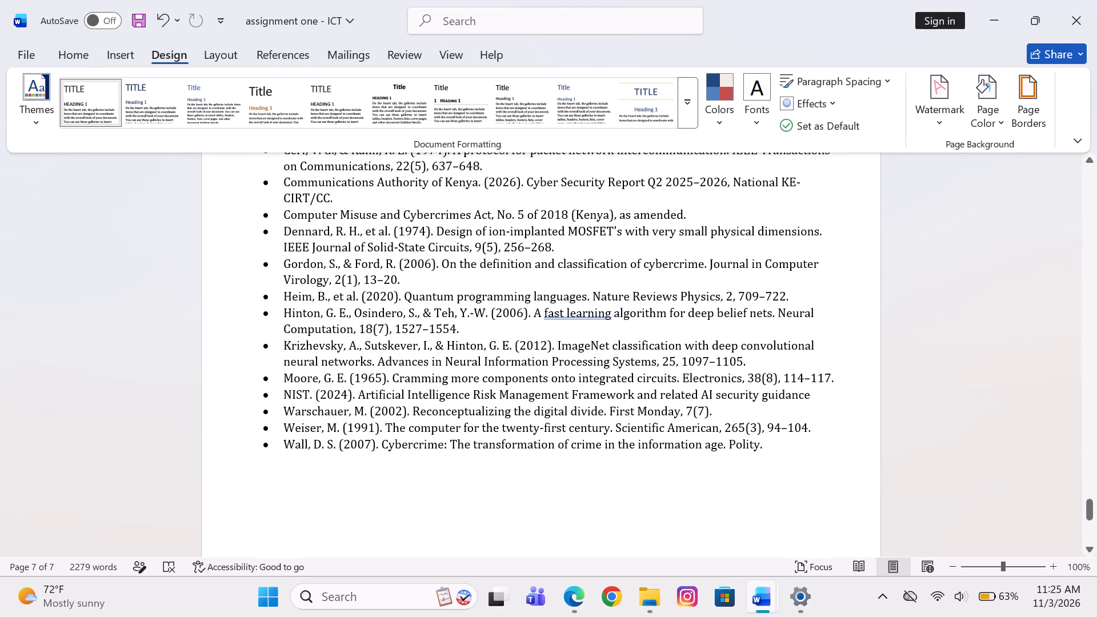
scroll(600, 352, up, 2)
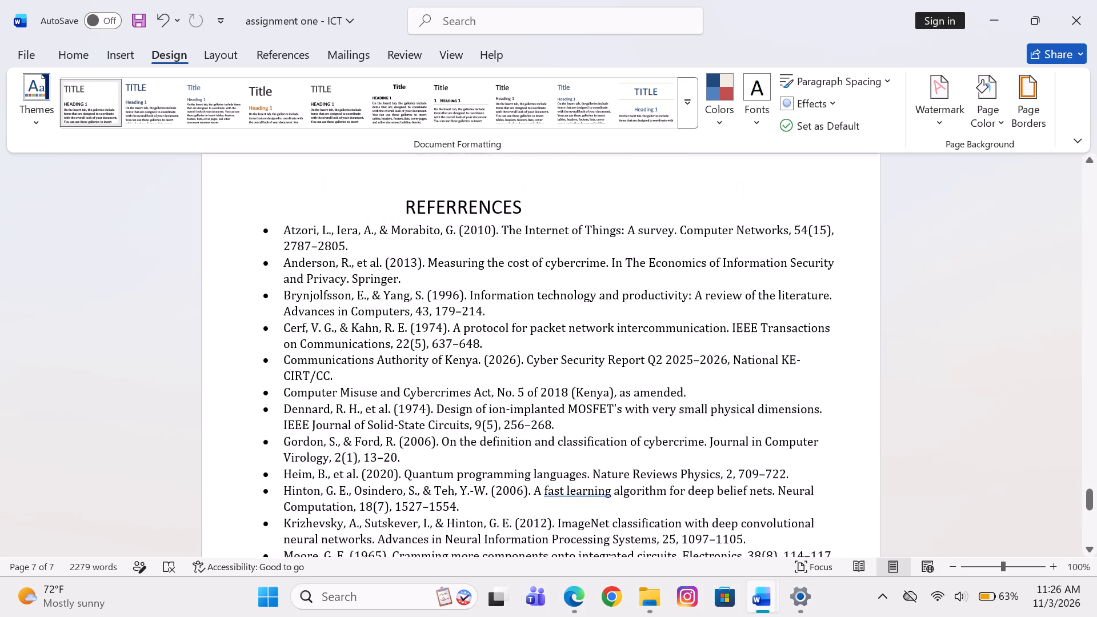
scroll(600, 352, up, 2)
scroll(600, 352, down, 1)
scroll(600, 352, up, 2)
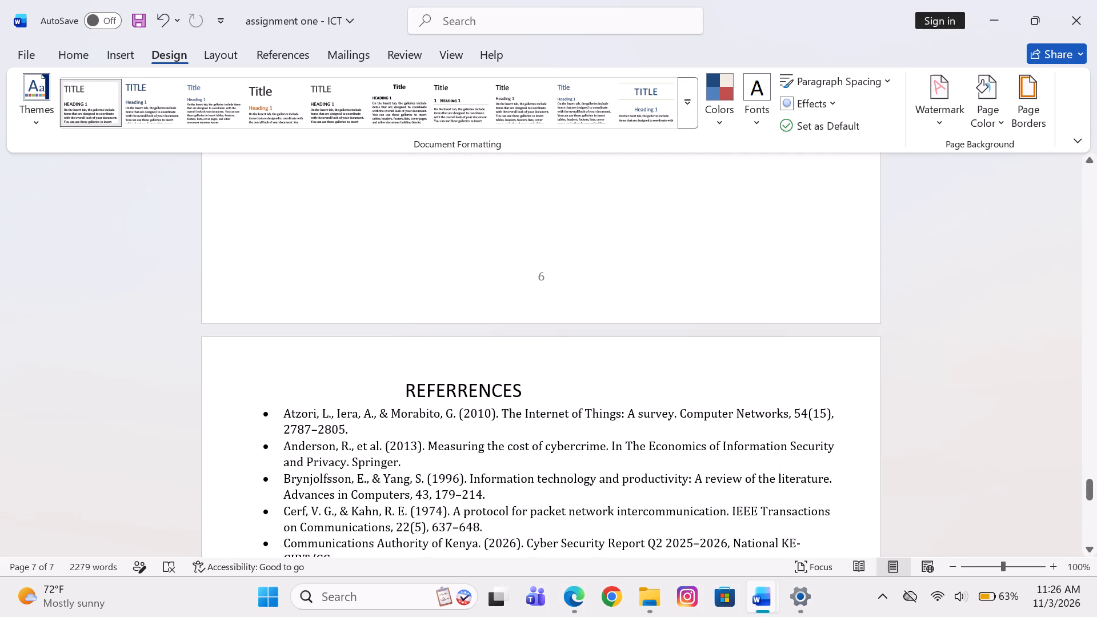
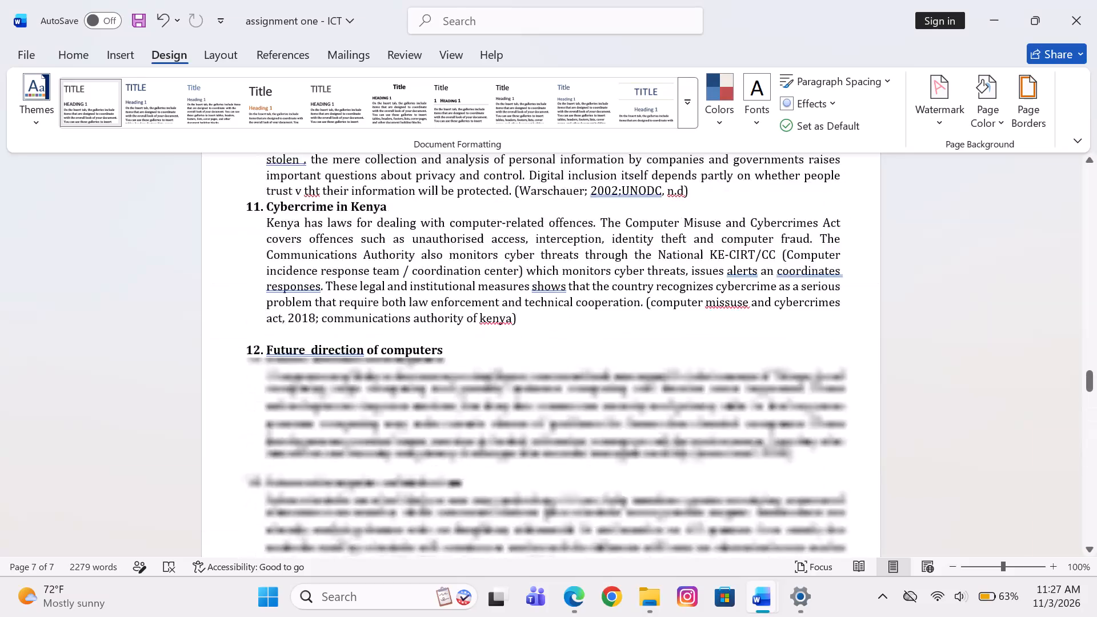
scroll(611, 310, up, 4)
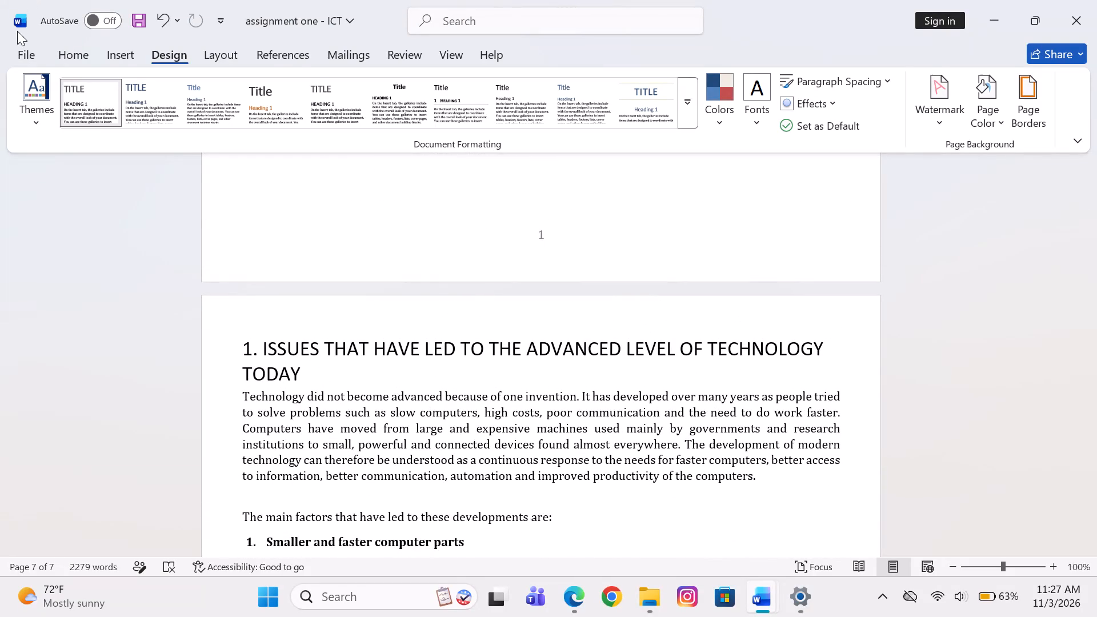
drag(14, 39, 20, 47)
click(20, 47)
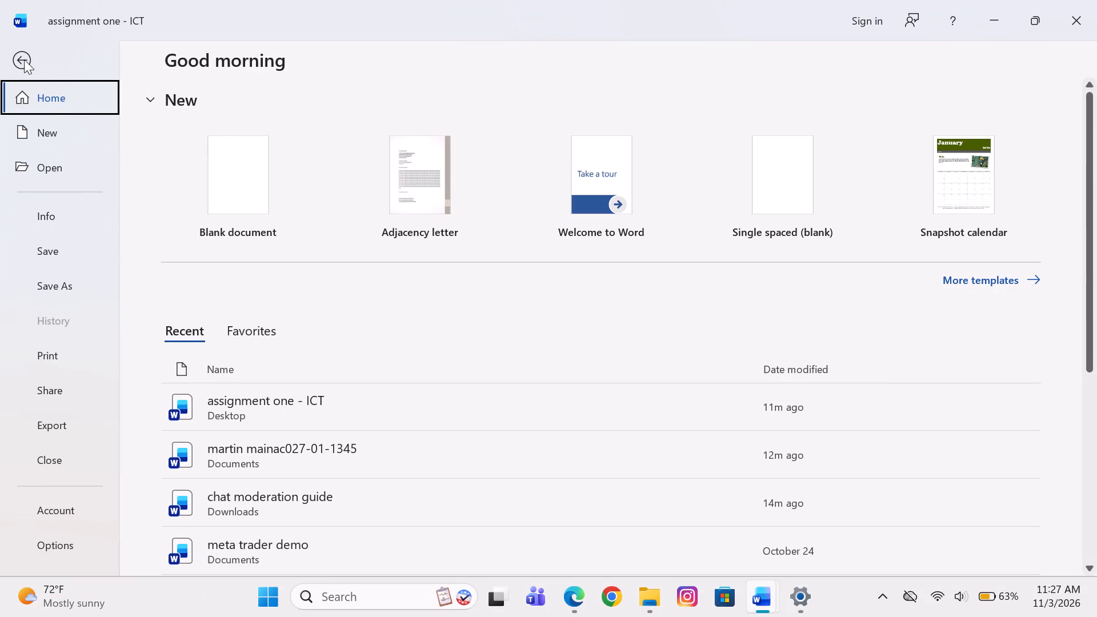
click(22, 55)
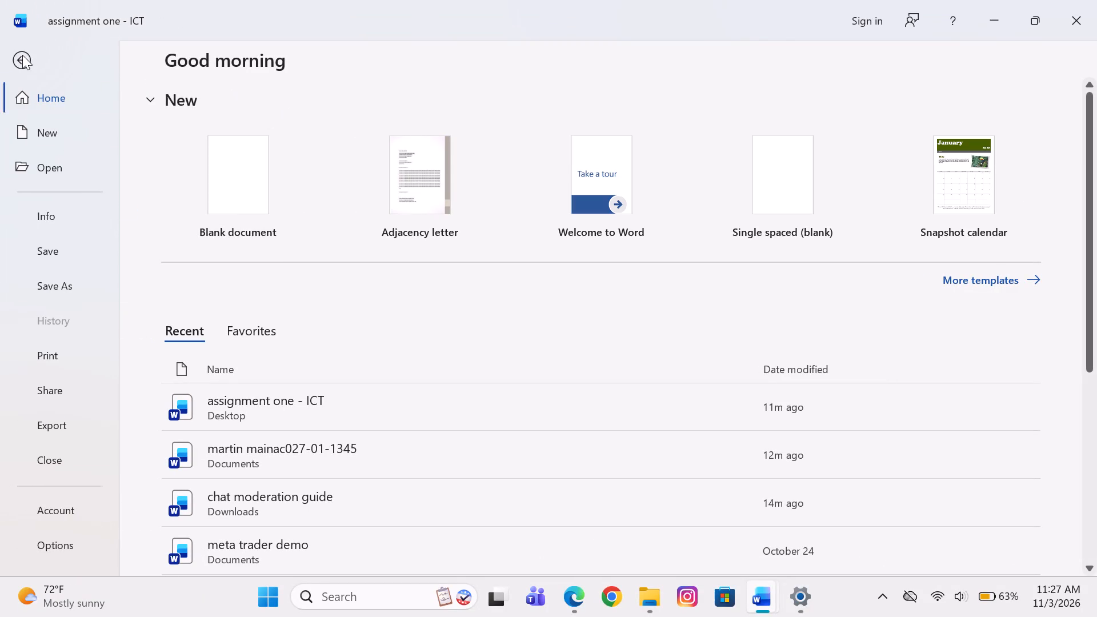
Insert a page break before the ASSIGNMENT 1 title at the start of the document.
scroll(505, 238, up, 7)
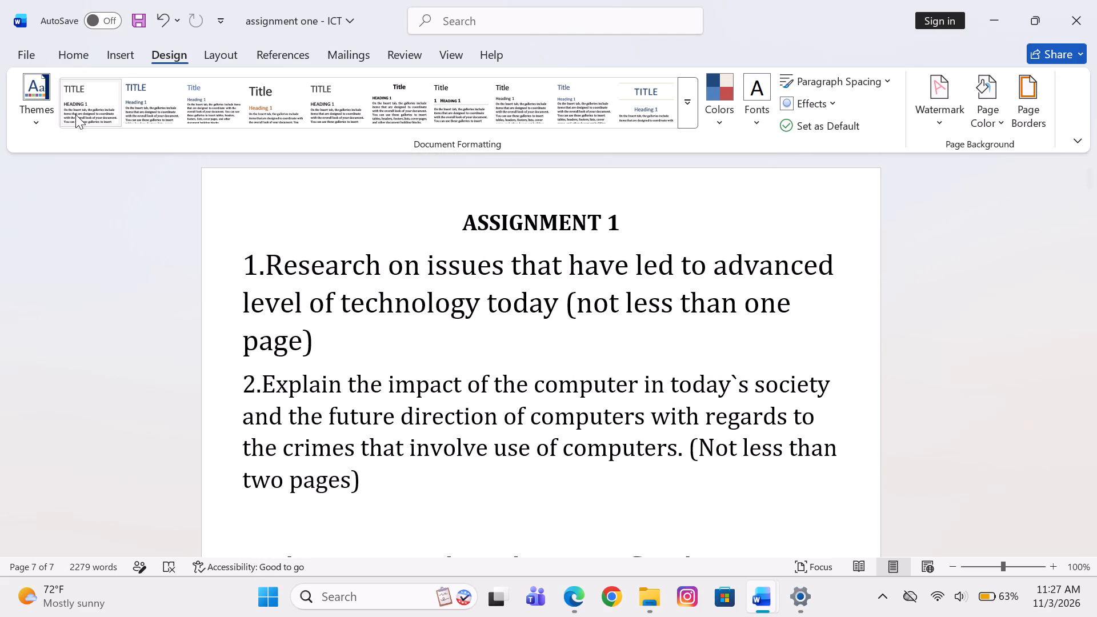
click(71, 56)
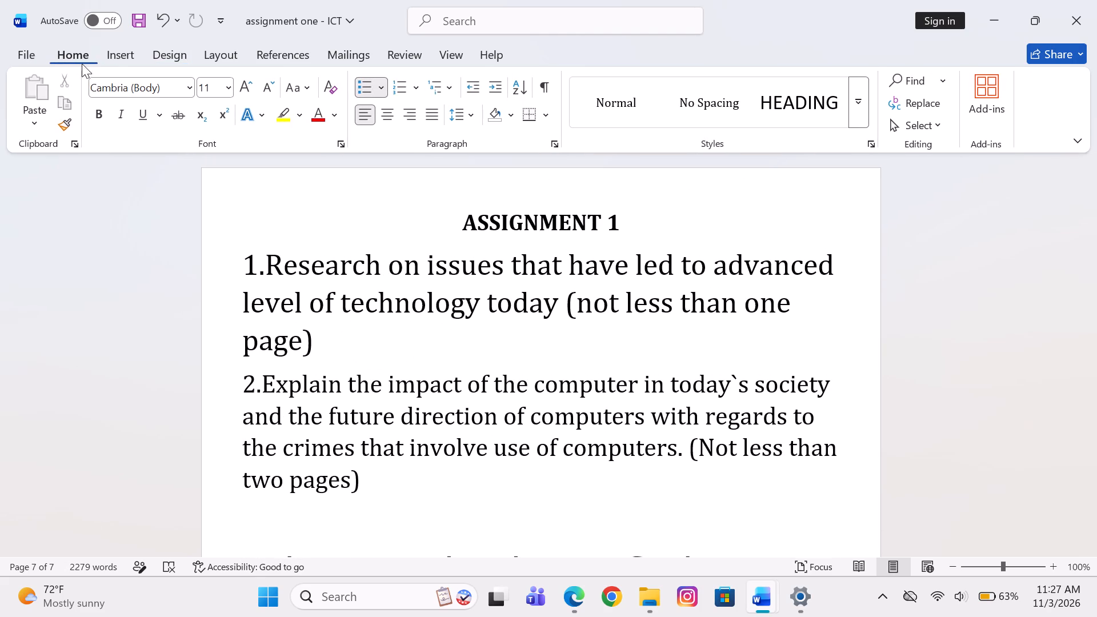
click(114, 53)
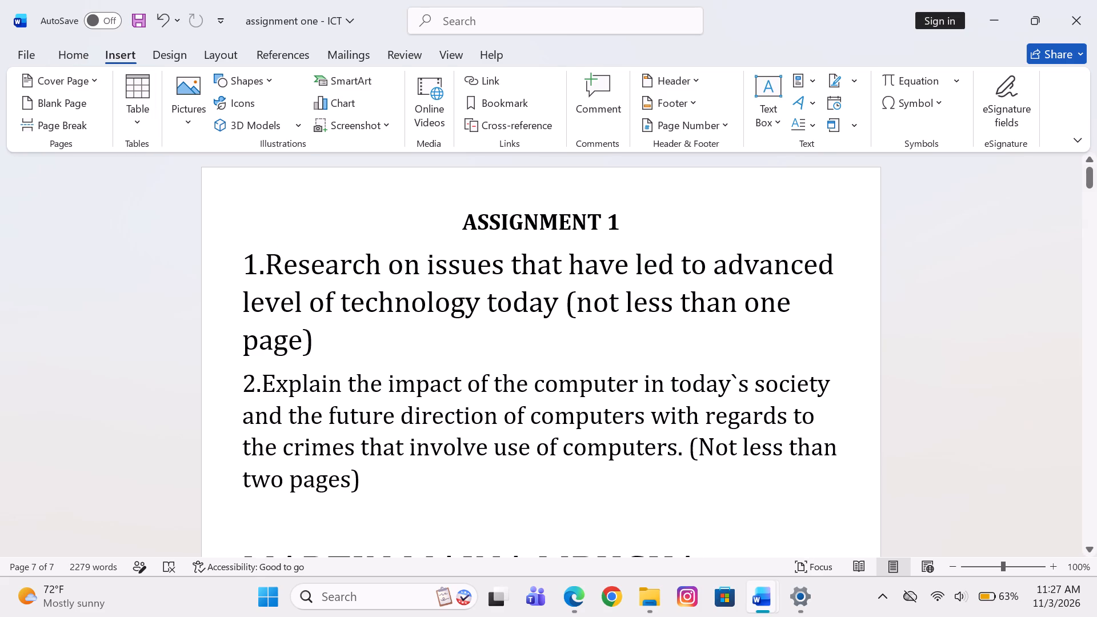
click(252, 207)
click(80, 117)
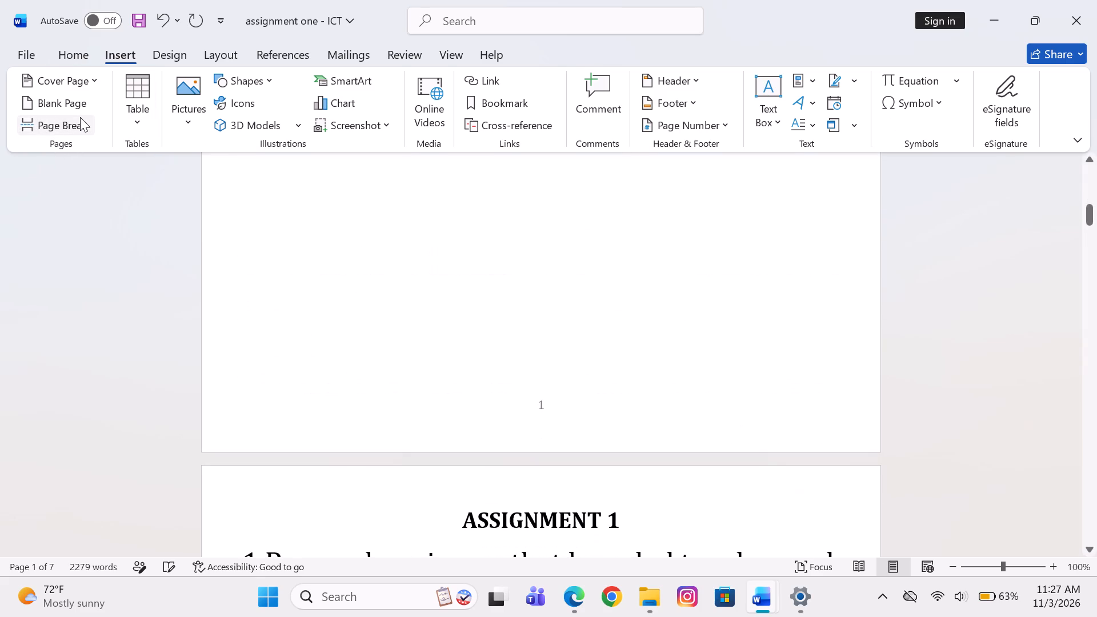
Look over the new blank first page and its transition to the ASSIGNMENT 1 page.
scroll(414, 257, up, 3)
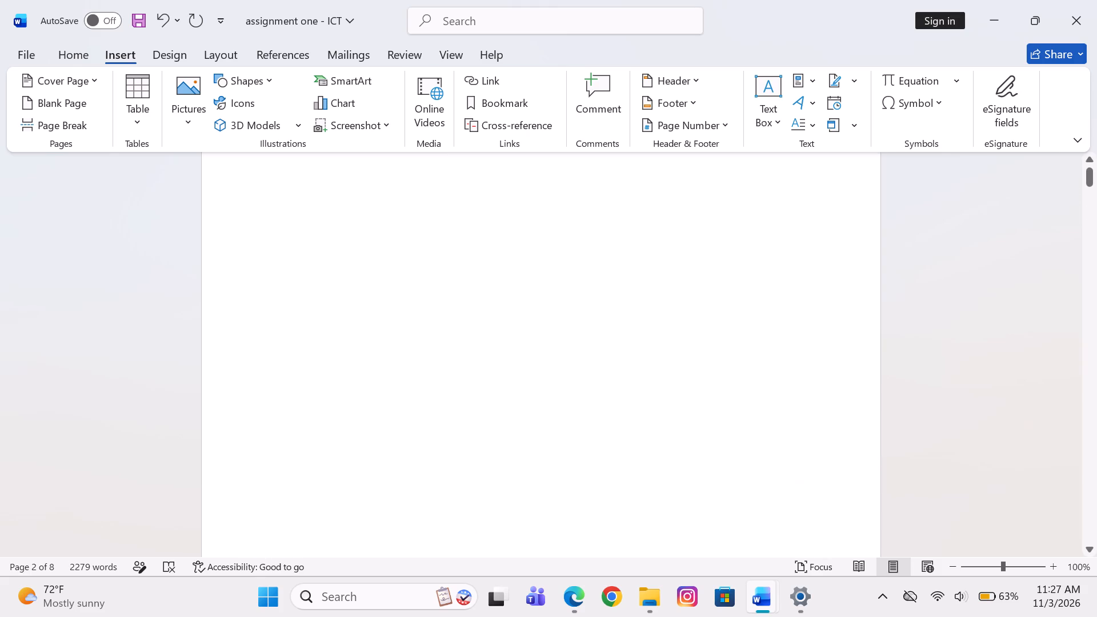
scroll(414, 257, up, 2)
scroll(414, 257, down, 6)
scroll(414, 257, up, 4)
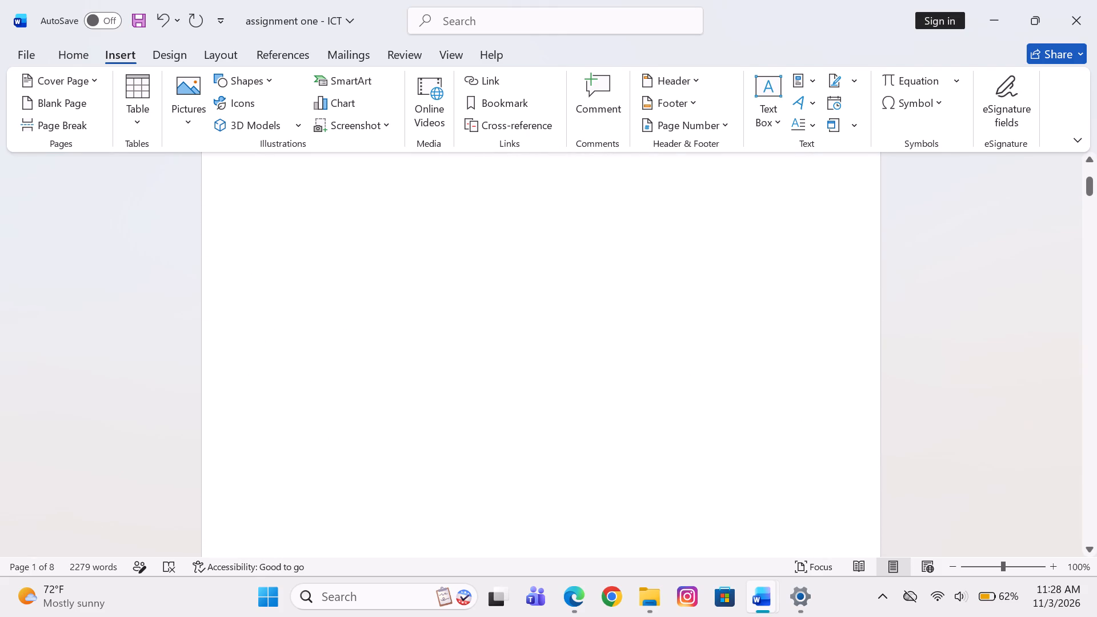
scroll(414, 257, up, 3)
Examine the built-in table of contents layouts and the further options for adding one, then close the gallery without choosing.
click(282, 57)
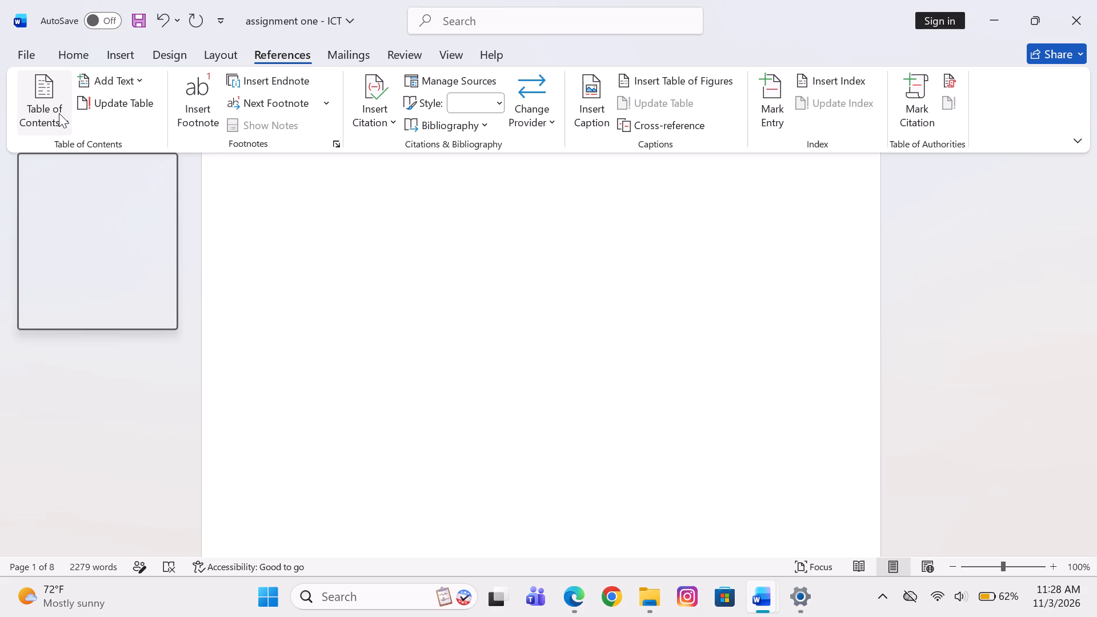
click(59, 113)
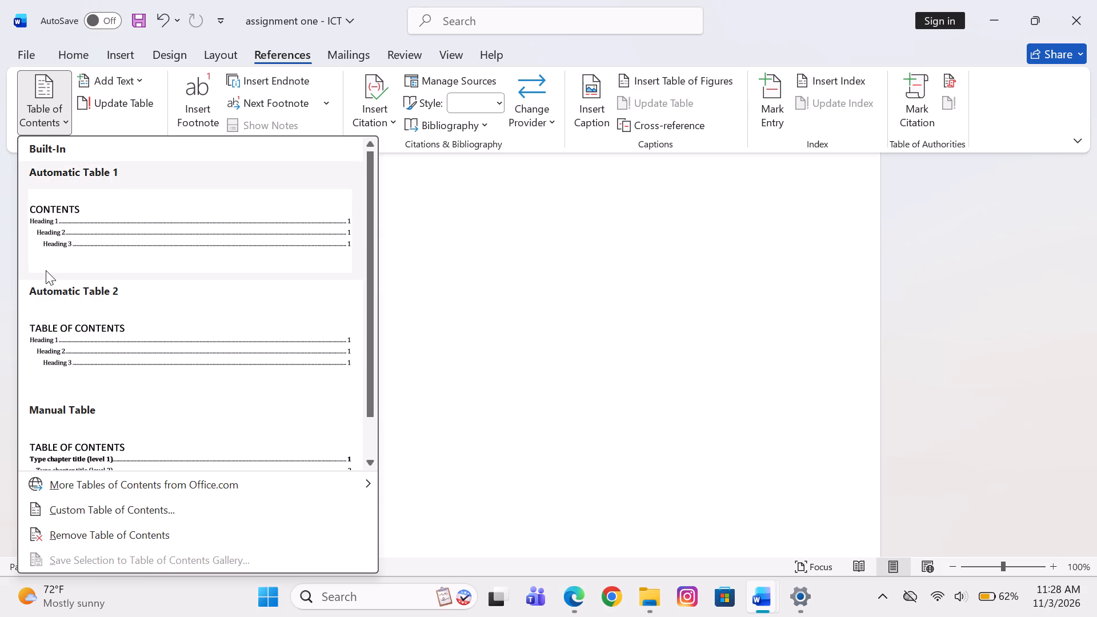
scroll(122, 265, down, 1)
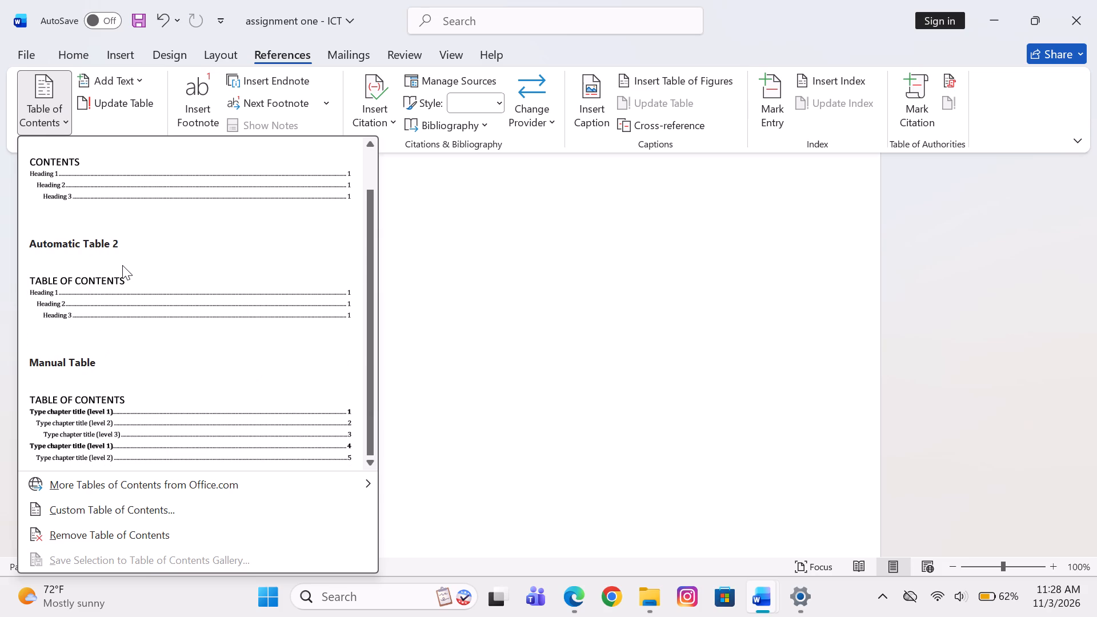
scroll(122, 265, down, 1)
scroll(216, 416, down, 2)
click(183, 486)
scroll(254, 421, down, 1)
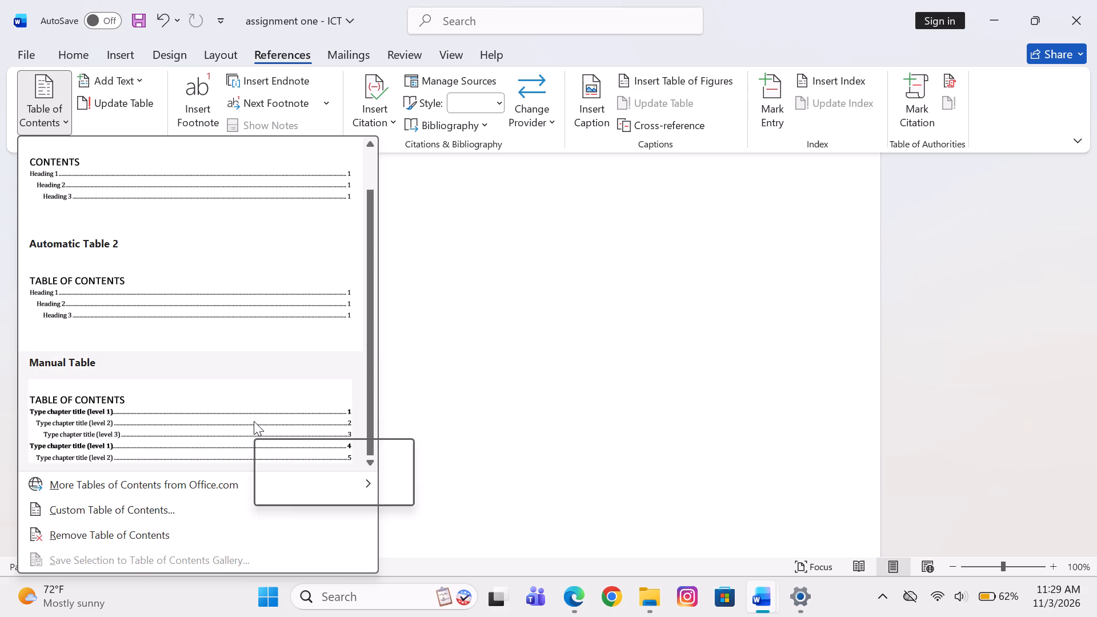
scroll(254, 421, down, 1)
click(458, 439)
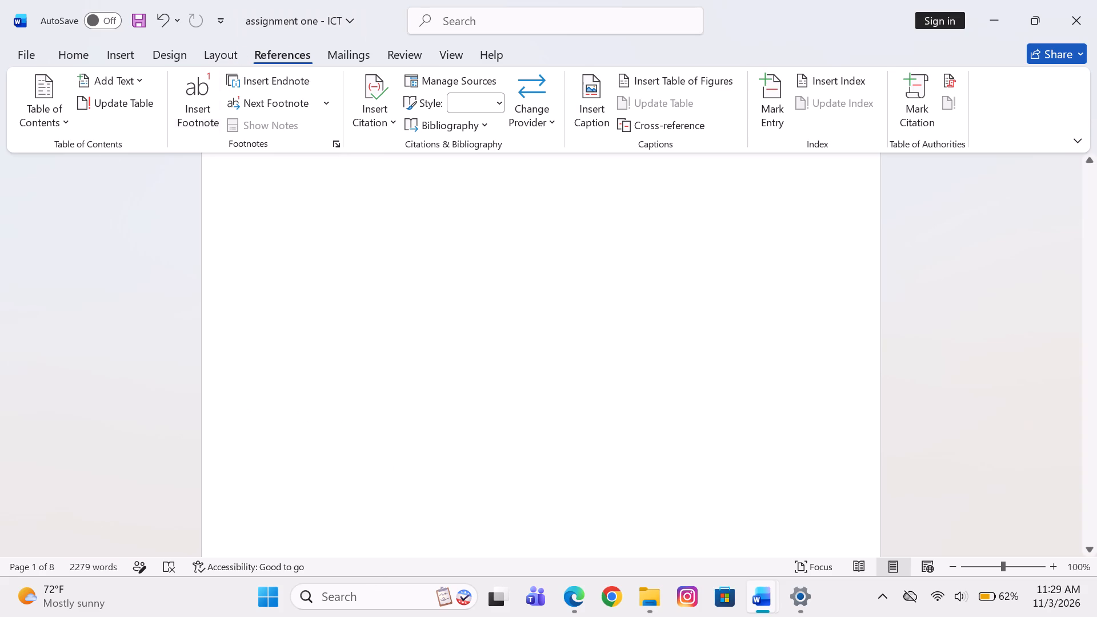
Bring up the table of contents layouts for the blank first page and browse to Manual Table.
click(43, 103)
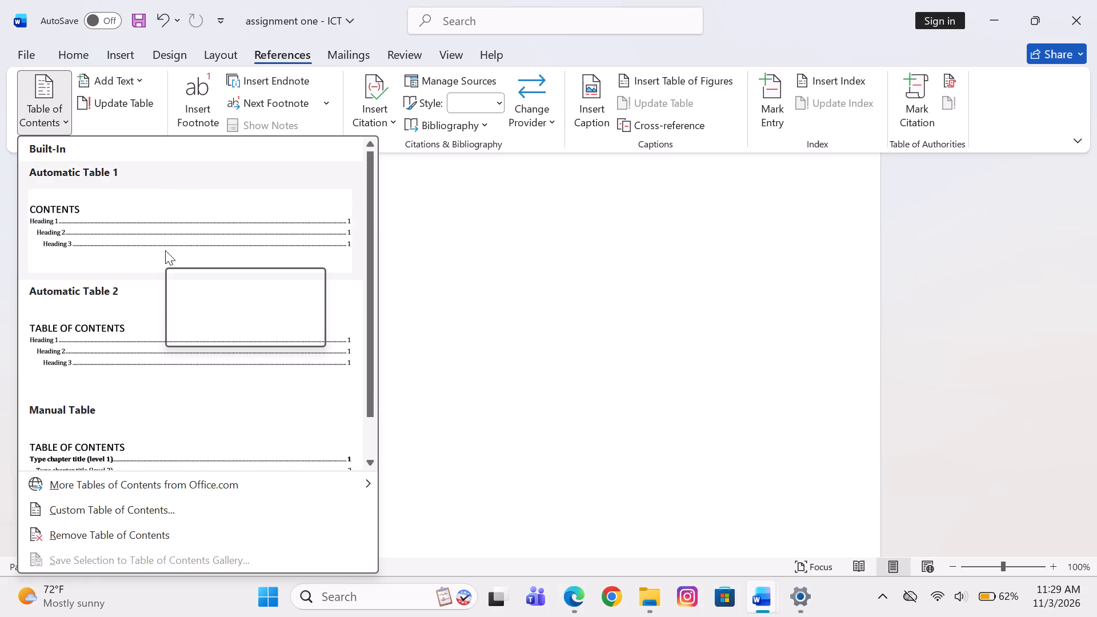
scroll(177, 381, down, 1)
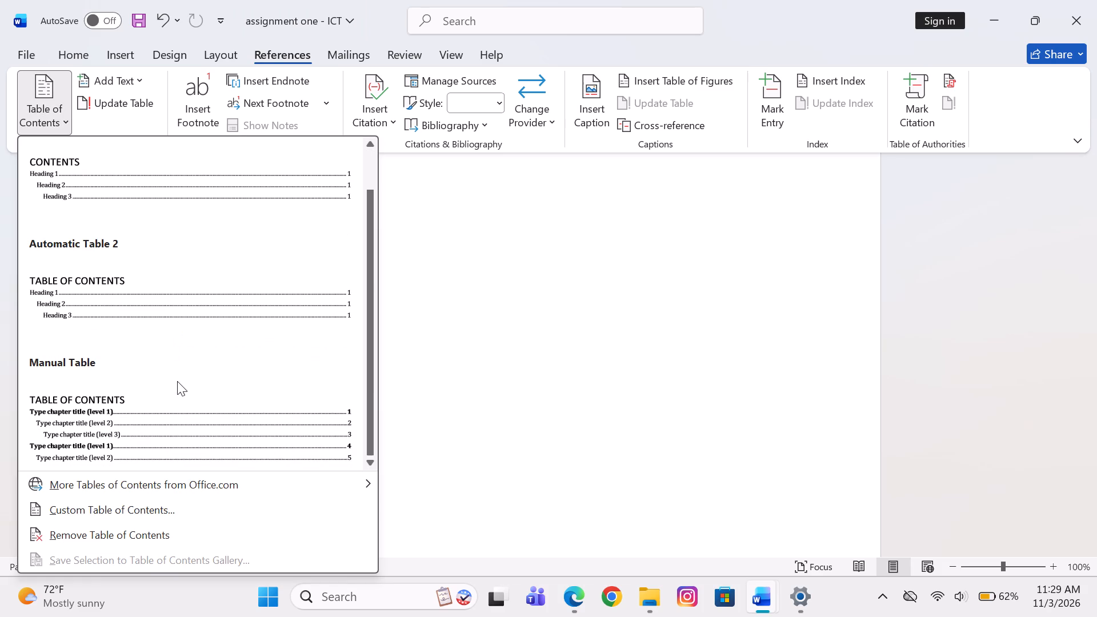
scroll(177, 381, down, 1)
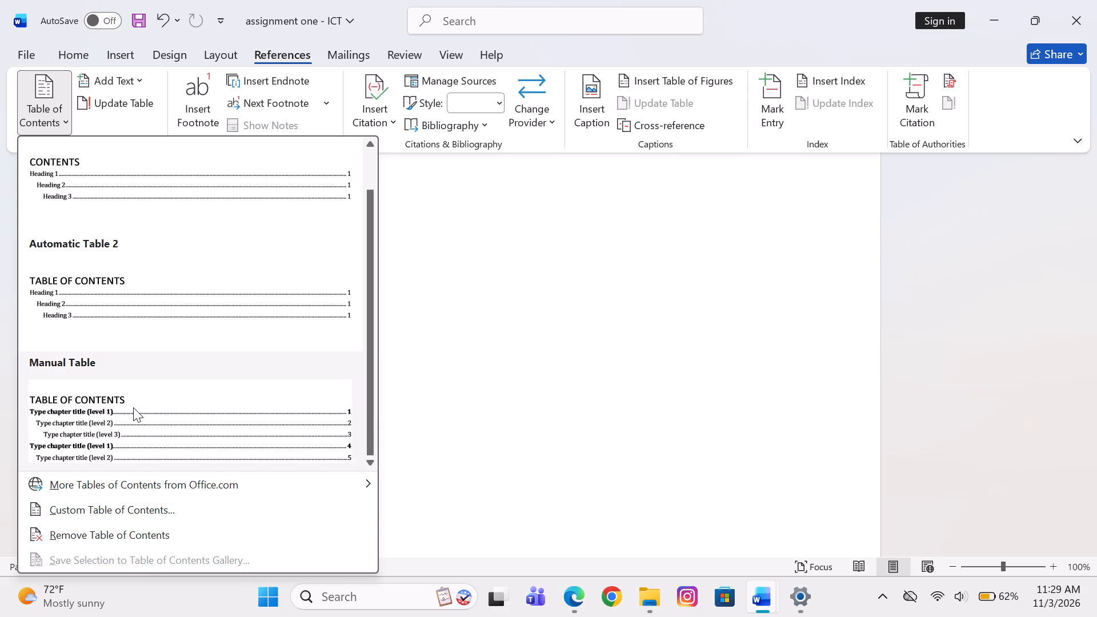
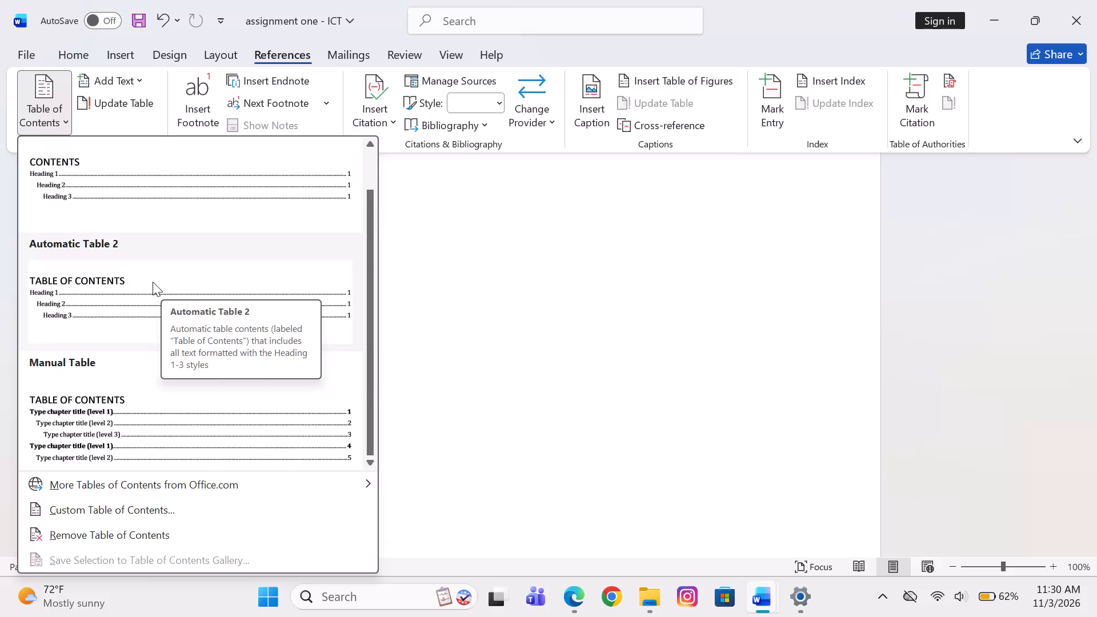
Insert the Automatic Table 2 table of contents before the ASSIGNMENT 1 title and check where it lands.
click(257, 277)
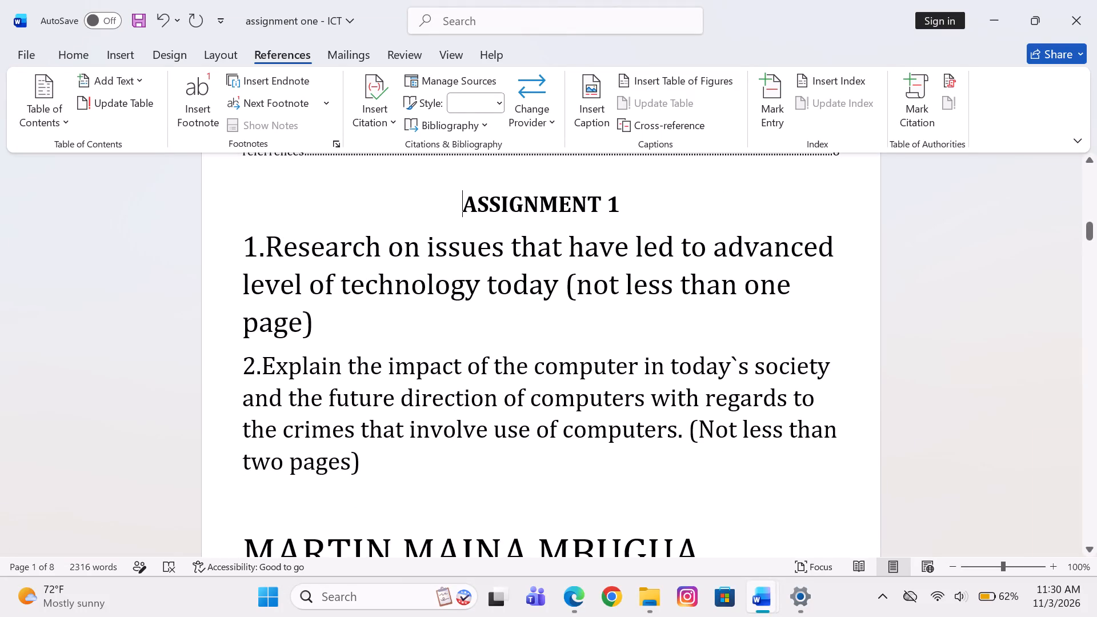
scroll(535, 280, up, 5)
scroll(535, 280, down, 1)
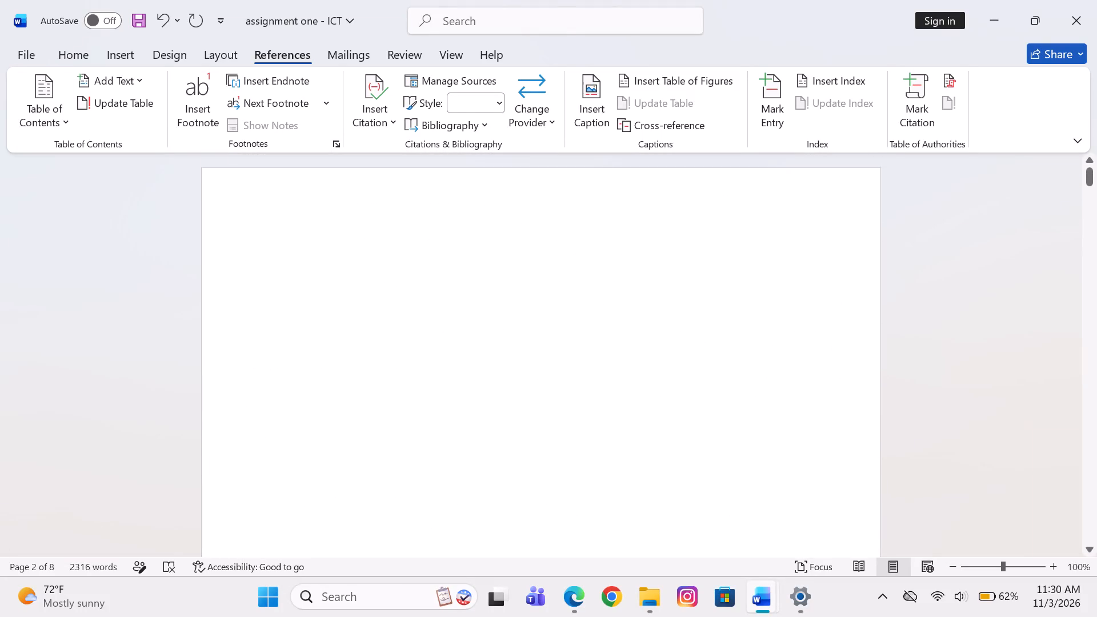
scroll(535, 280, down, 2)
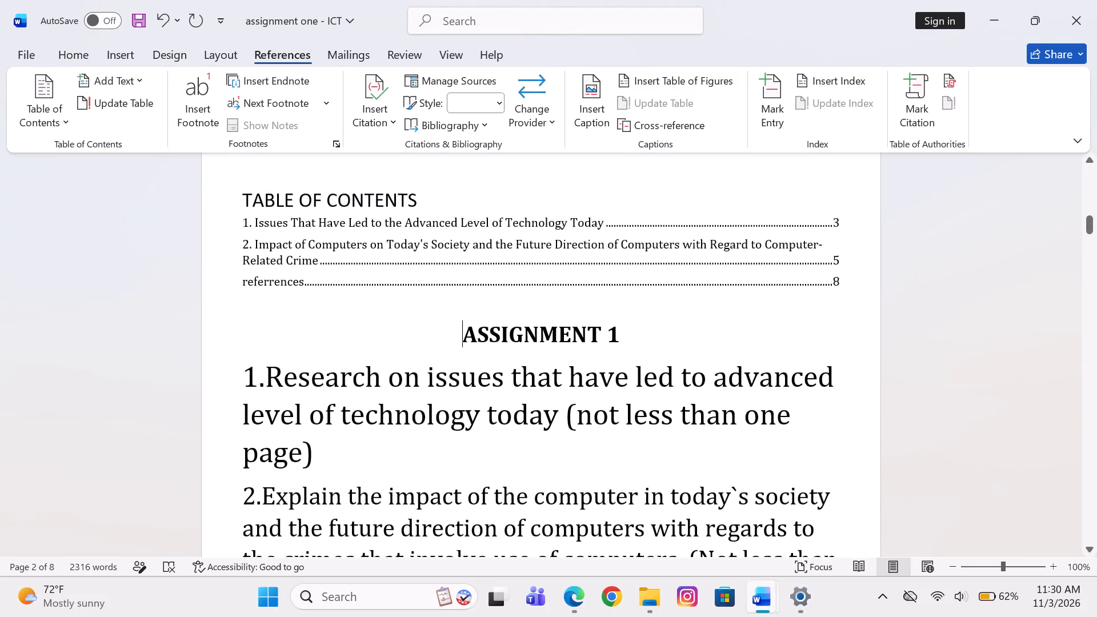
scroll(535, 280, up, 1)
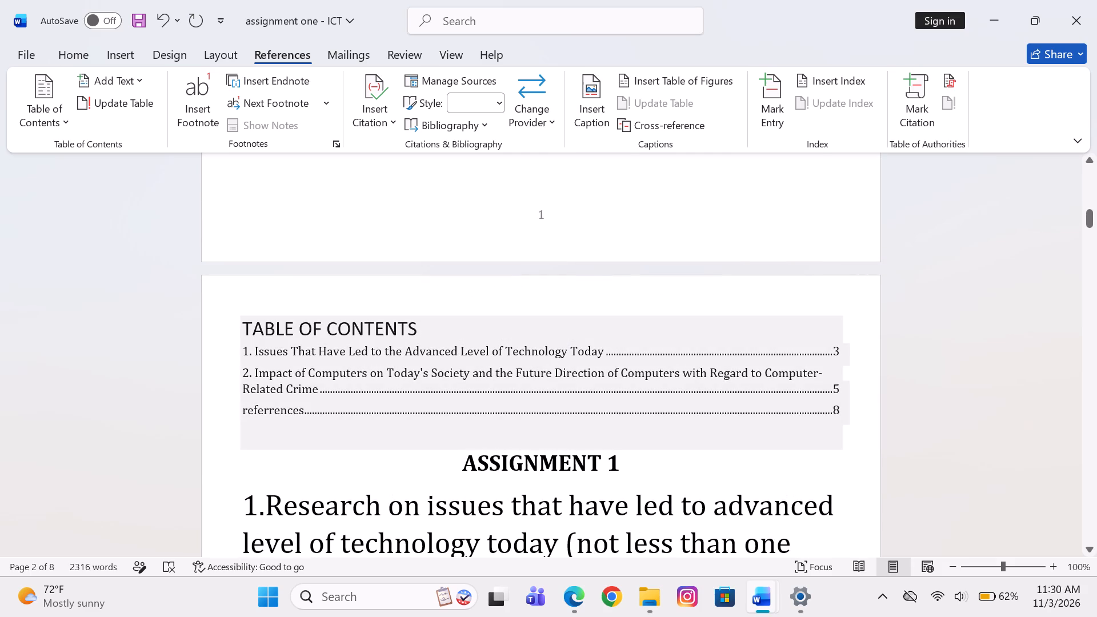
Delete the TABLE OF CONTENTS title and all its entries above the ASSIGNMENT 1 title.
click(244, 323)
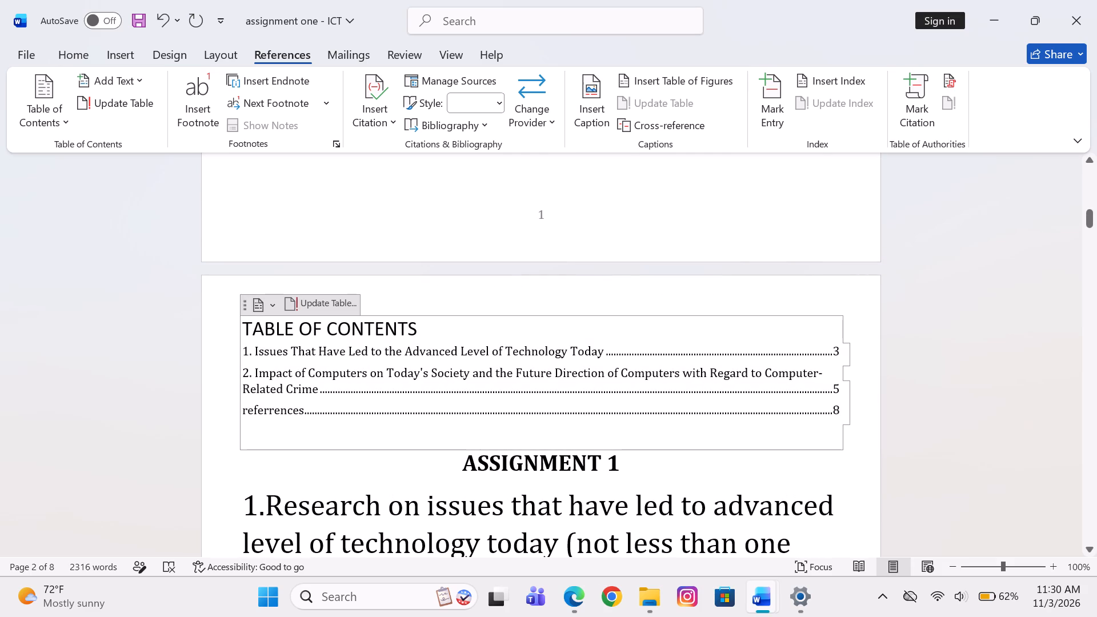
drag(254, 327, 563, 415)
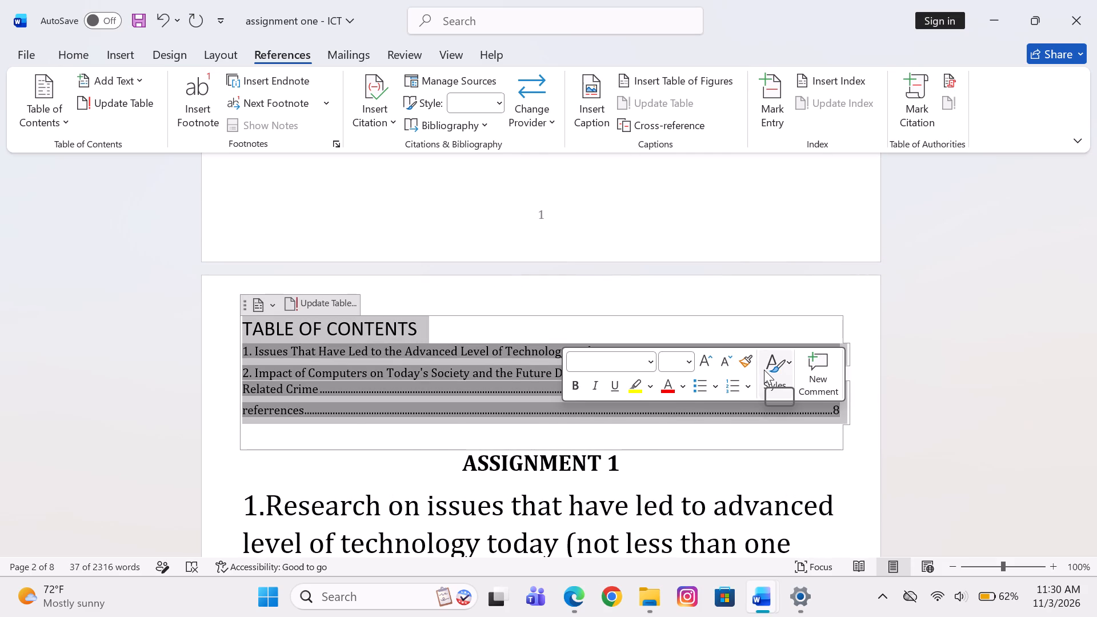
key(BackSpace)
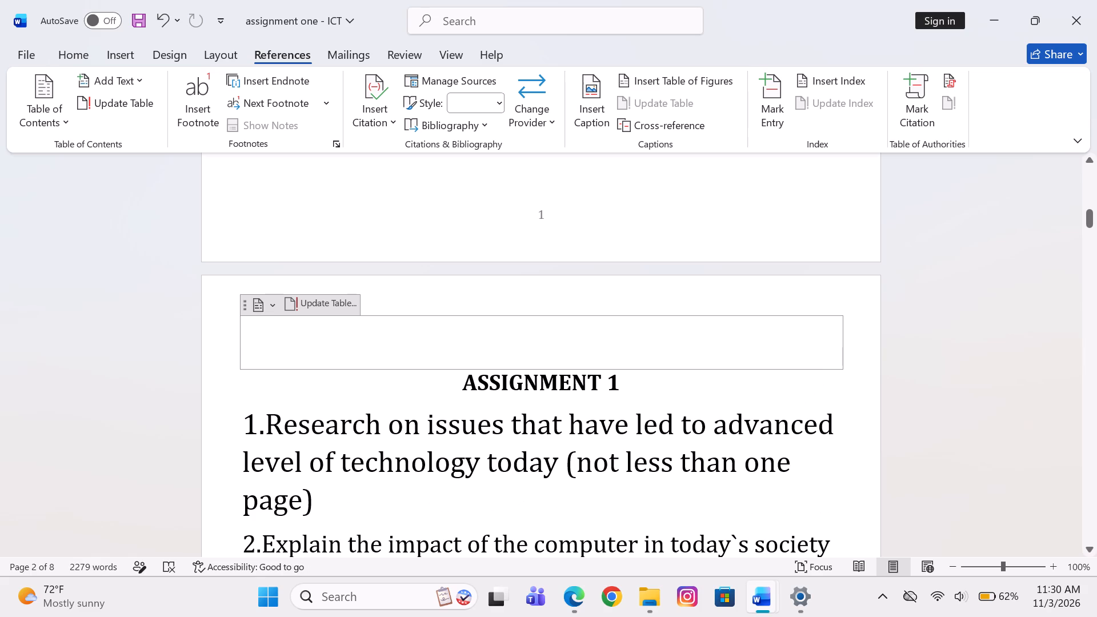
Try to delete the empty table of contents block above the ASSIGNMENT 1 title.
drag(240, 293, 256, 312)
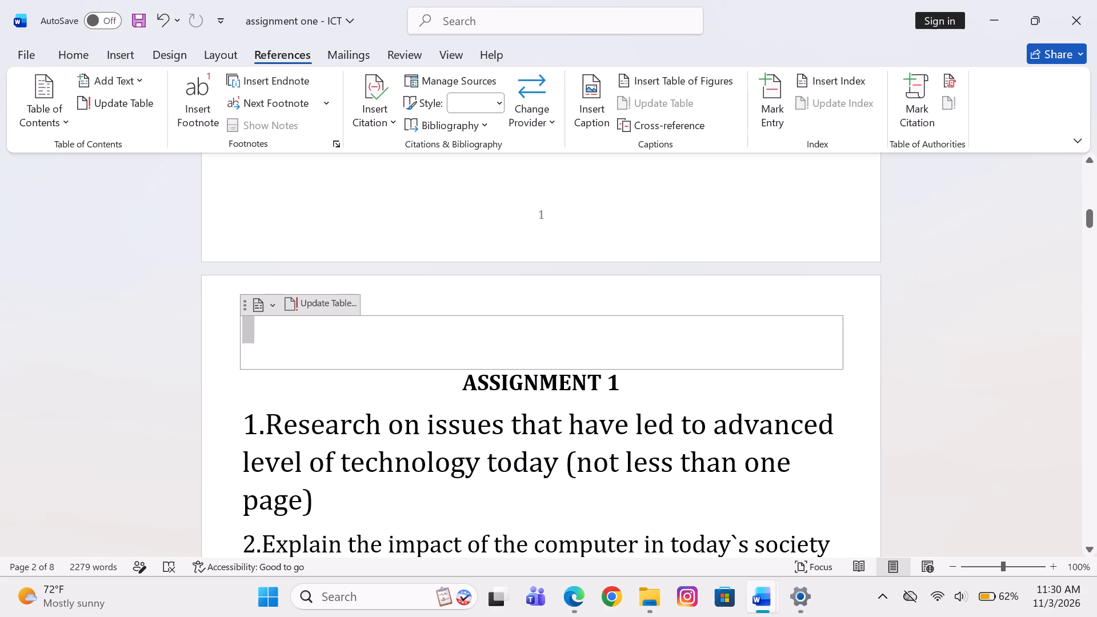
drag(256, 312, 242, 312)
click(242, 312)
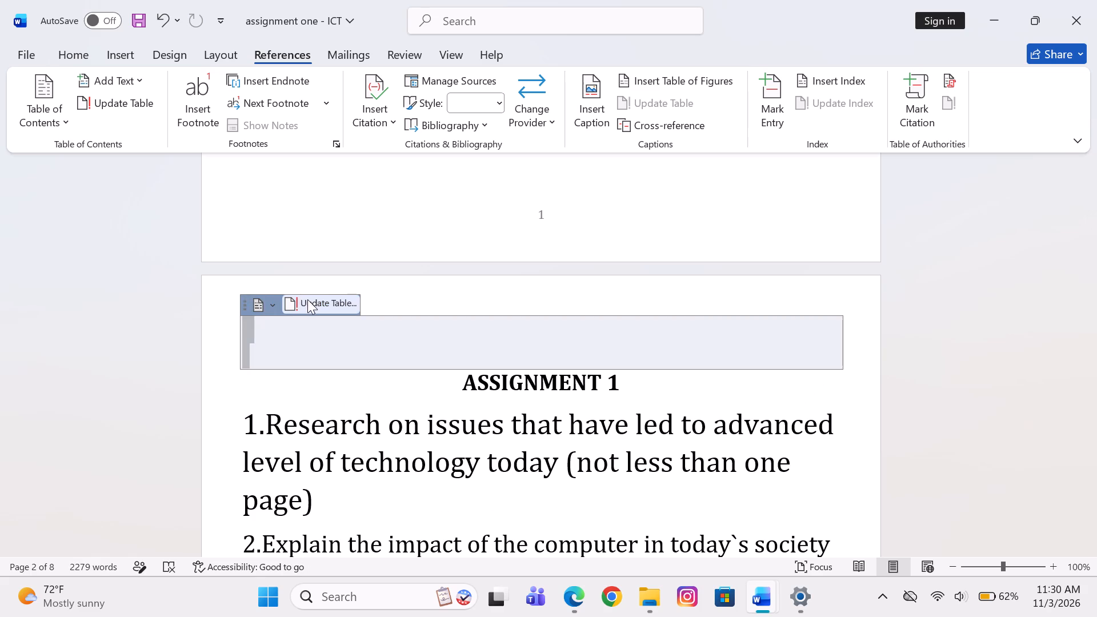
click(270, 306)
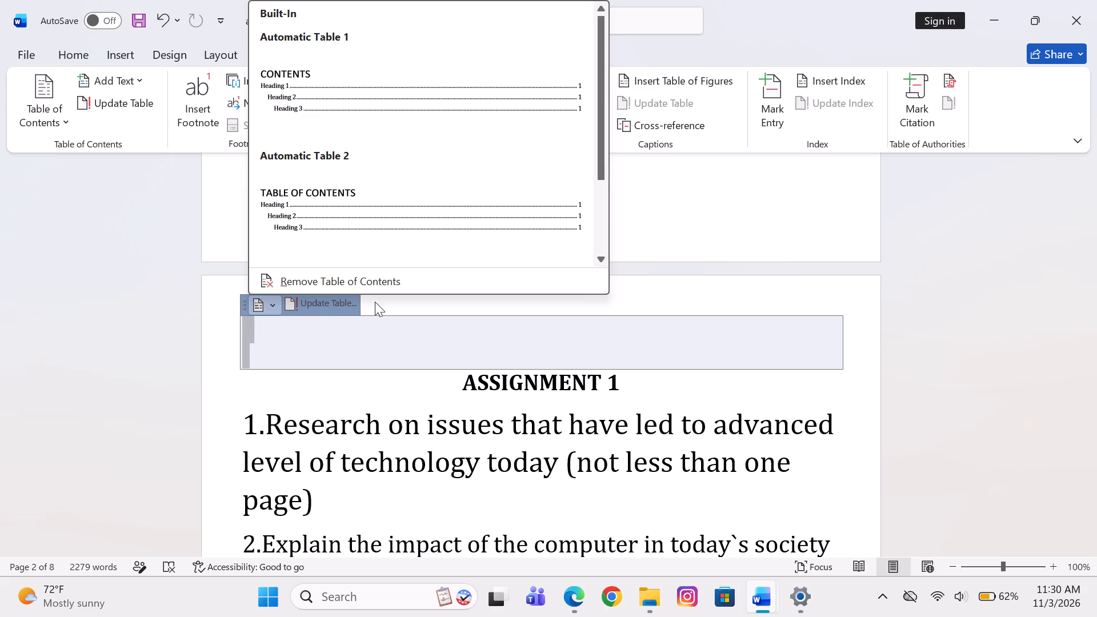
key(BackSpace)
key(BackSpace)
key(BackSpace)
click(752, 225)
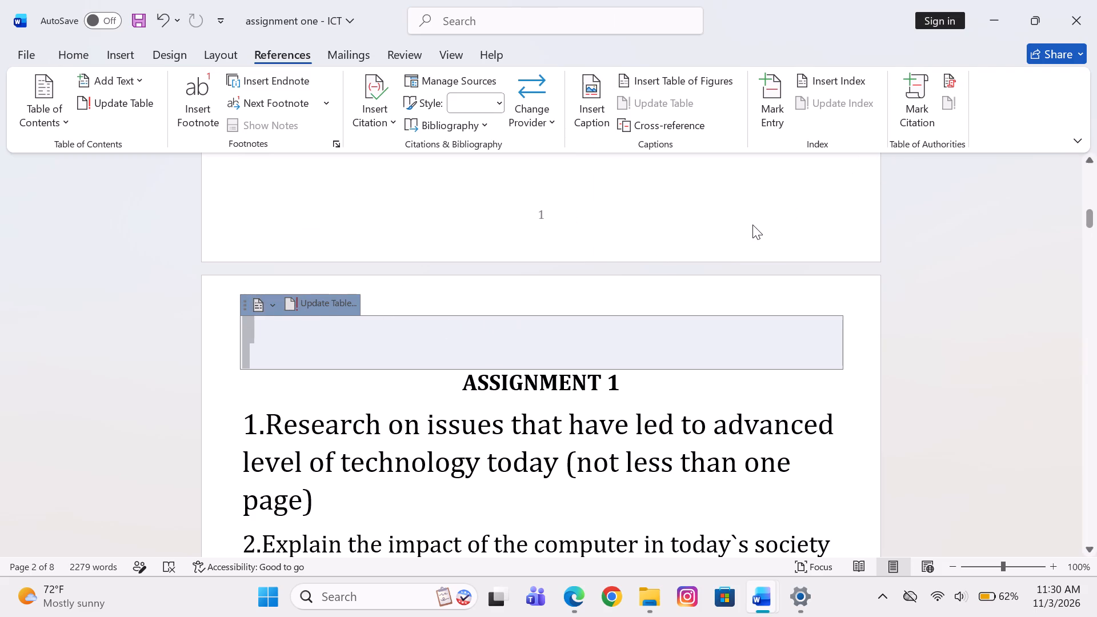
Insert the Automatic Table 2 table of contents with the text cursor on the blank first page.
scroll(580, 293, up, 1)
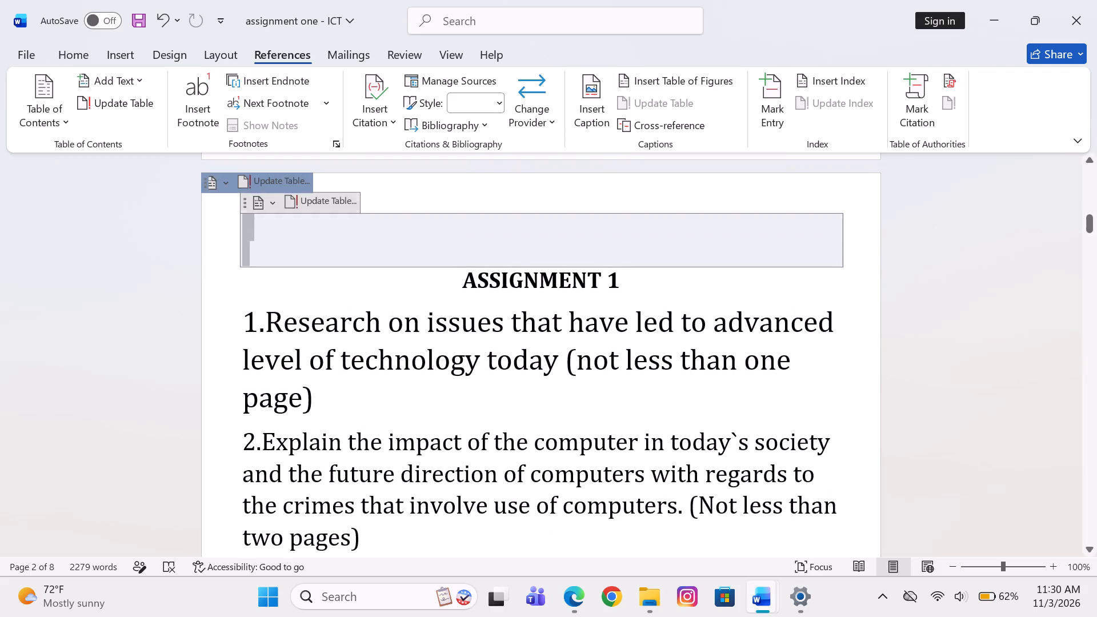
scroll(580, 293, up, 5)
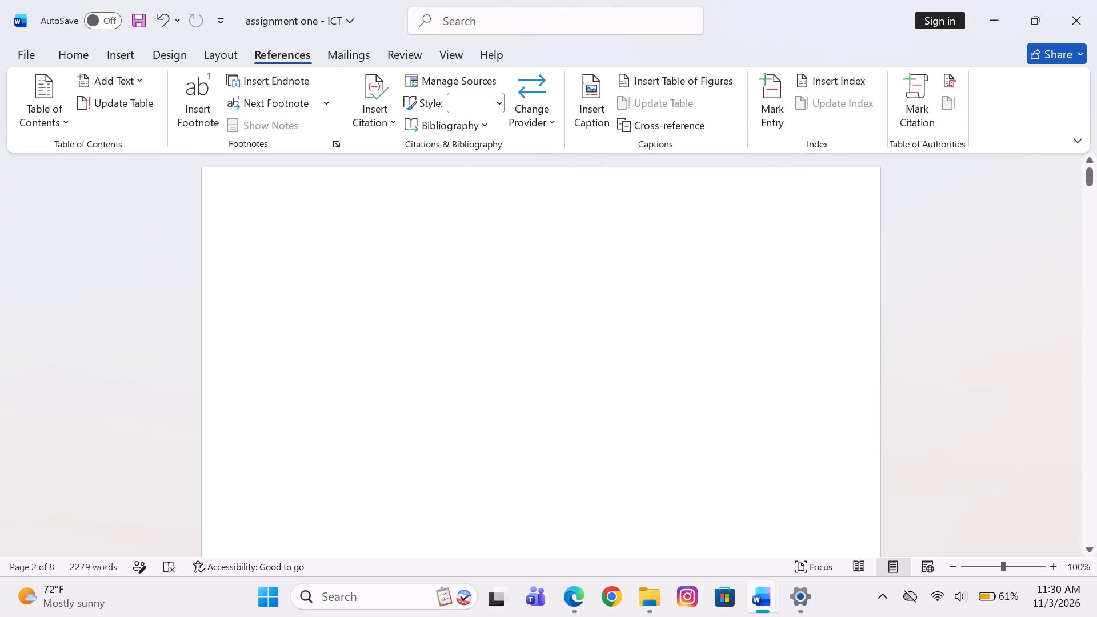
click(330, 260)
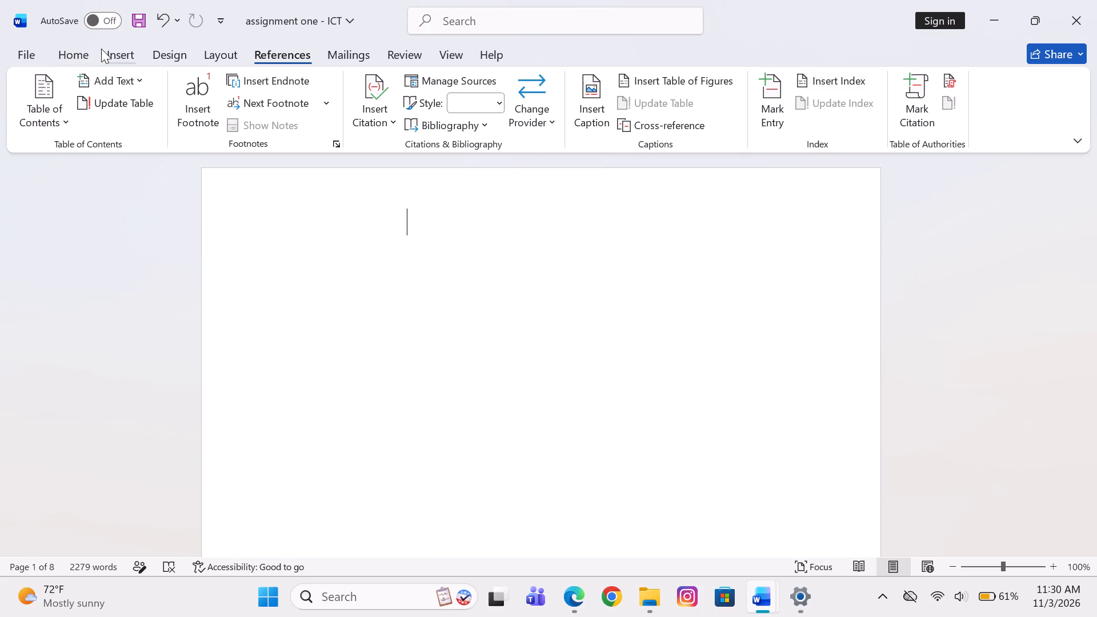
click(43, 104)
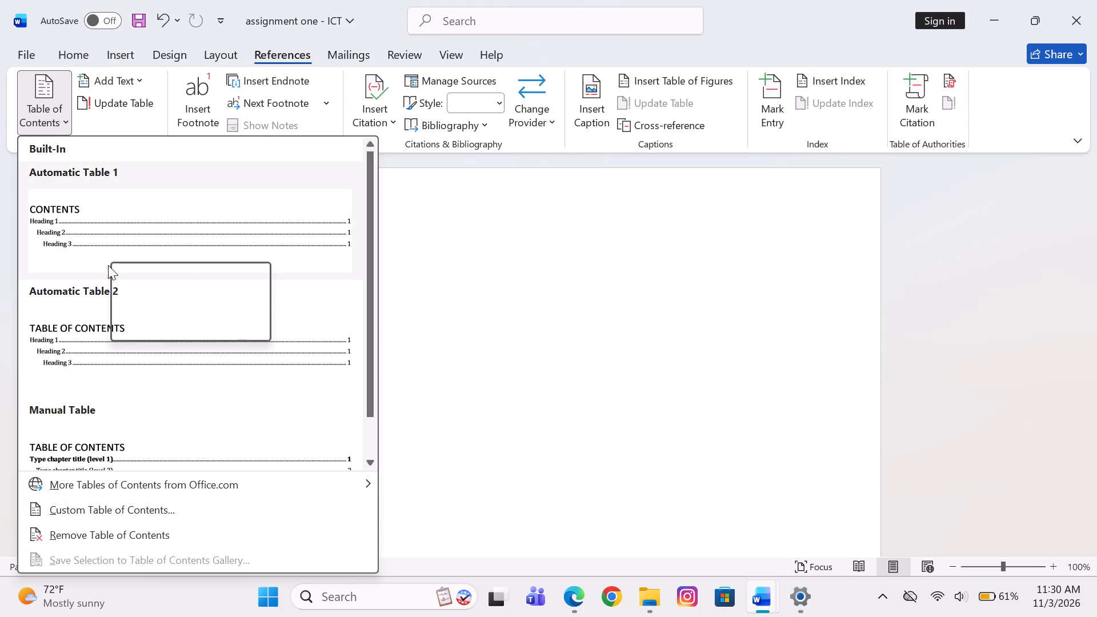
click(105, 346)
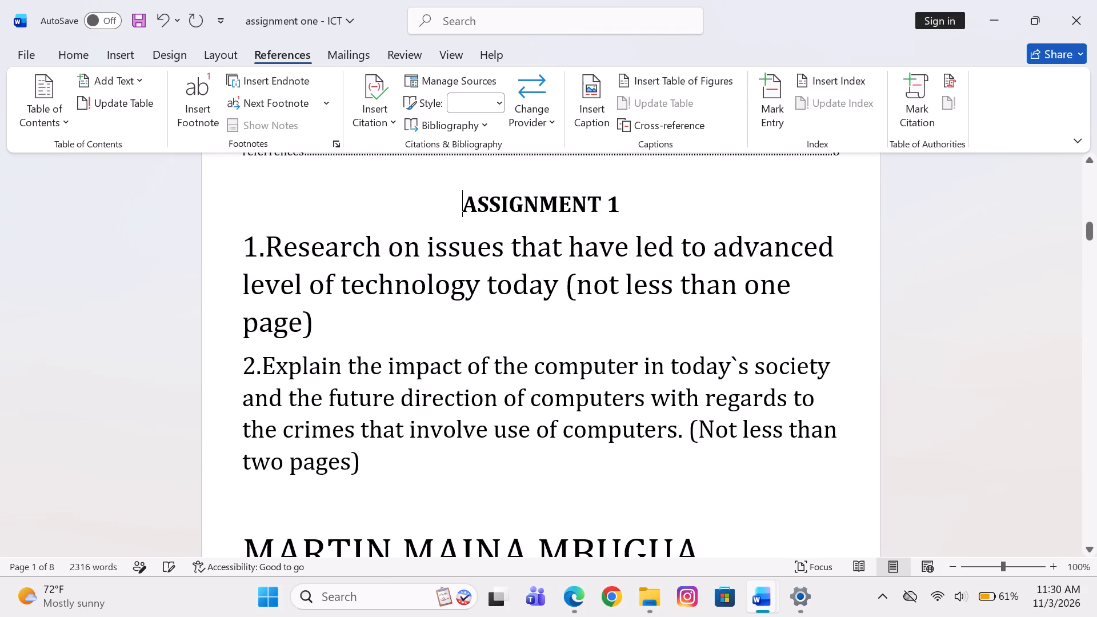
Examine the blank first page and the following pages to check where the table of contents was placed.
scroll(390, 248, up, 2)
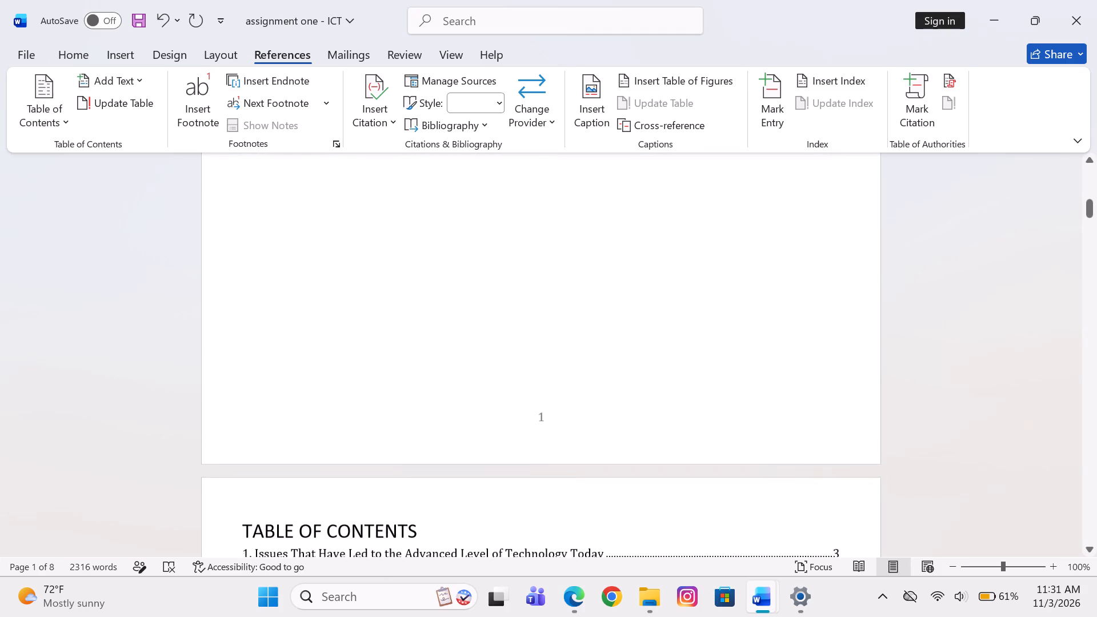
scroll(390, 248, up, 5)
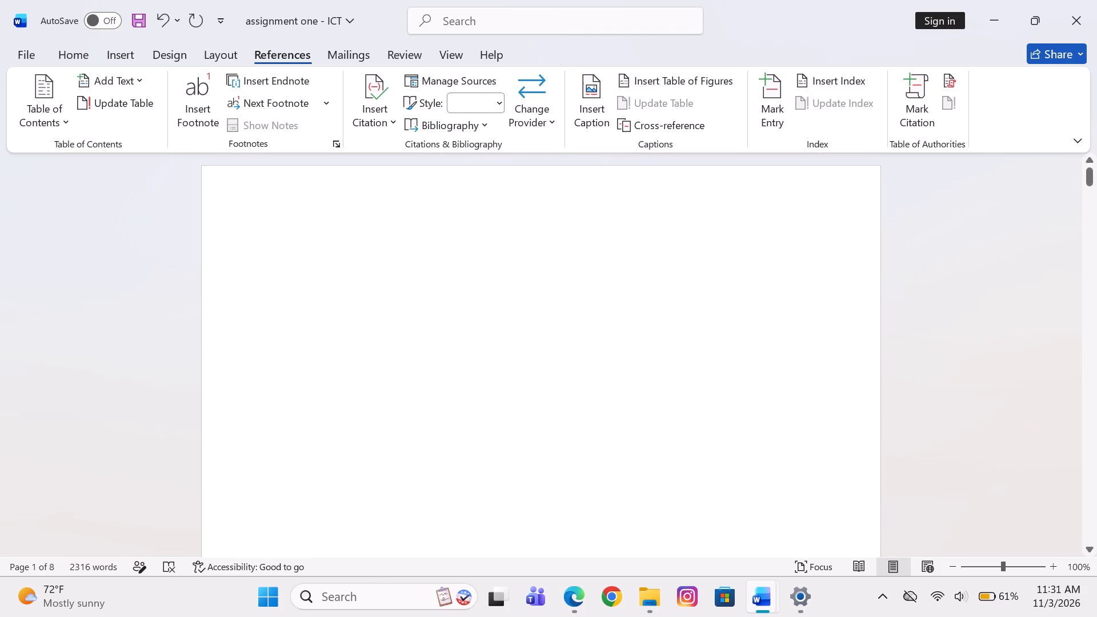
scroll(390, 248, up, 1)
scroll(390, 248, down, 3)
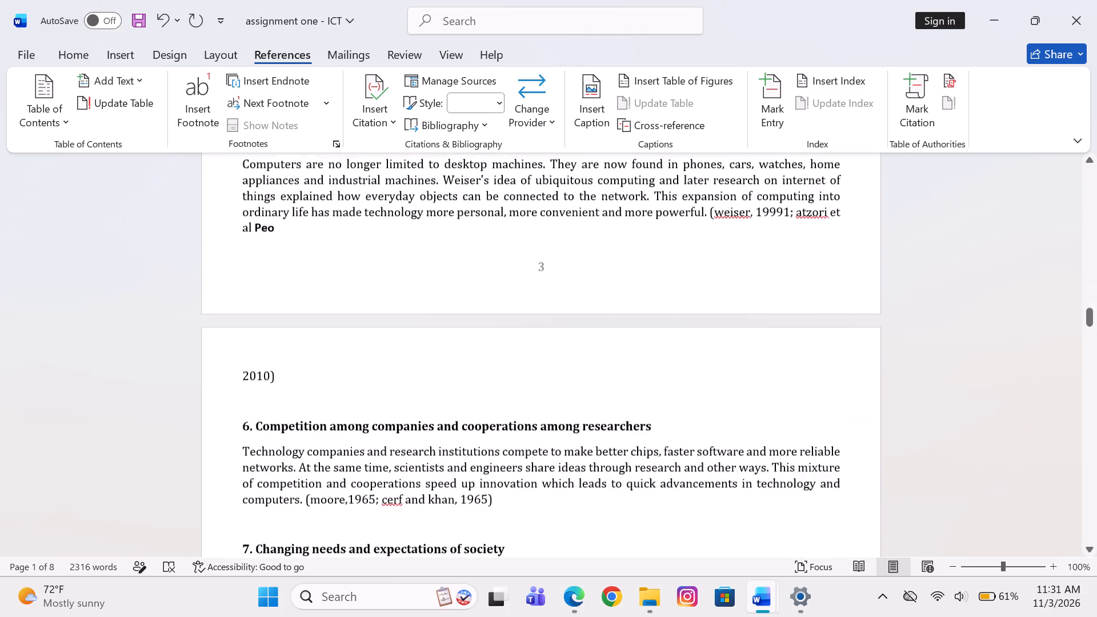
scroll(390, 248, up, 3)
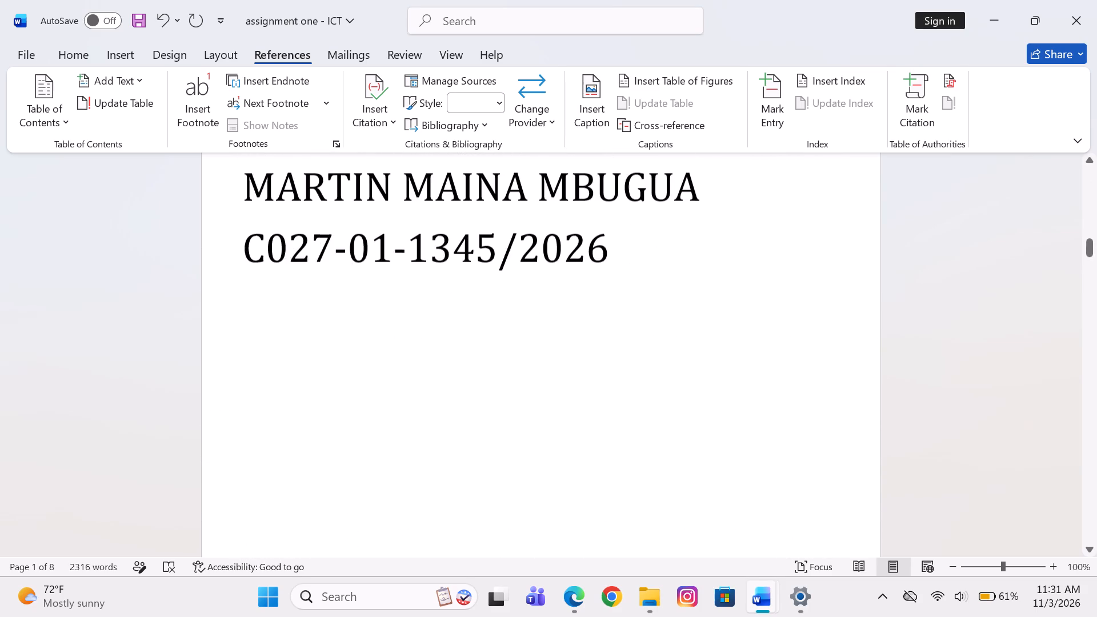
scroll(390, 248, up, 2)
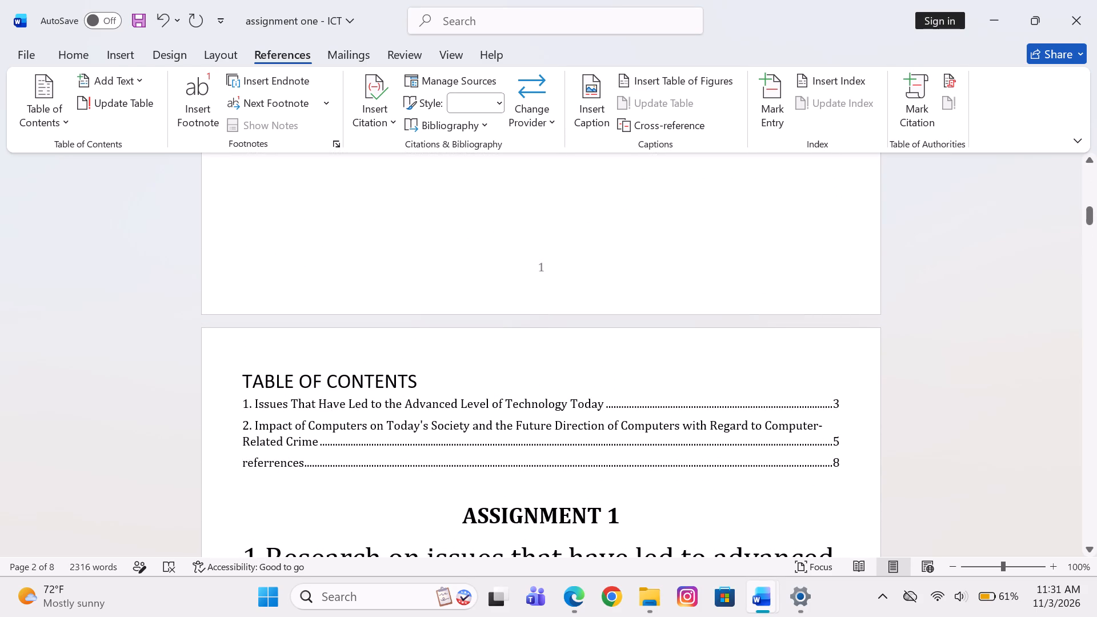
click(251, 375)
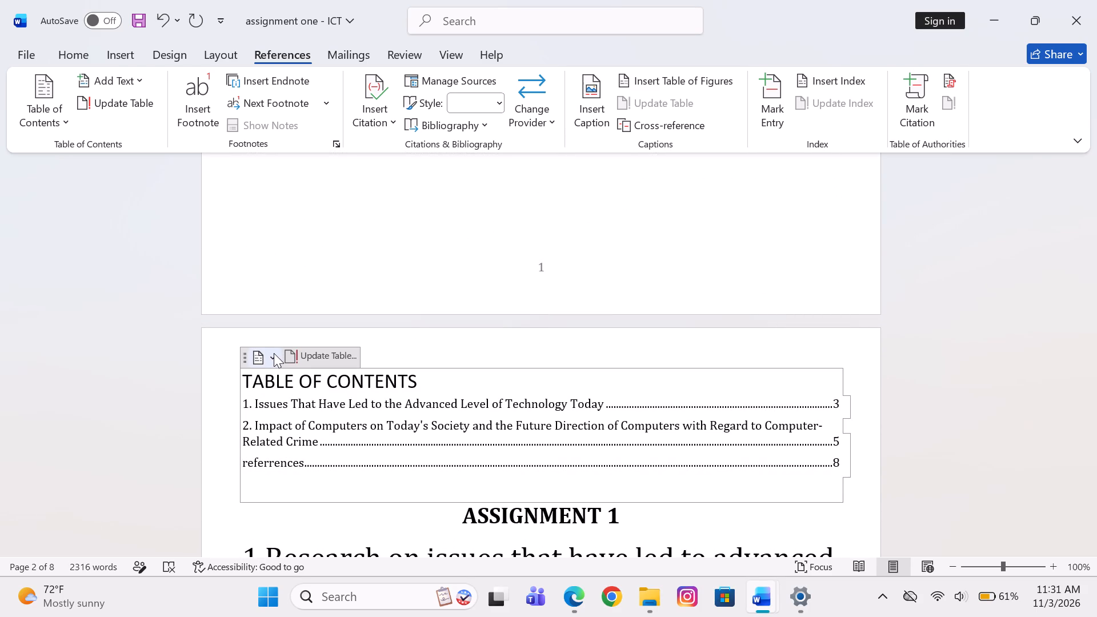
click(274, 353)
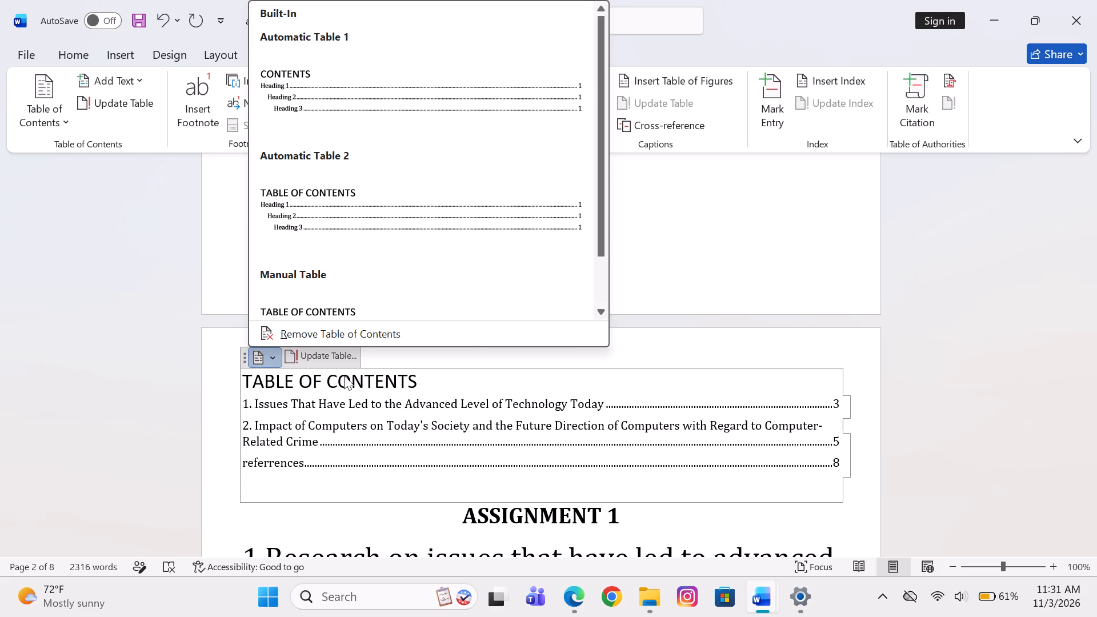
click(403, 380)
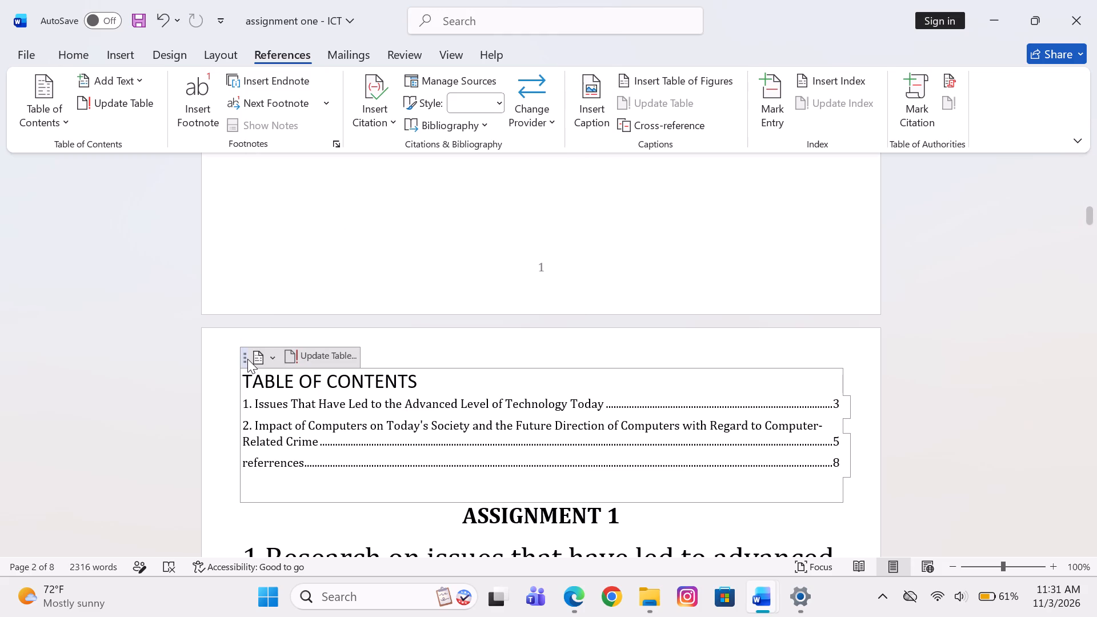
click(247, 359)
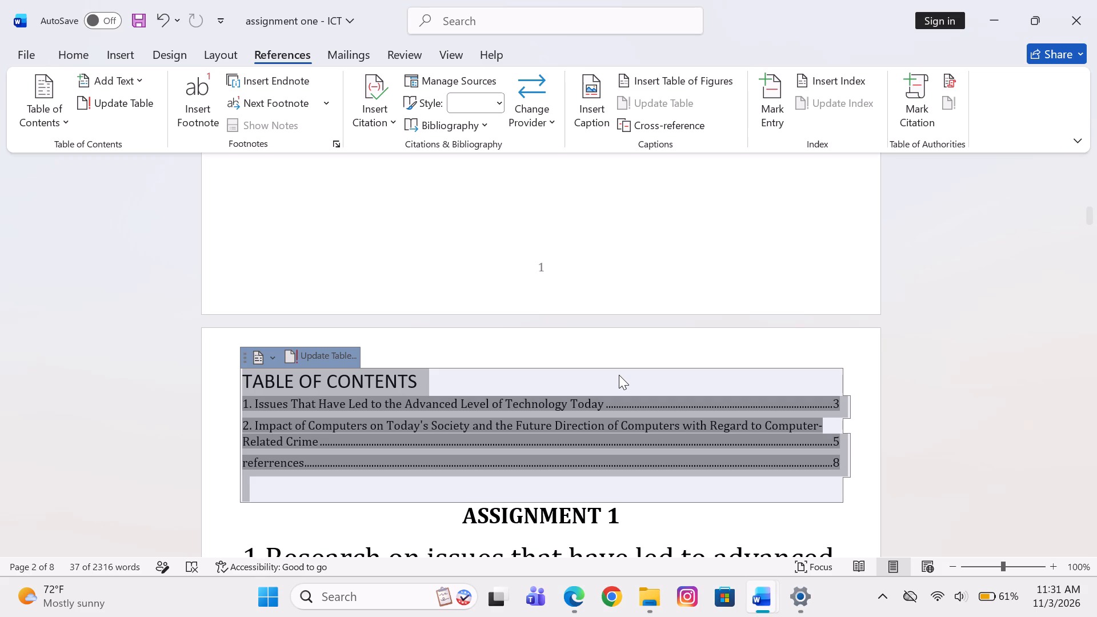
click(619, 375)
Look through the body pages that follow the ASSIGNMENT 1 title page.
scroll(666, 419, down, 2)
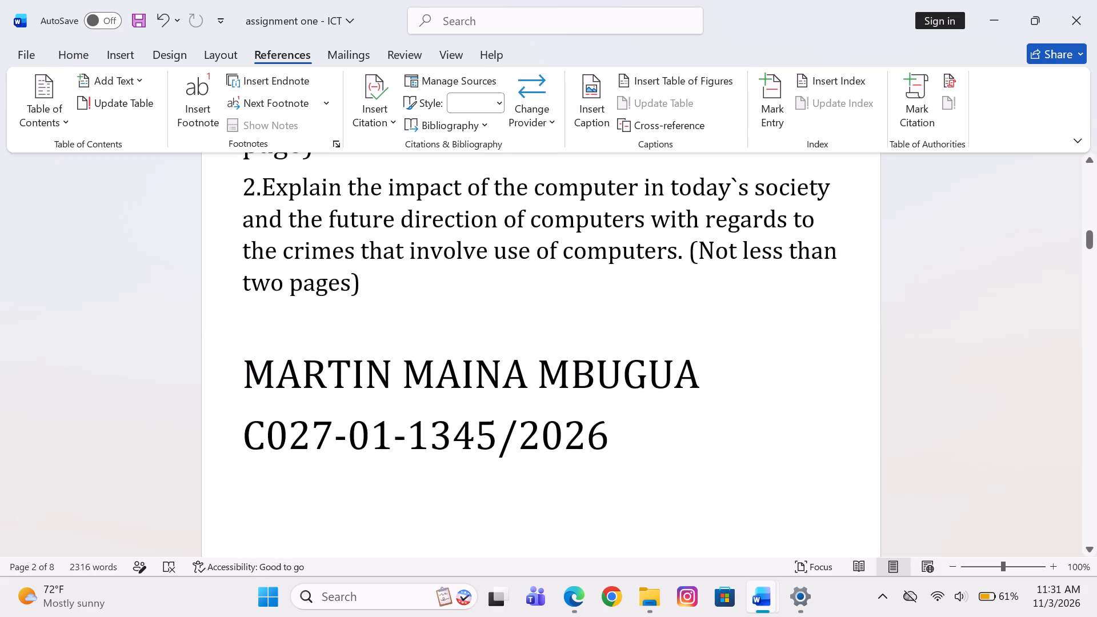
scroll(666, 419, down, 6)
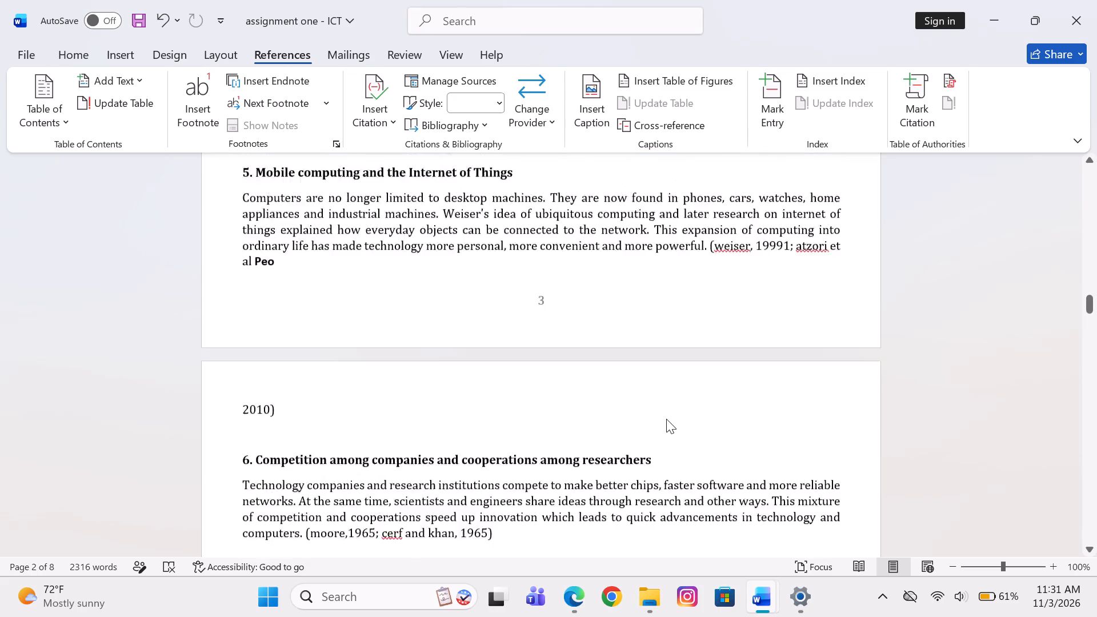
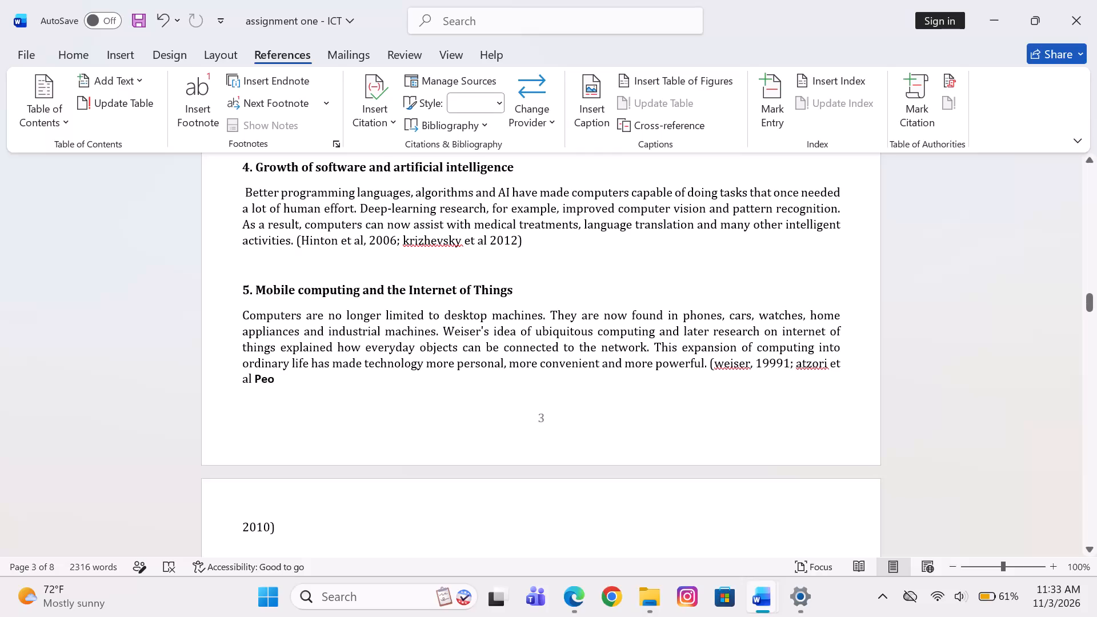
Start inserting a table into the document by opening the Insert Table size settings.
click(113, 54)
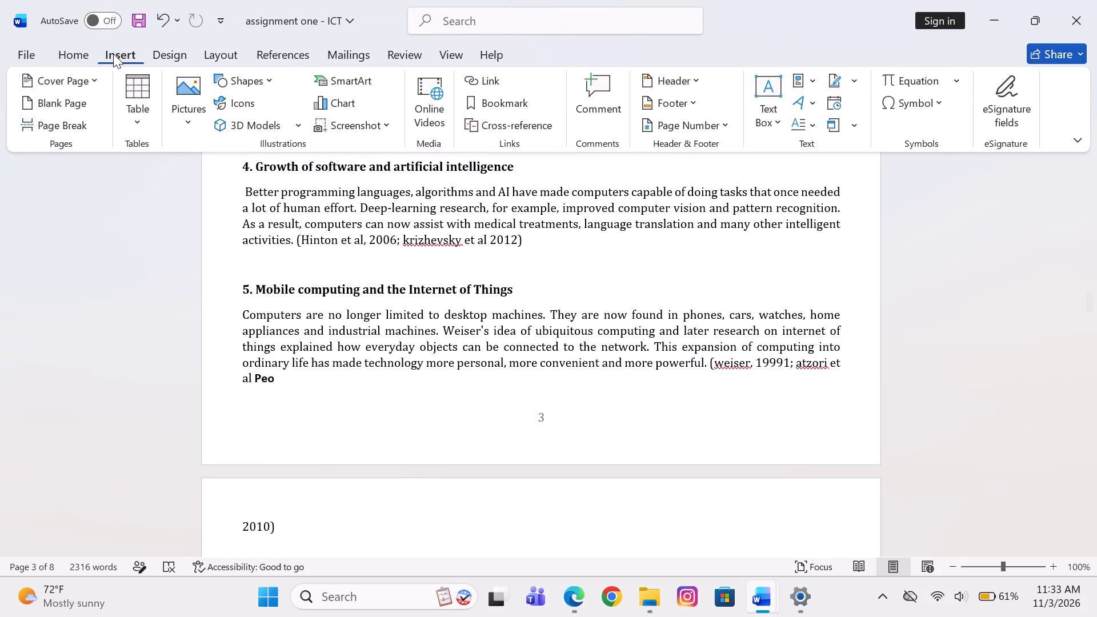
click(138, 82)
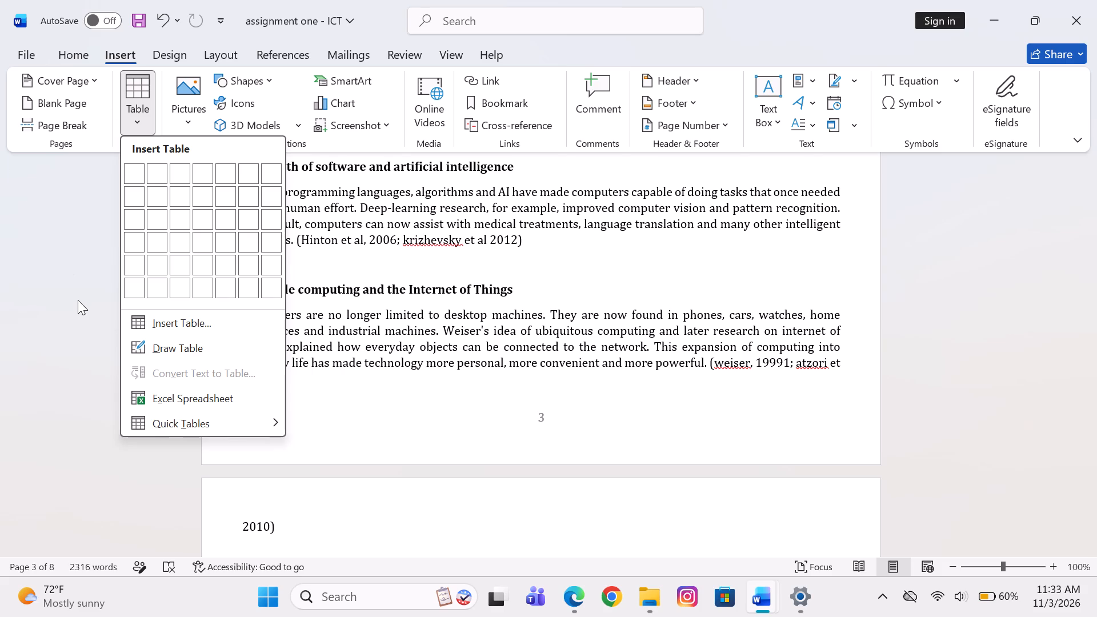
click(147, 323)
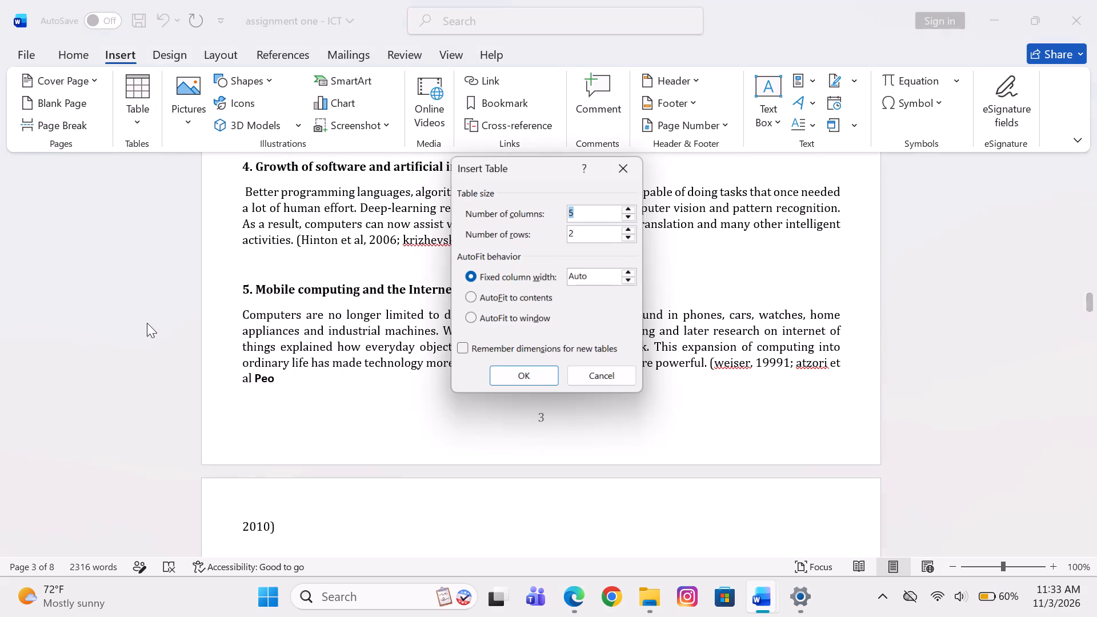
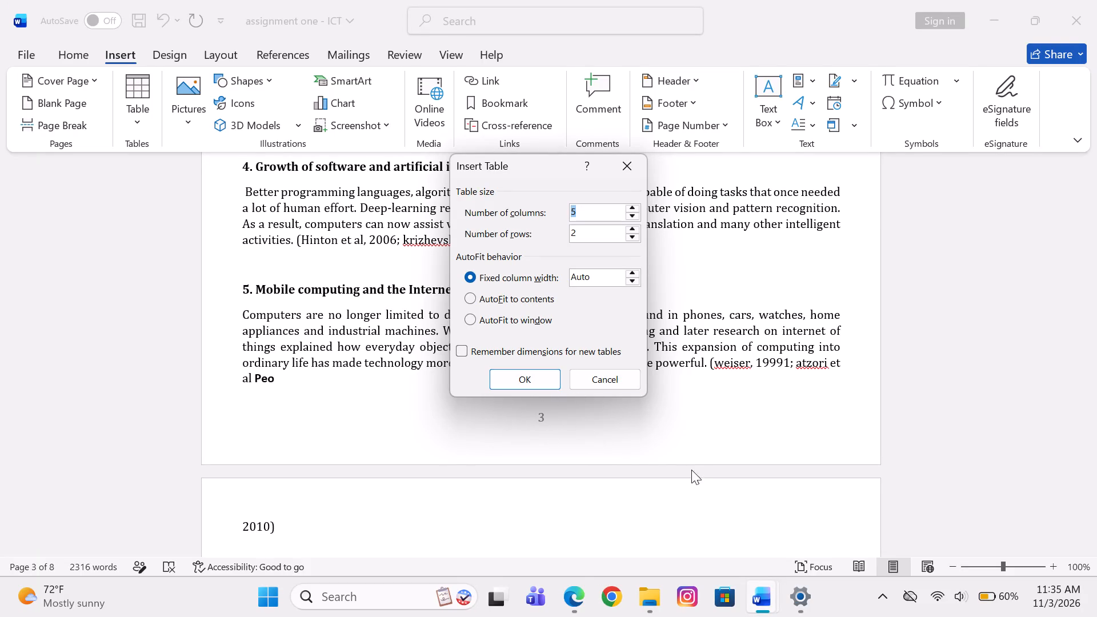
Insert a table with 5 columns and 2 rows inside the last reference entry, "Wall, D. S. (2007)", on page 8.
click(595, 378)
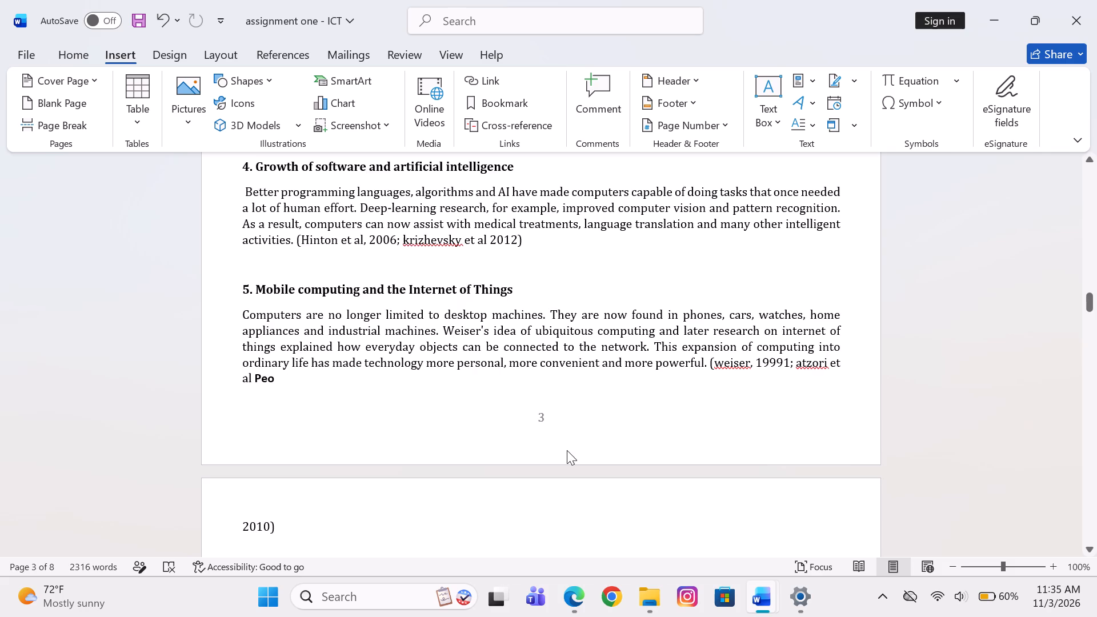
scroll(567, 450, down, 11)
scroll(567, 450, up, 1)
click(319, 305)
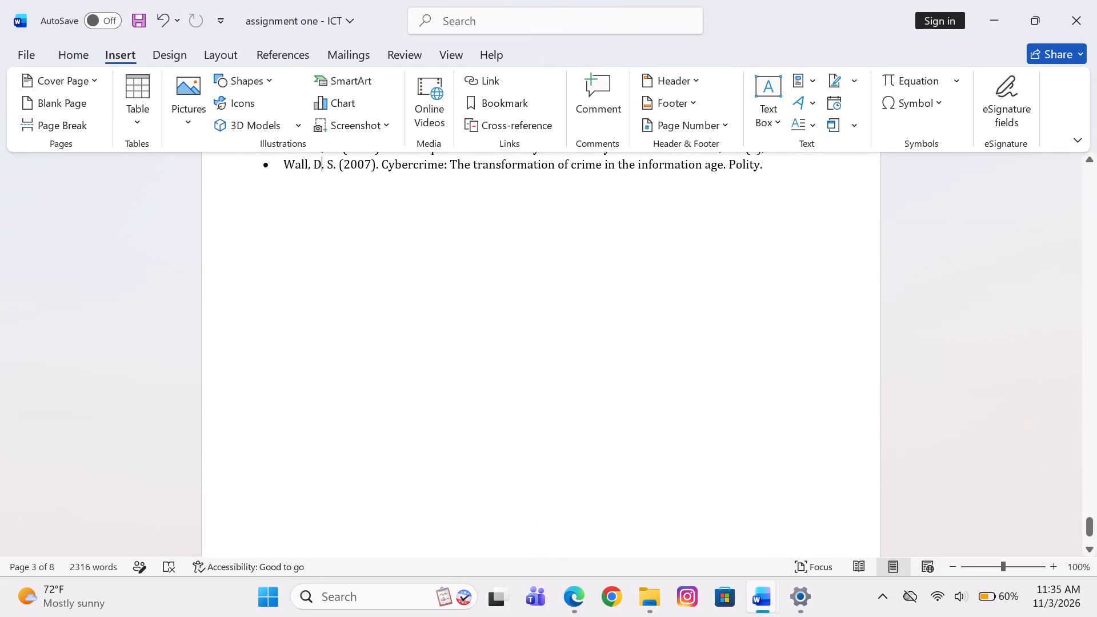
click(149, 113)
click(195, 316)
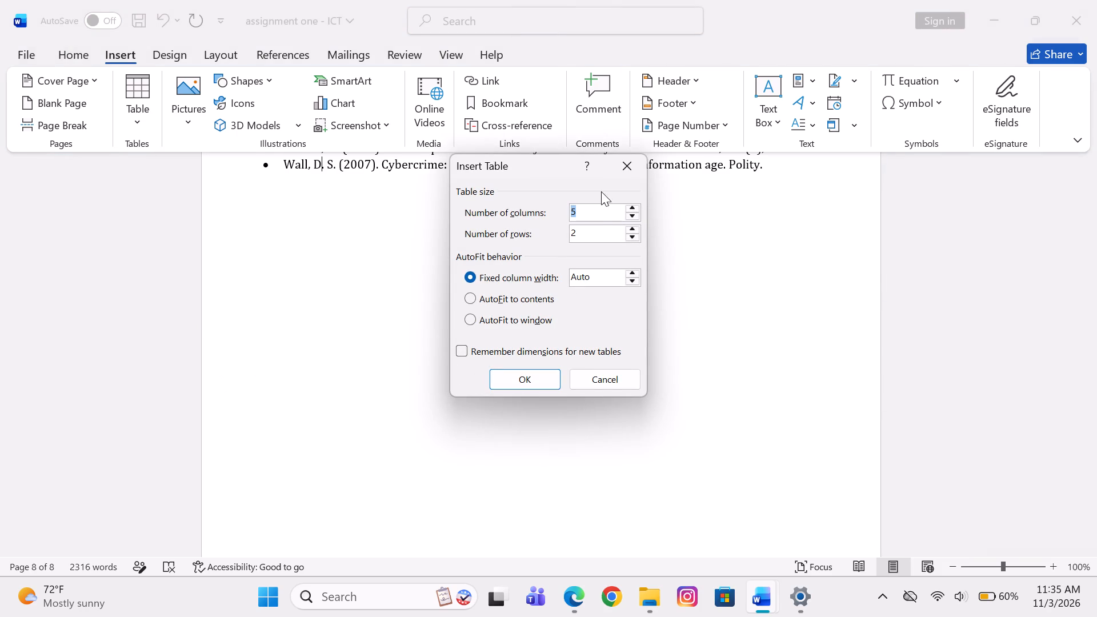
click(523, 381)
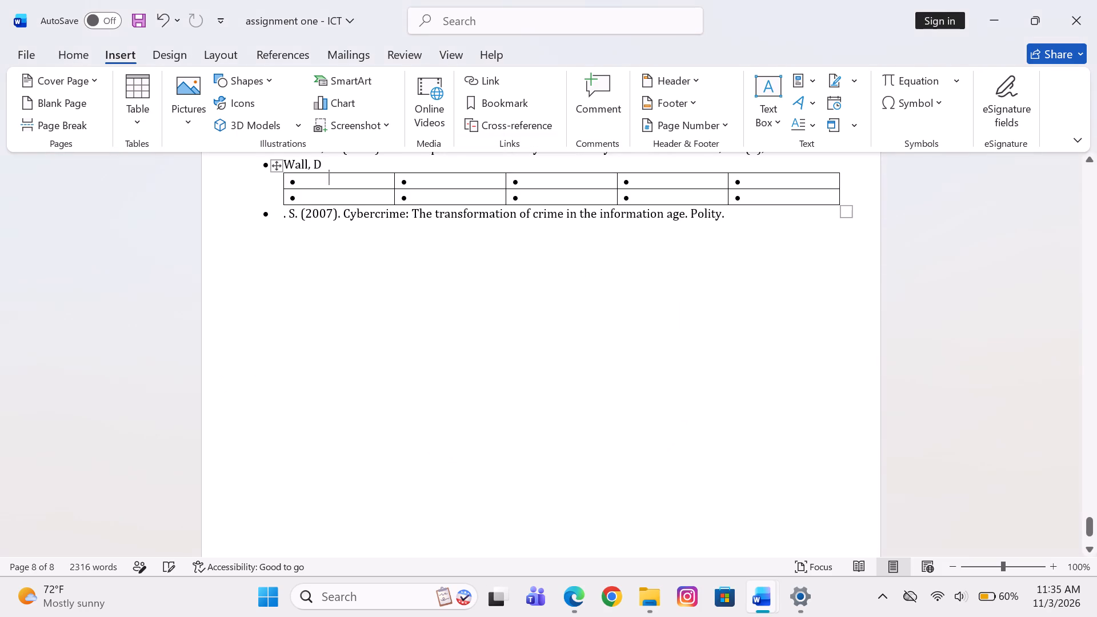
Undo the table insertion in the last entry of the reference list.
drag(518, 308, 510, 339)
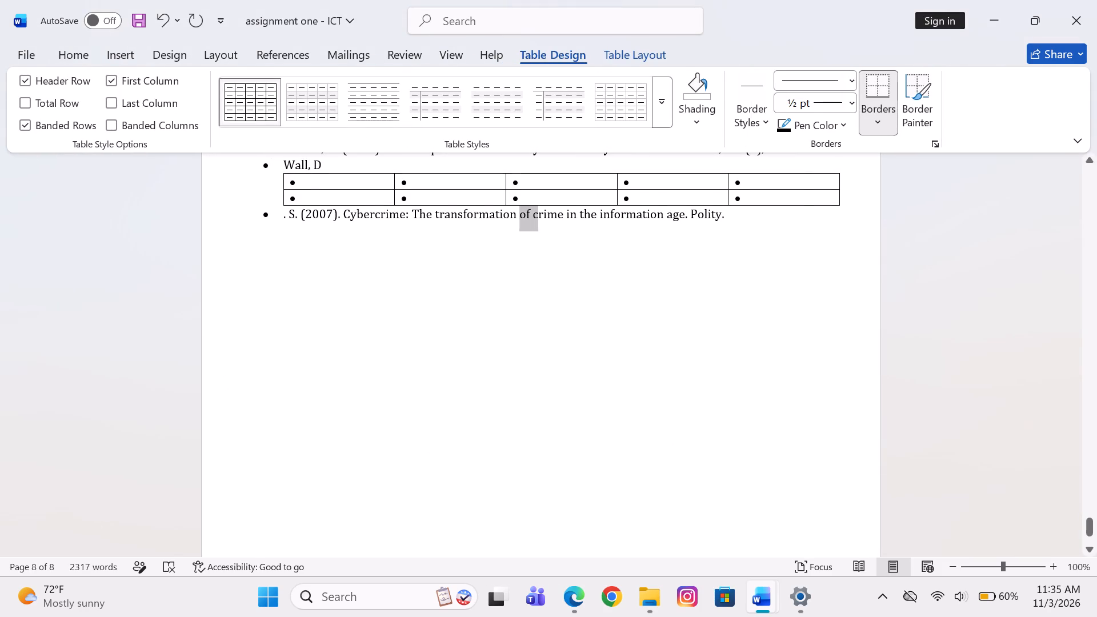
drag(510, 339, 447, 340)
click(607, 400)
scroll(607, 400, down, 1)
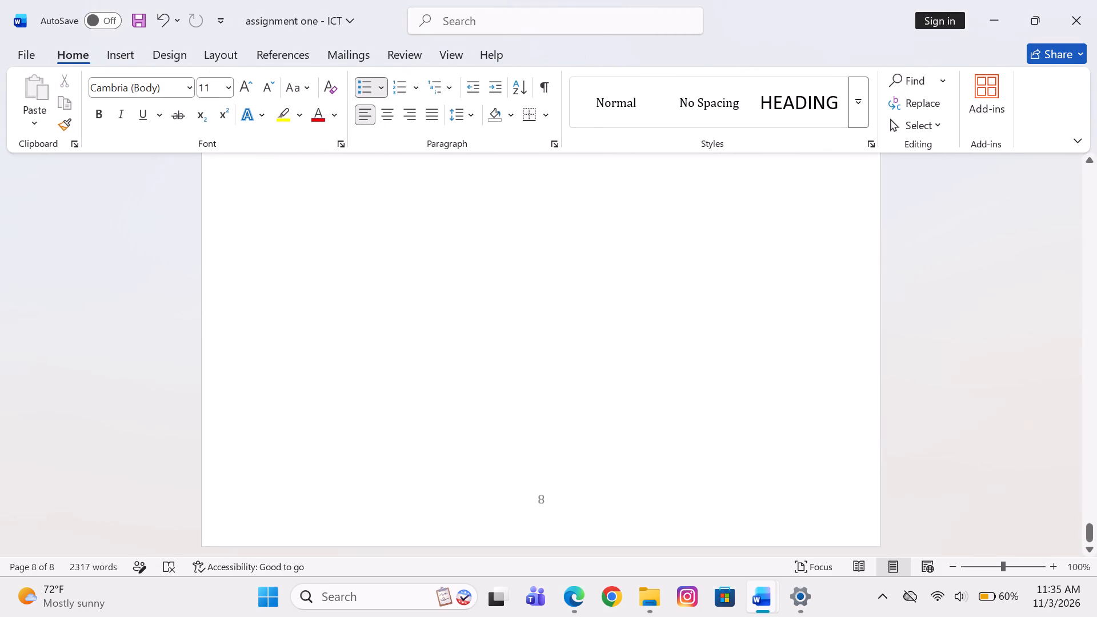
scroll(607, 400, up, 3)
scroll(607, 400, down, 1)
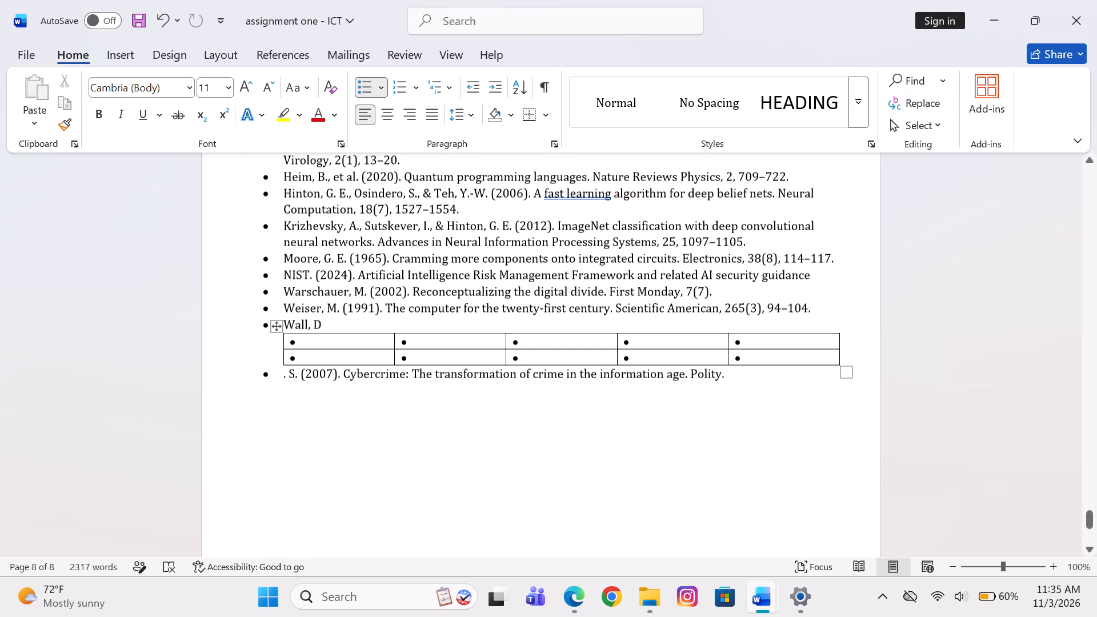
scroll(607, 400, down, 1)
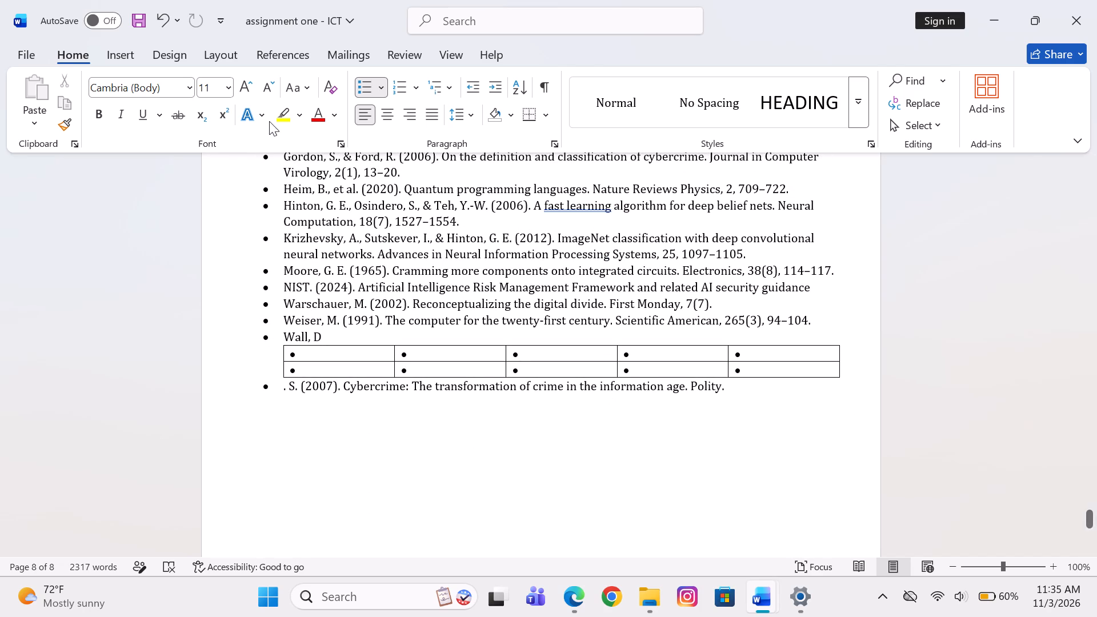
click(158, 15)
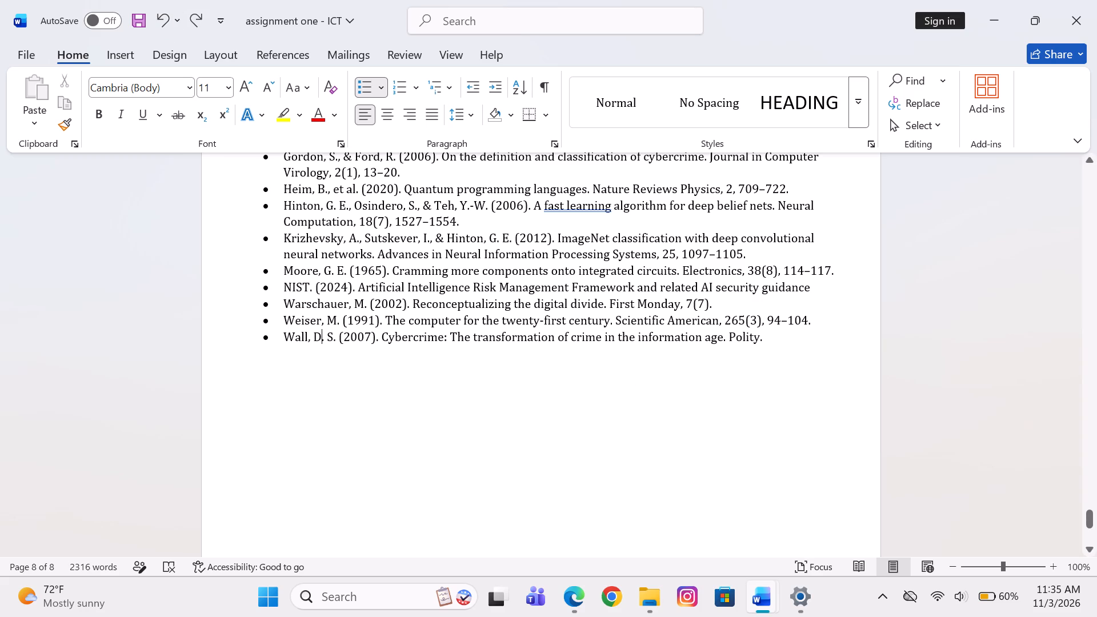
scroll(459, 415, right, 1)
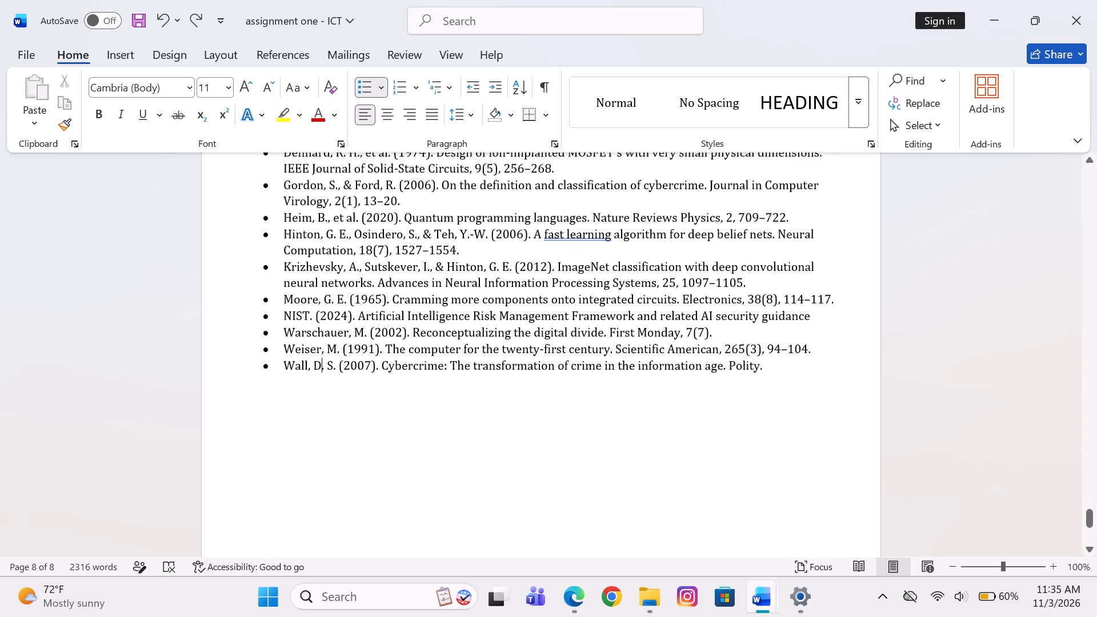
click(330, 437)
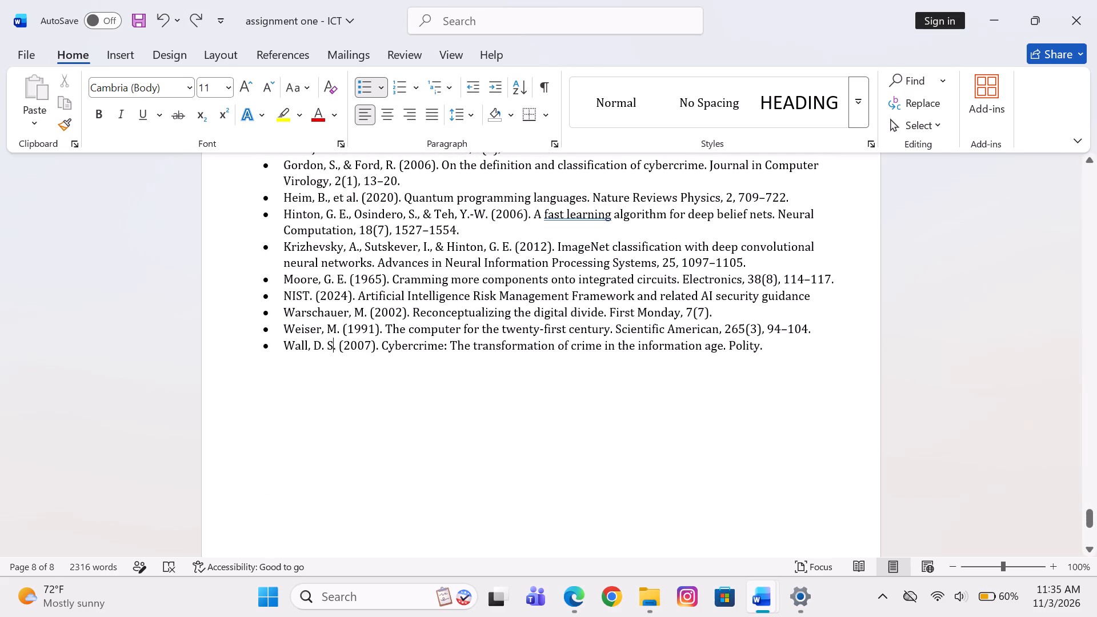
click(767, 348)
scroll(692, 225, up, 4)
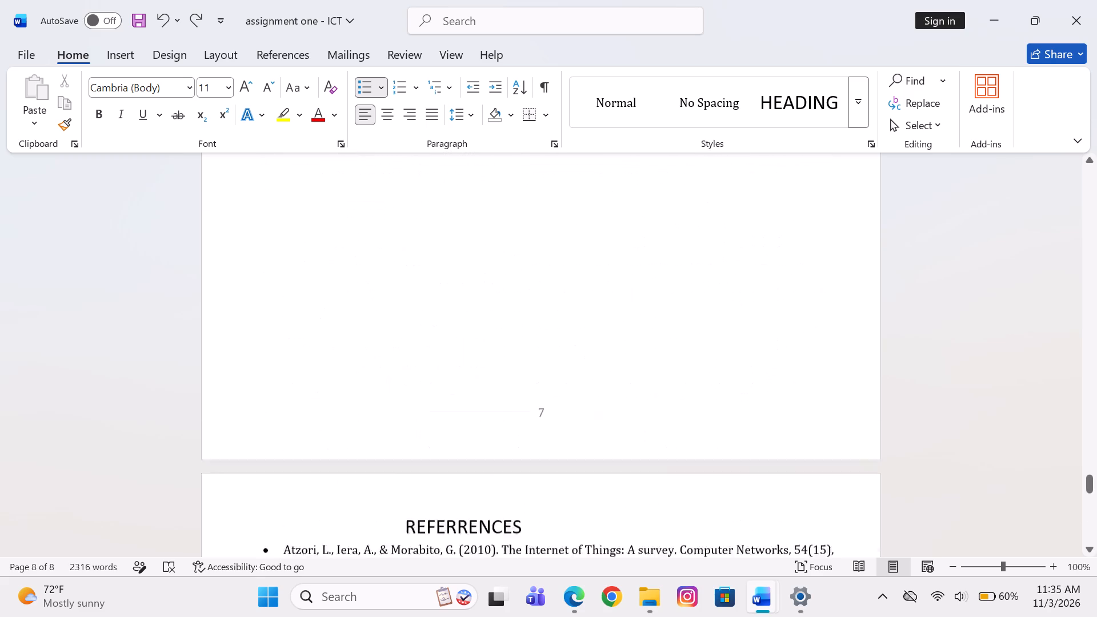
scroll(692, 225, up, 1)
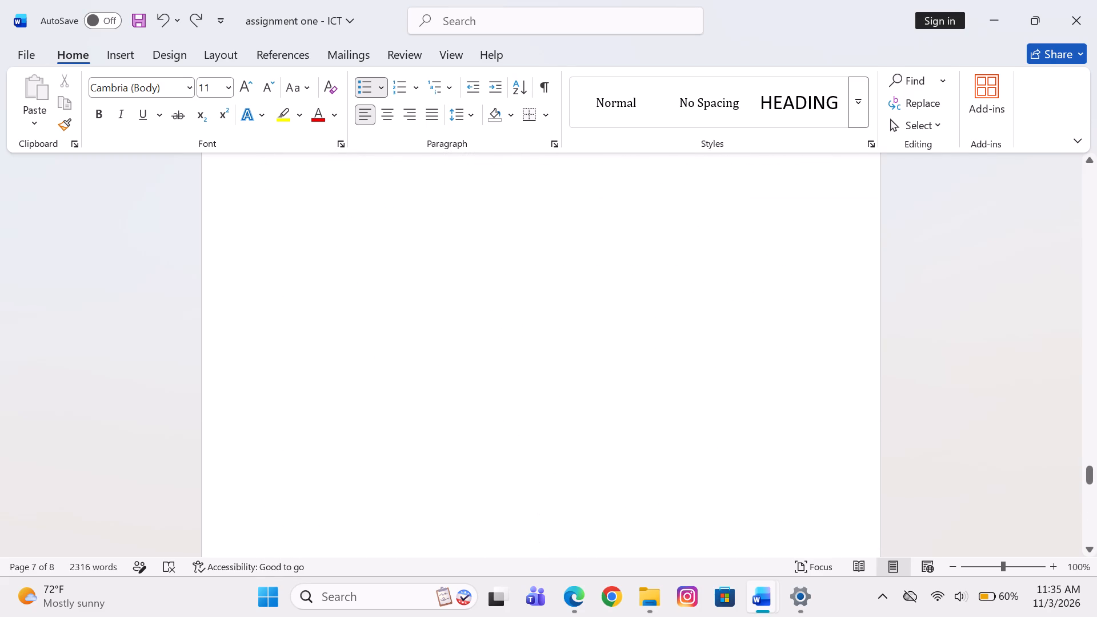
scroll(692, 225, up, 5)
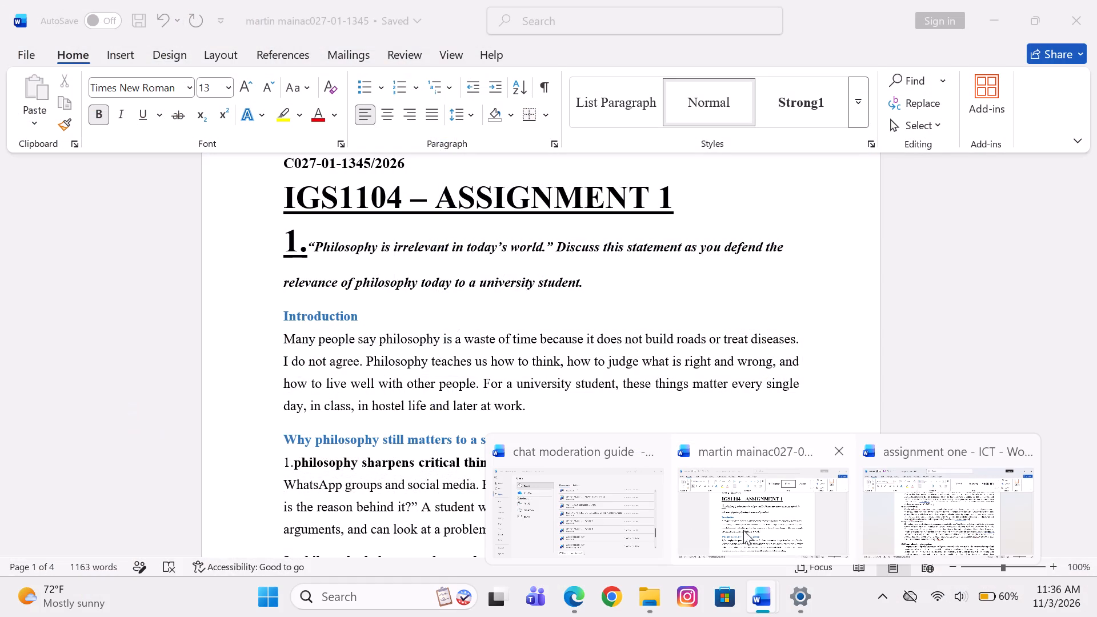
Switch to the open IGS1104 philosophy assignment document and create a new blank document from there.
click(728, 529)
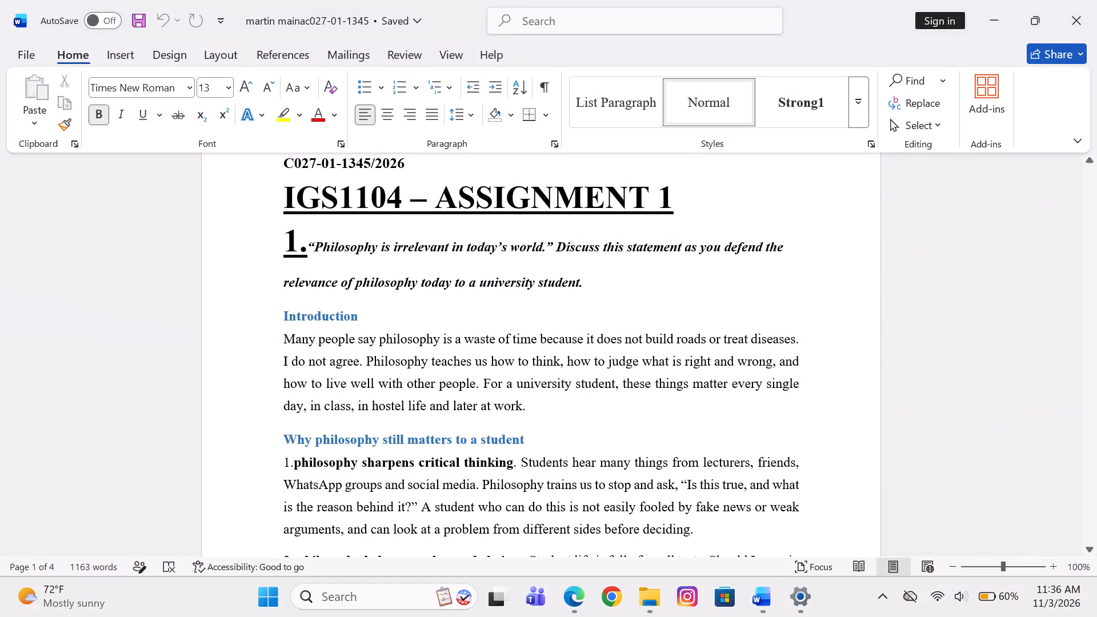
click(26, 53)
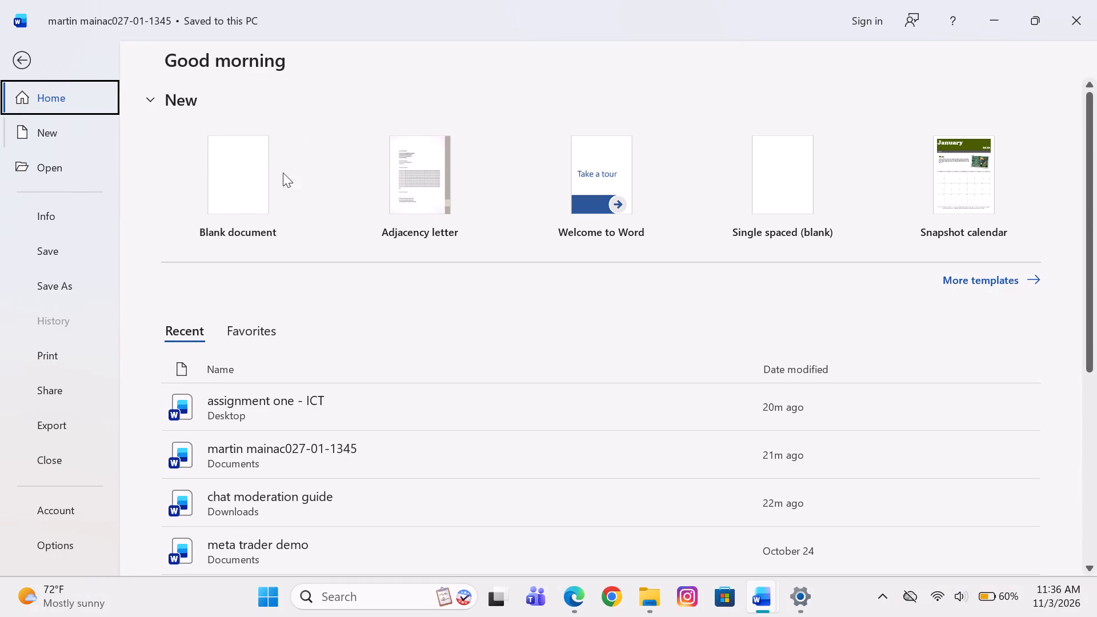
click(269, 182)
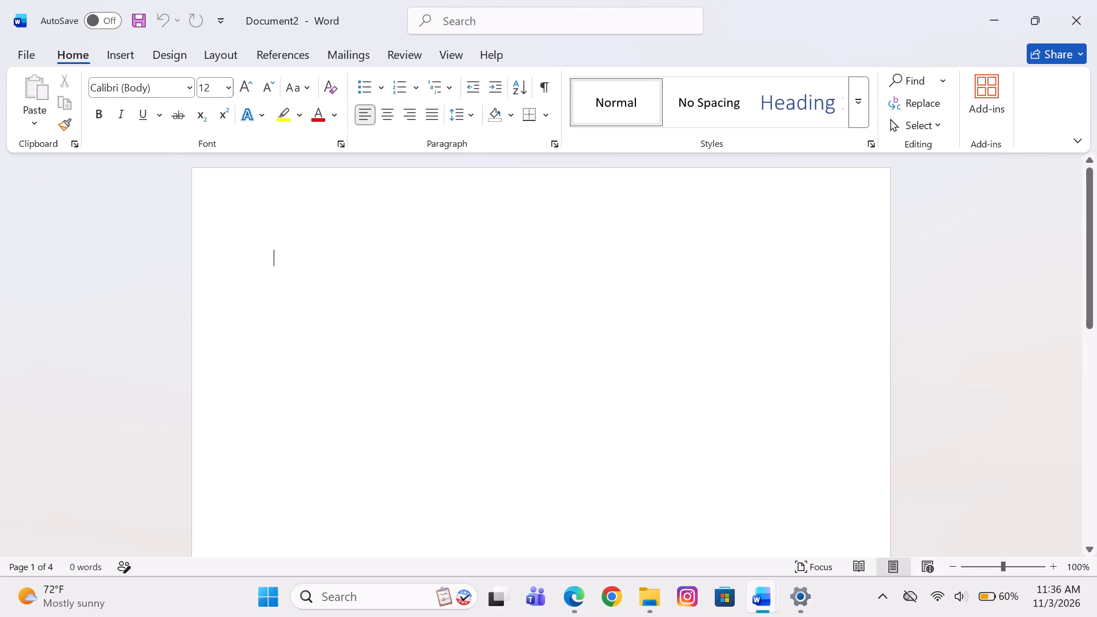
Insert a table with 6 columns and 4 rows at the start of the blank document.
drag(283, 268, 109, 58)
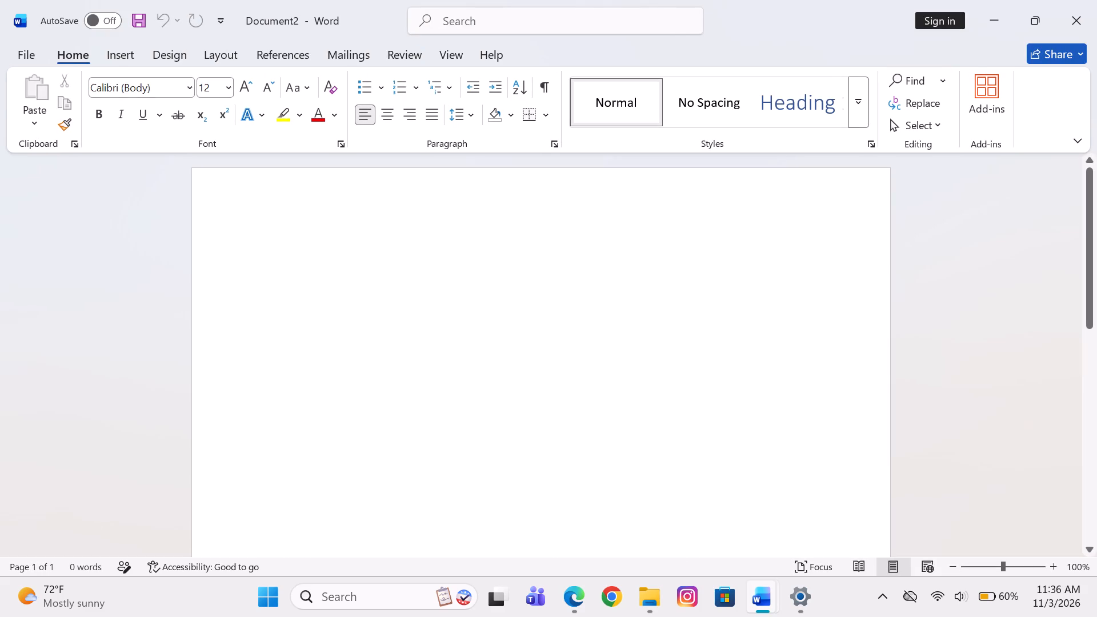
drag(109, 58, 110, 58)
click(110, 58)
click(133, 115)
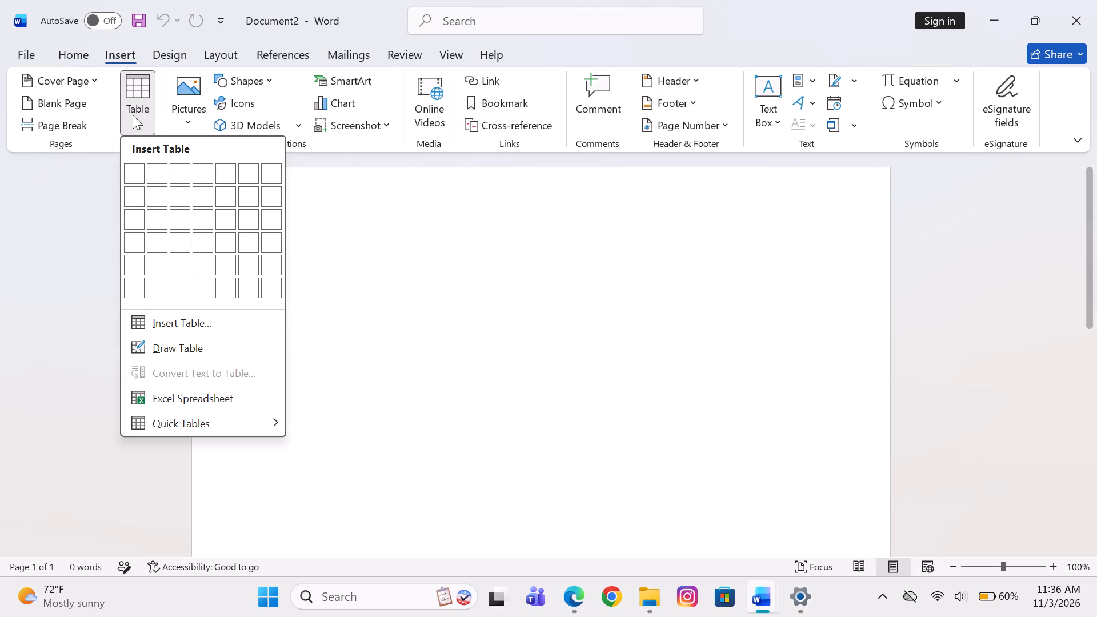
click(193, 327)
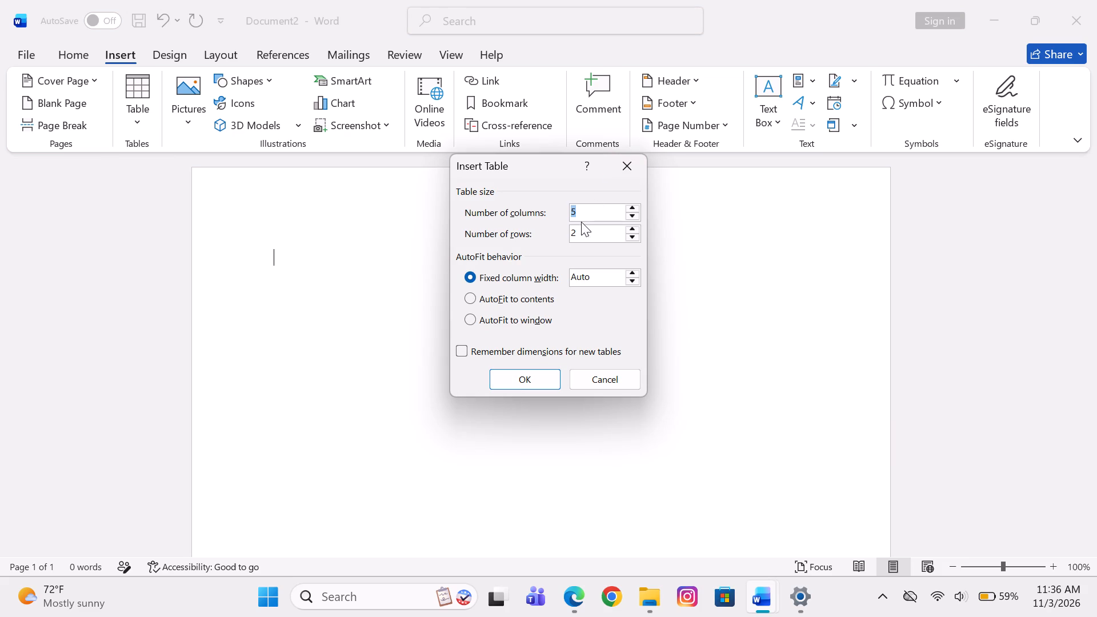
click(582, 204)
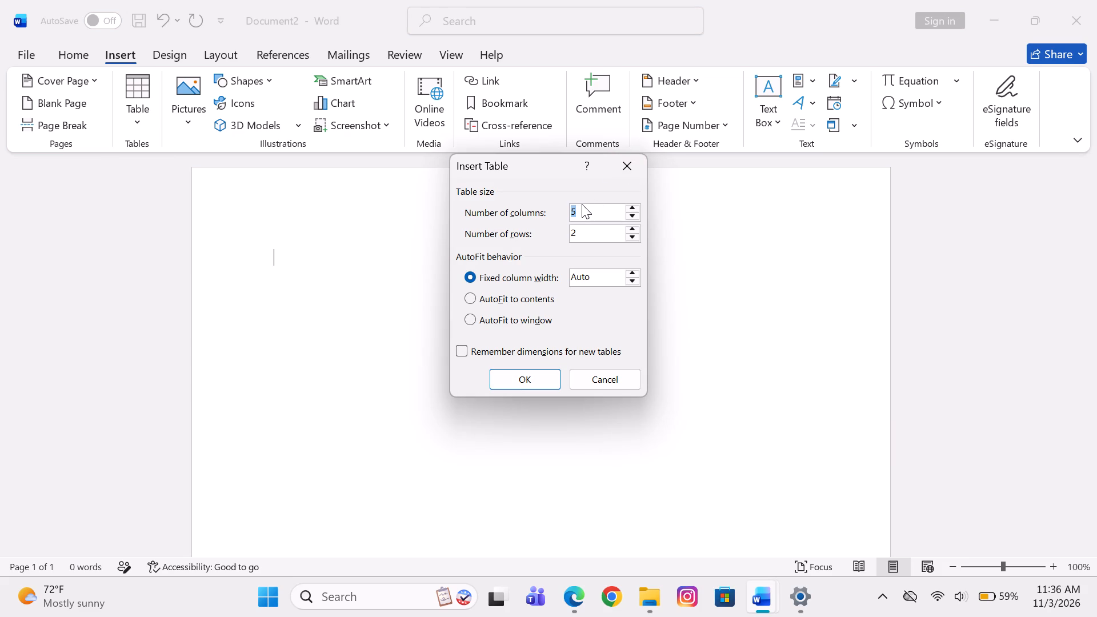
double_click(579, 214)
key(BackSpace)
key(6)
click(576, 233)
key(BackSpace)
key(4)
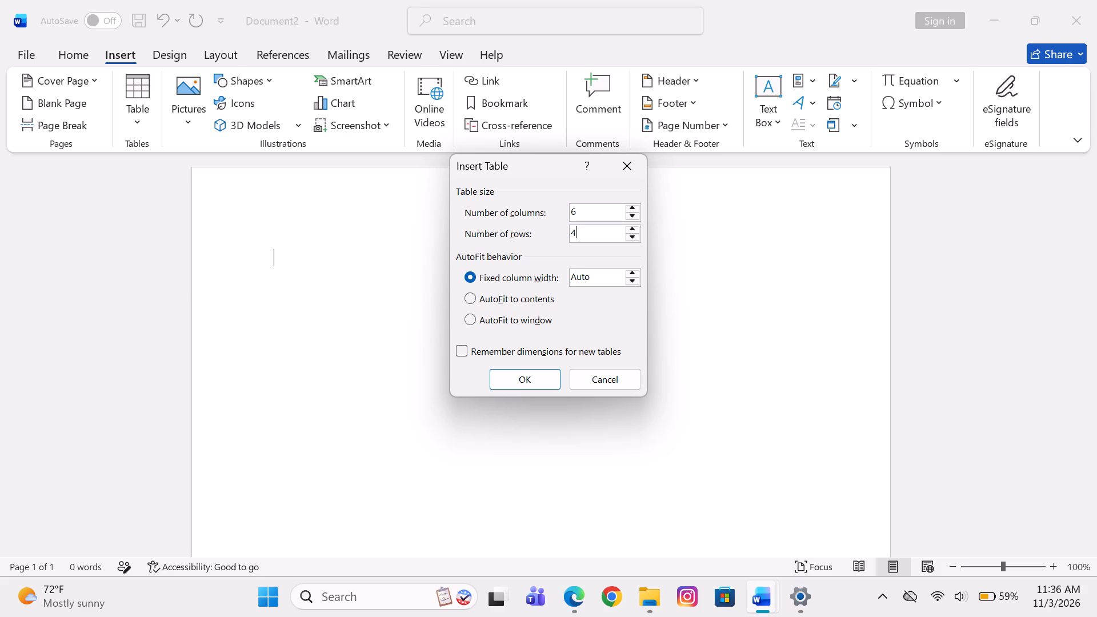
double_click(519, 375)
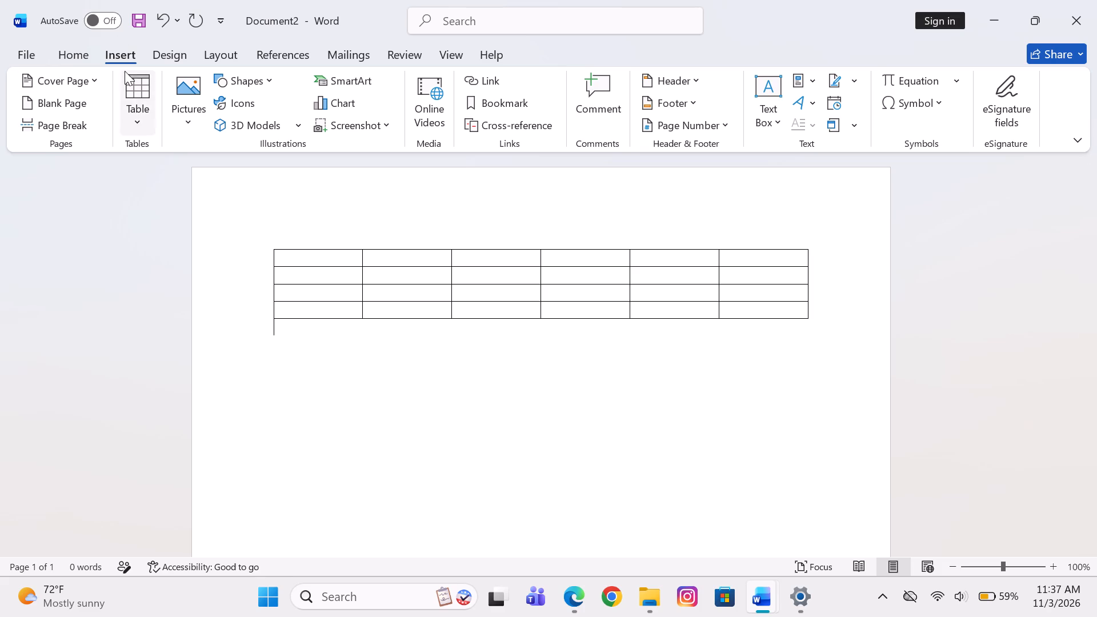
Insert a second table with 2 columns and 5 rows directly below the six-column table.
click(135, 89)
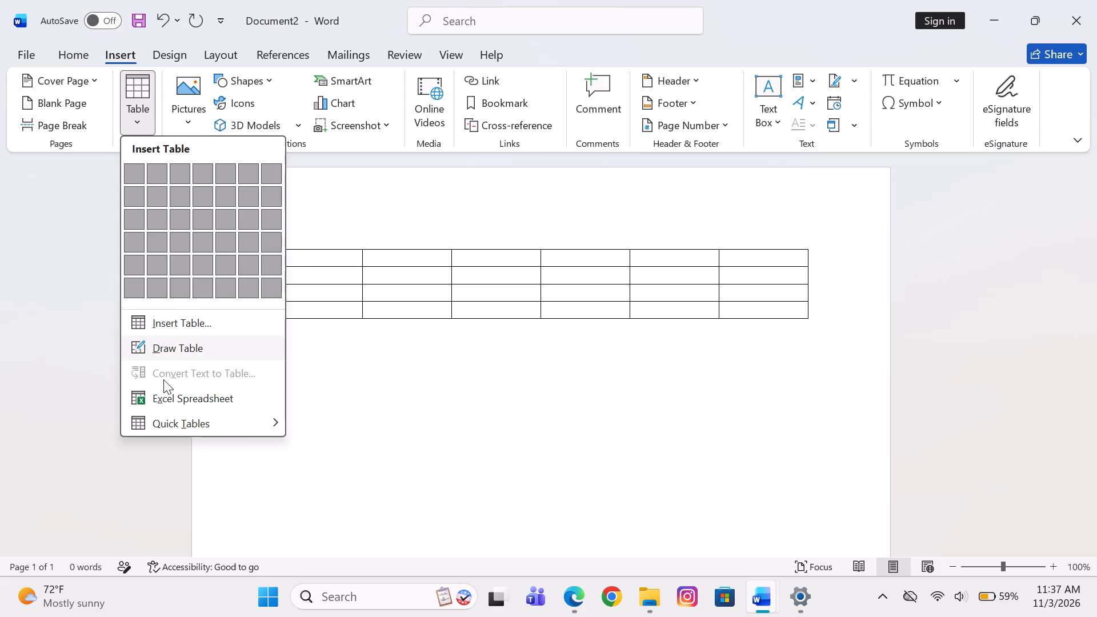
click(185, 327)
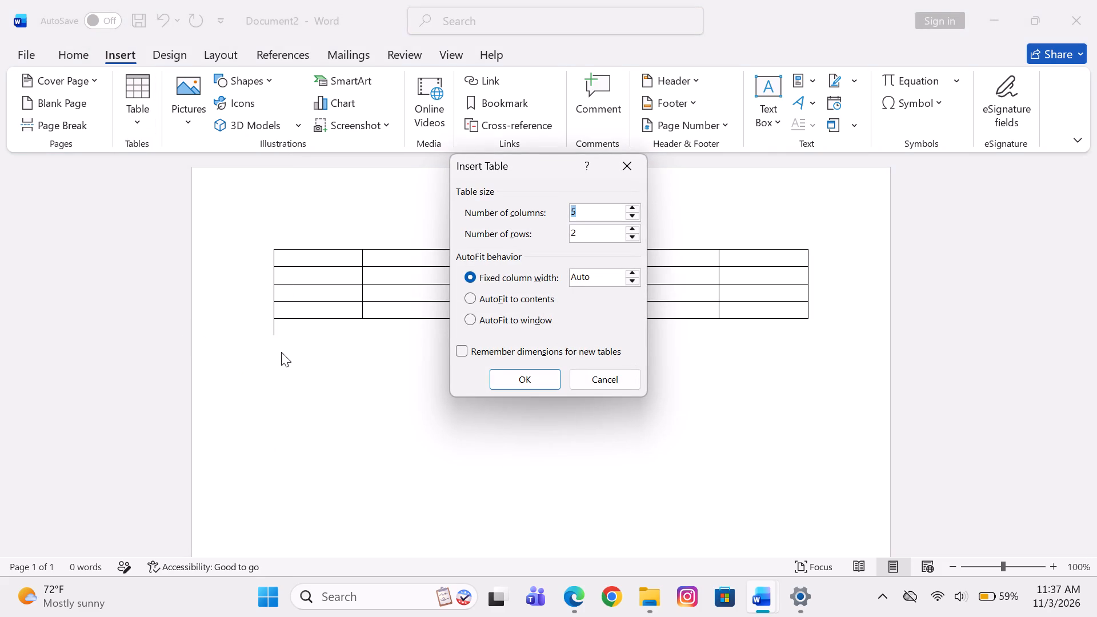
click(586, 219)
key(BackSpace)
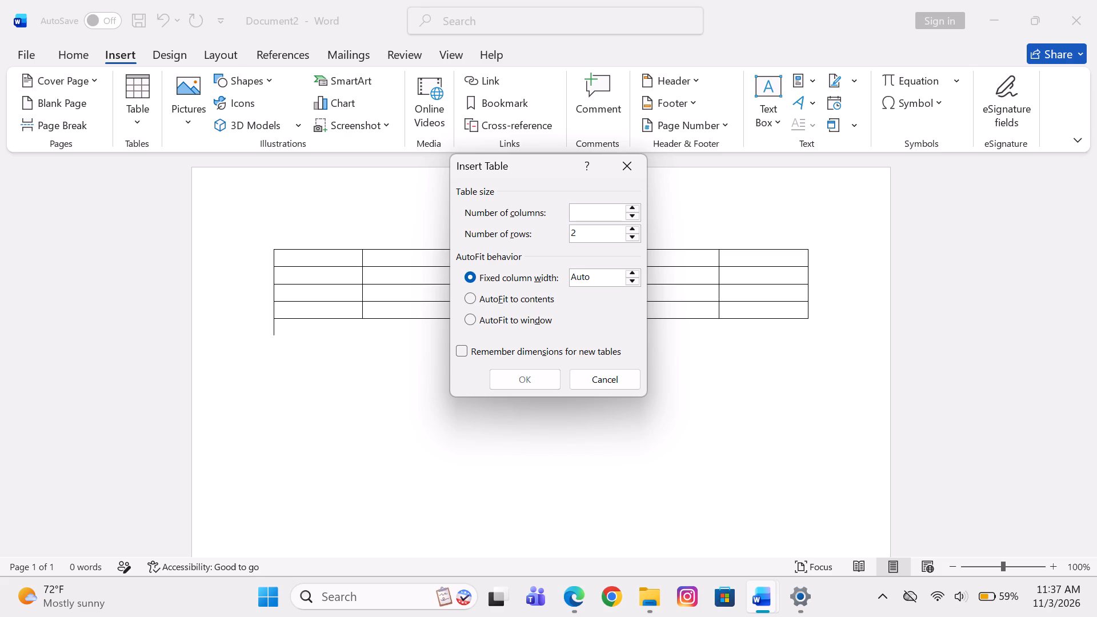
click(586, 219)
key(2)
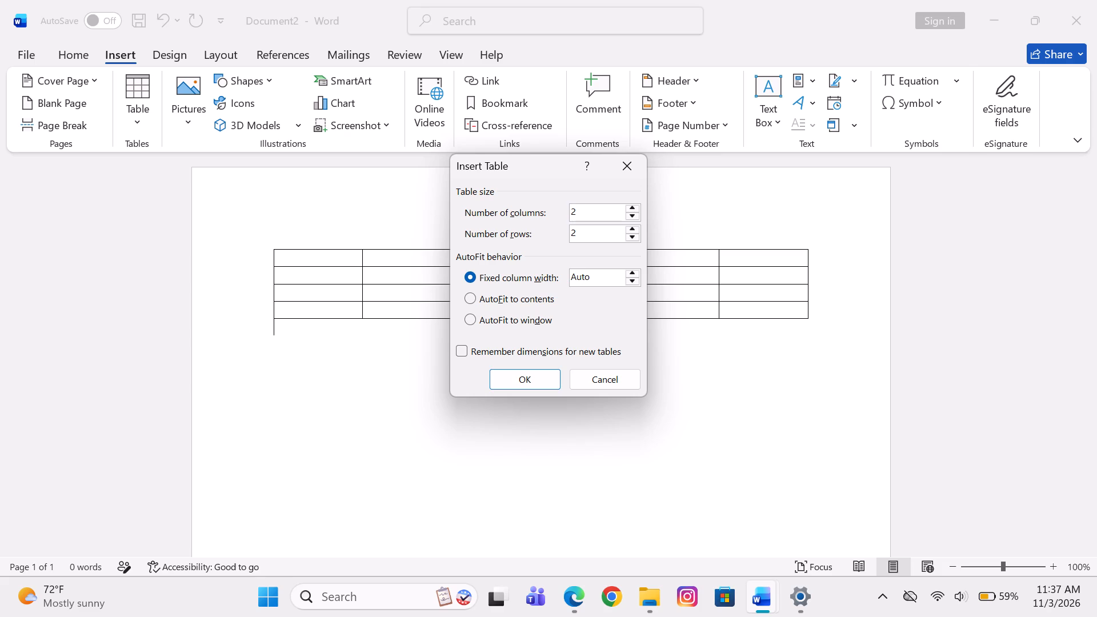
click(582, 229)
key(BackSpace)
key(5)
click(531, 378)
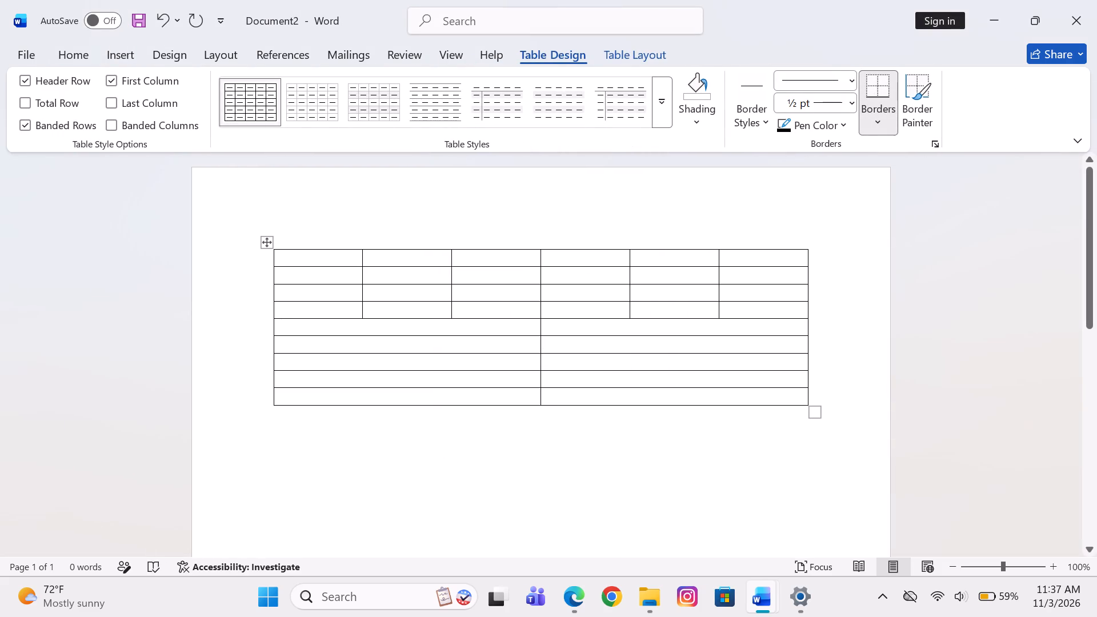
Undo both table insertions so the new document is blank again.
click(336, 265)
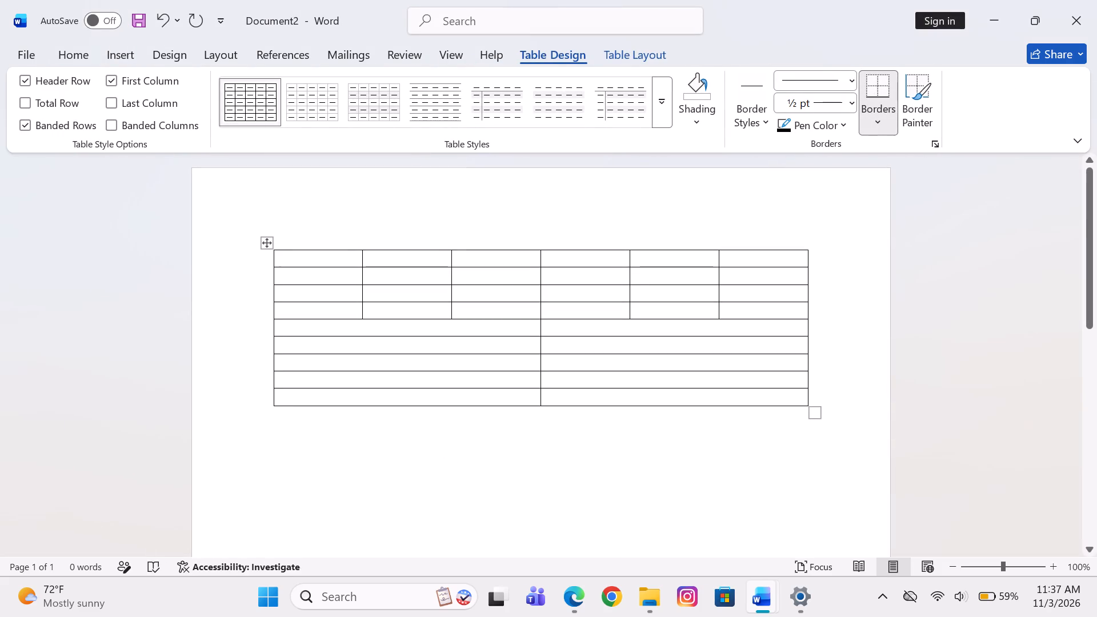
click(151, 14)
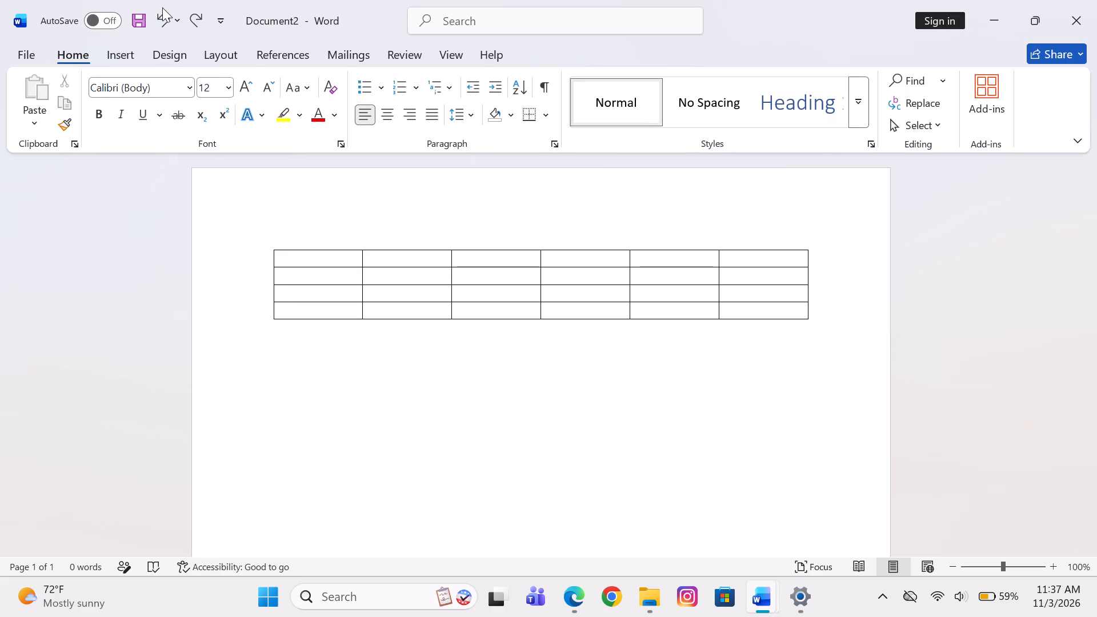
click(162, 7)
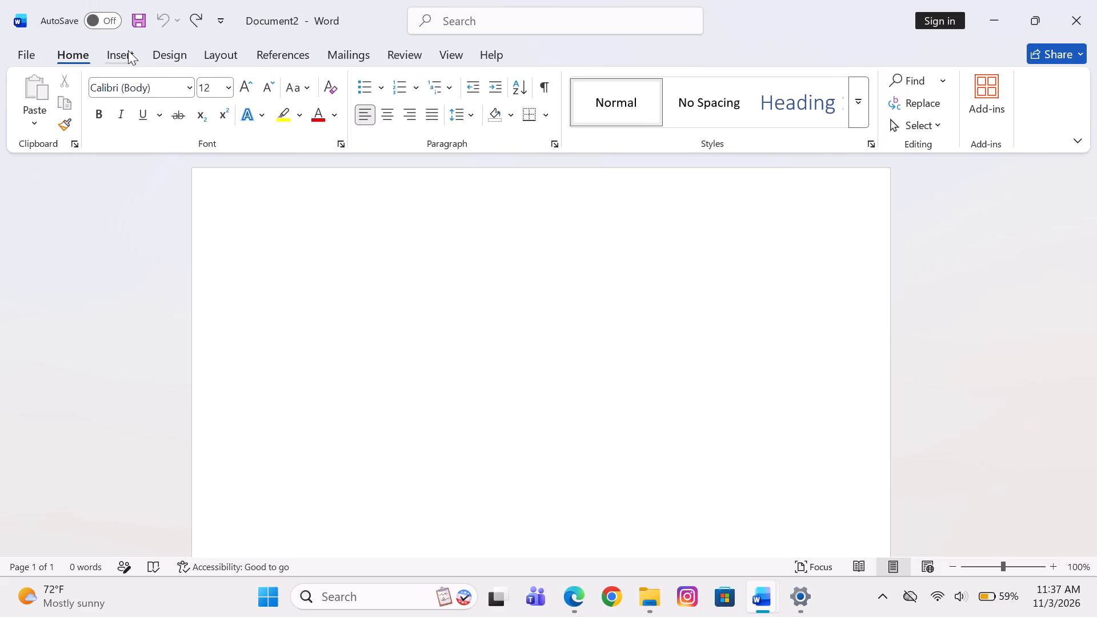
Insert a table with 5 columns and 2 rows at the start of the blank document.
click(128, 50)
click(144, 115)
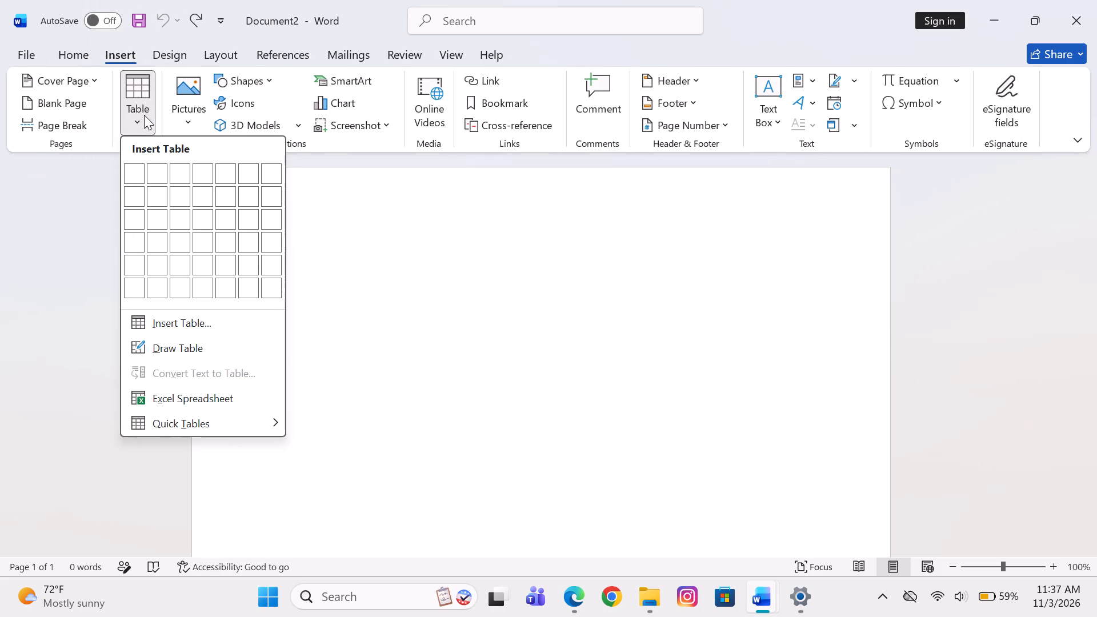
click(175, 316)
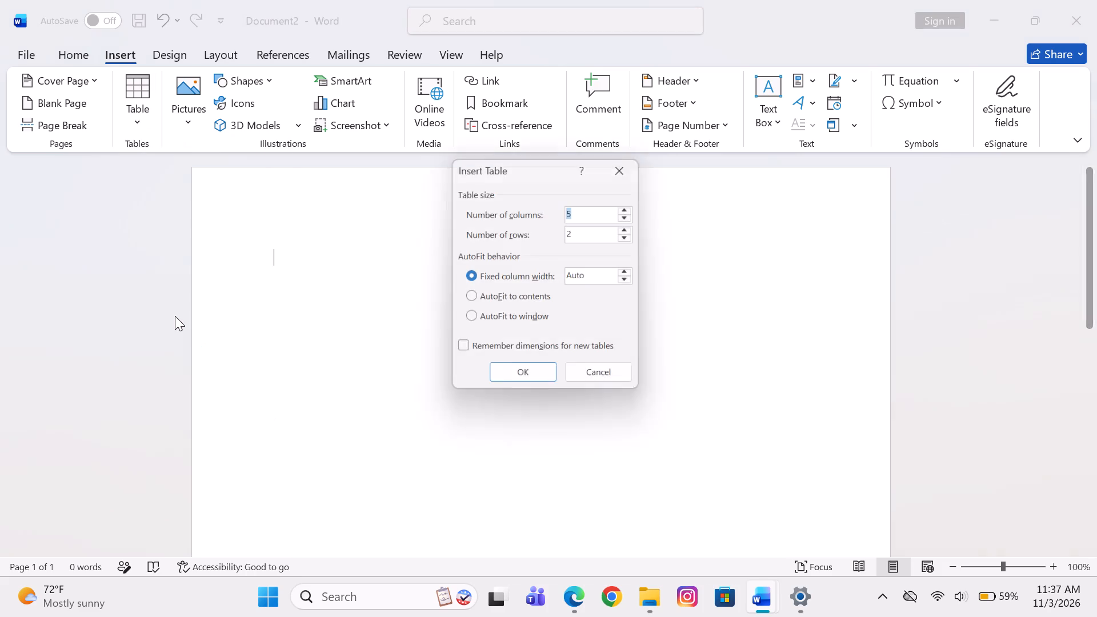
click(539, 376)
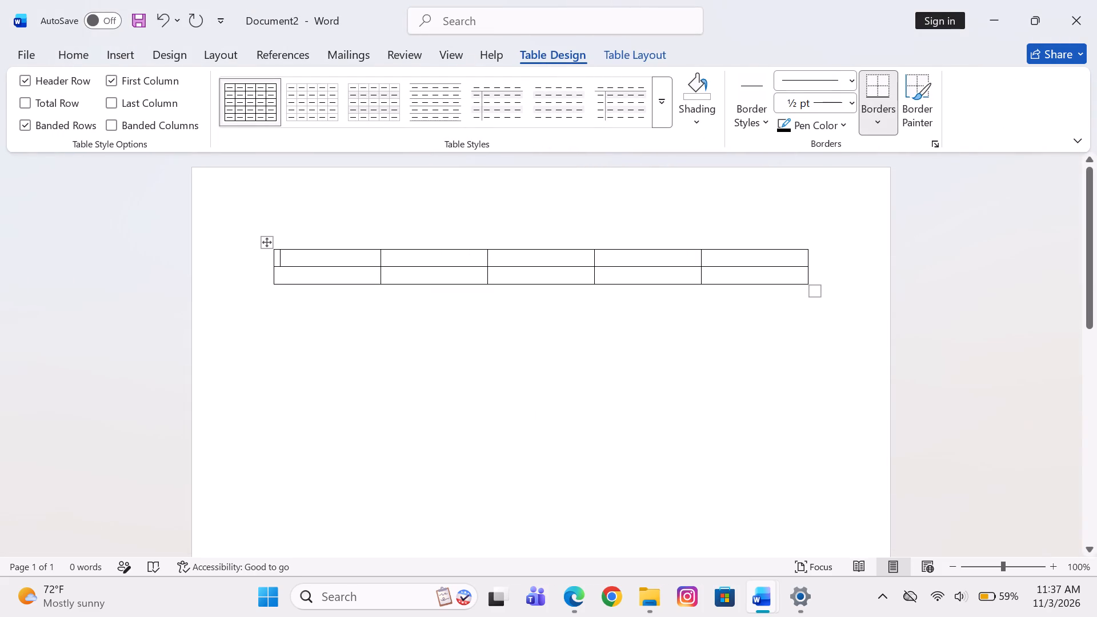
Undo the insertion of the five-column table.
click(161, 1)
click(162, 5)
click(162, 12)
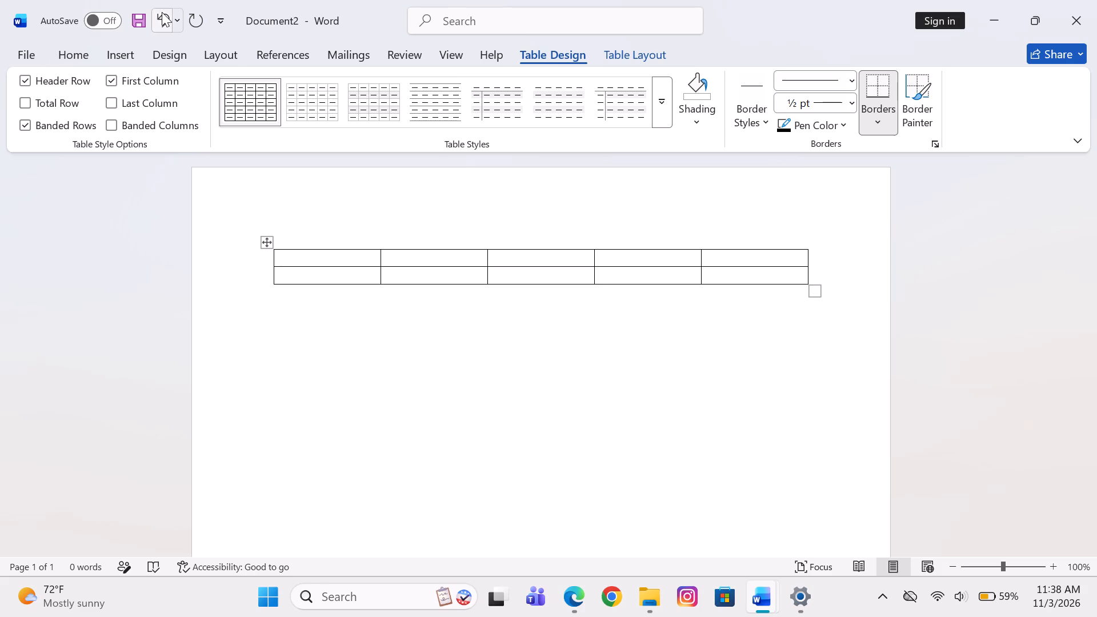
Insert a table with 2 columns and 5 rows, using automatic fixed column width, at the start of the document.
click(121, 47)
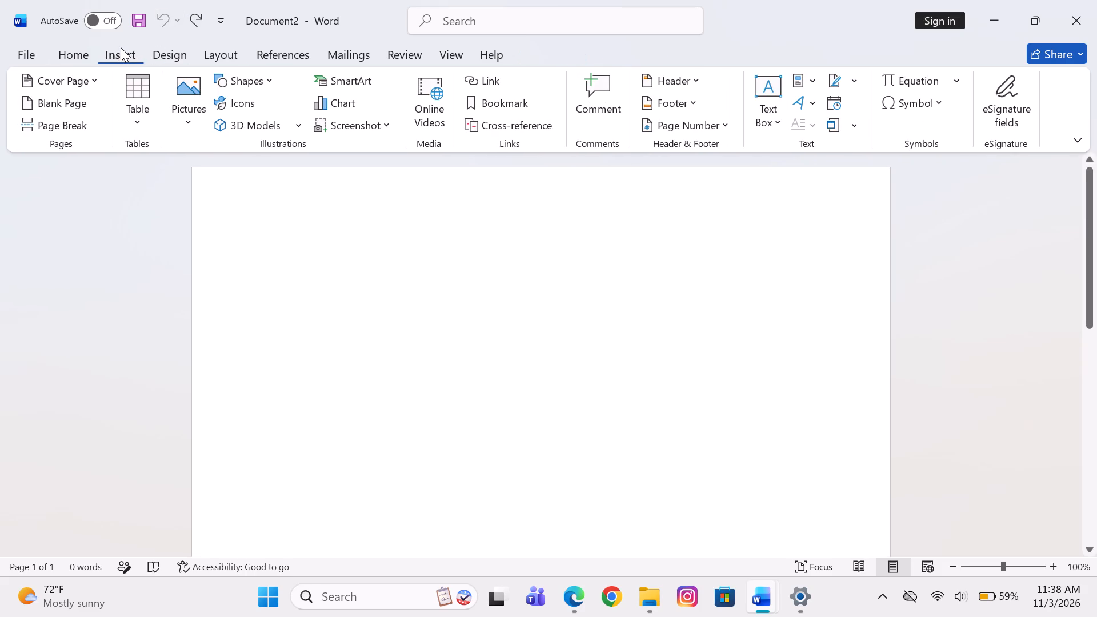
click(129, 127)
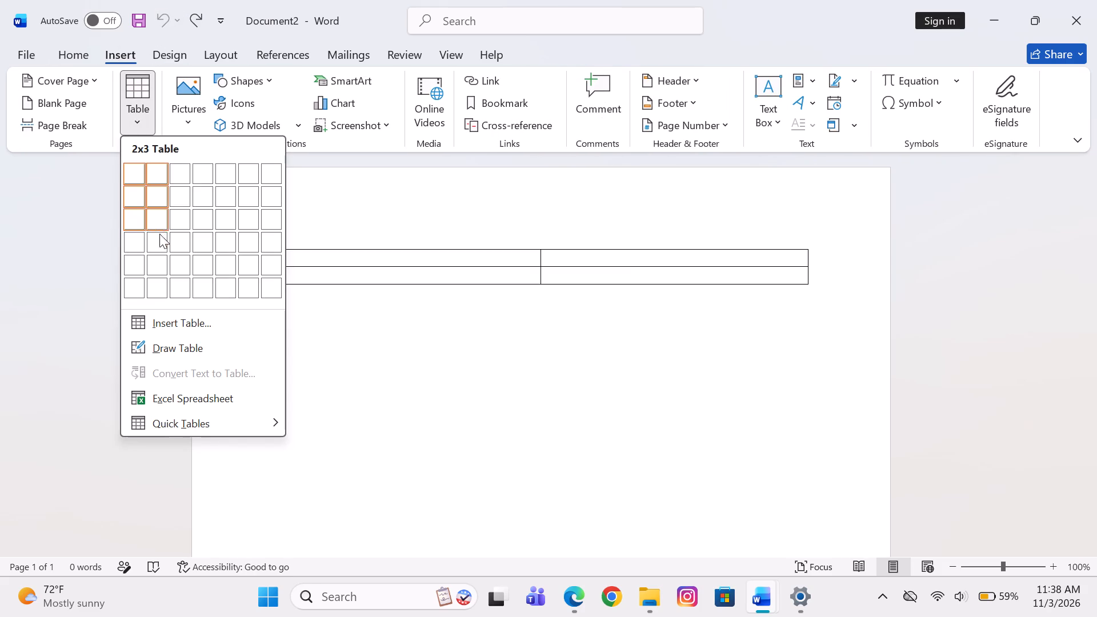
click(173, 316)
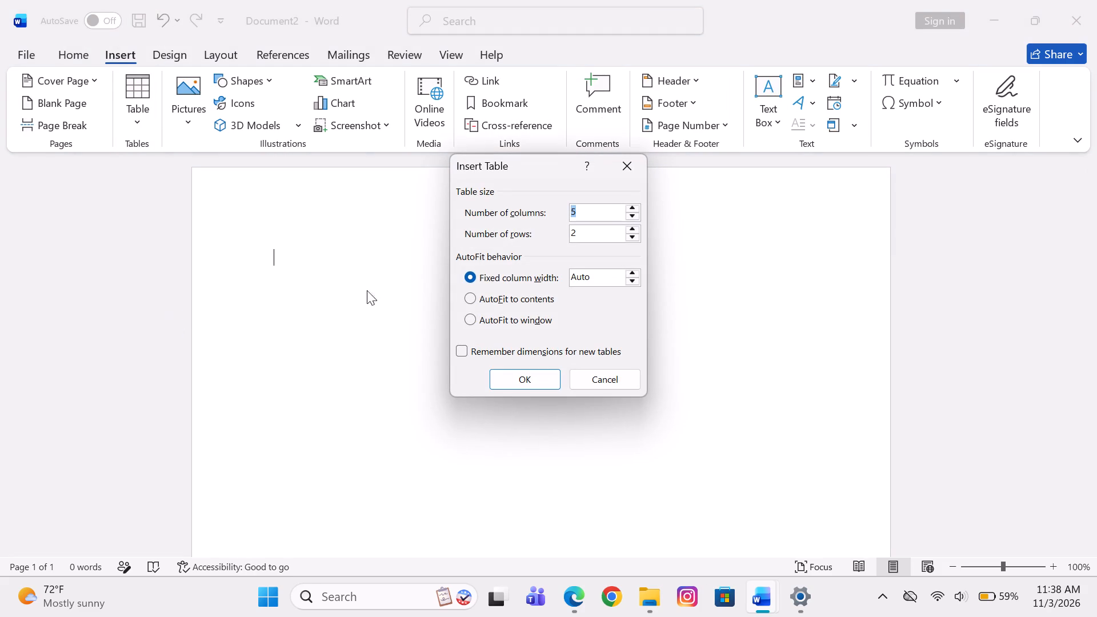
click(583, 215)
key(BackSpace)
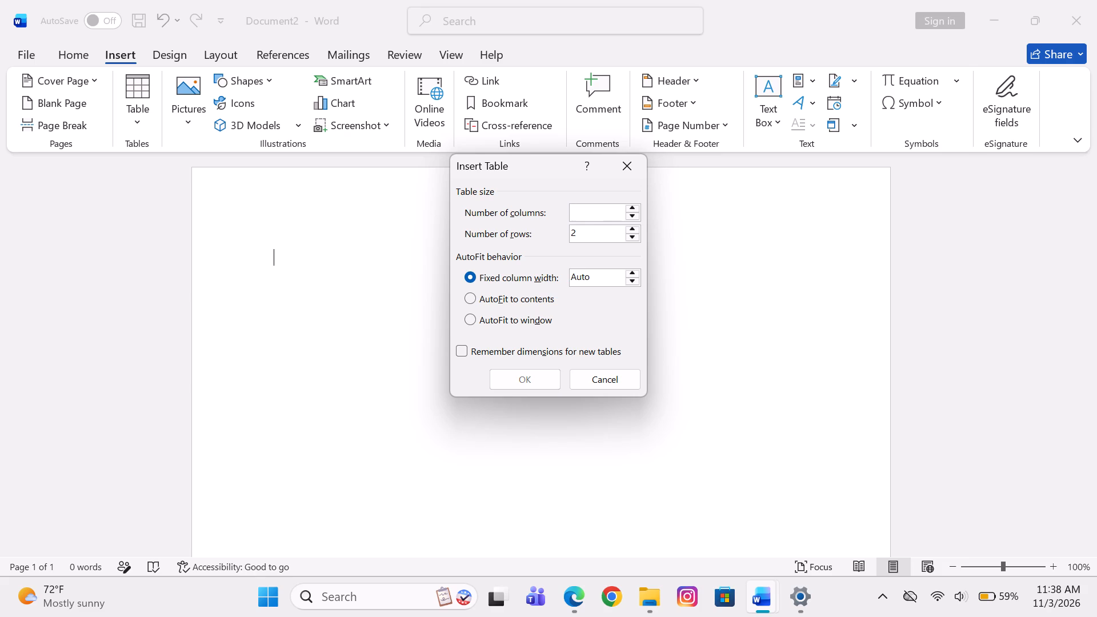
key(2)
click(582, 239)
key(BackSpace)
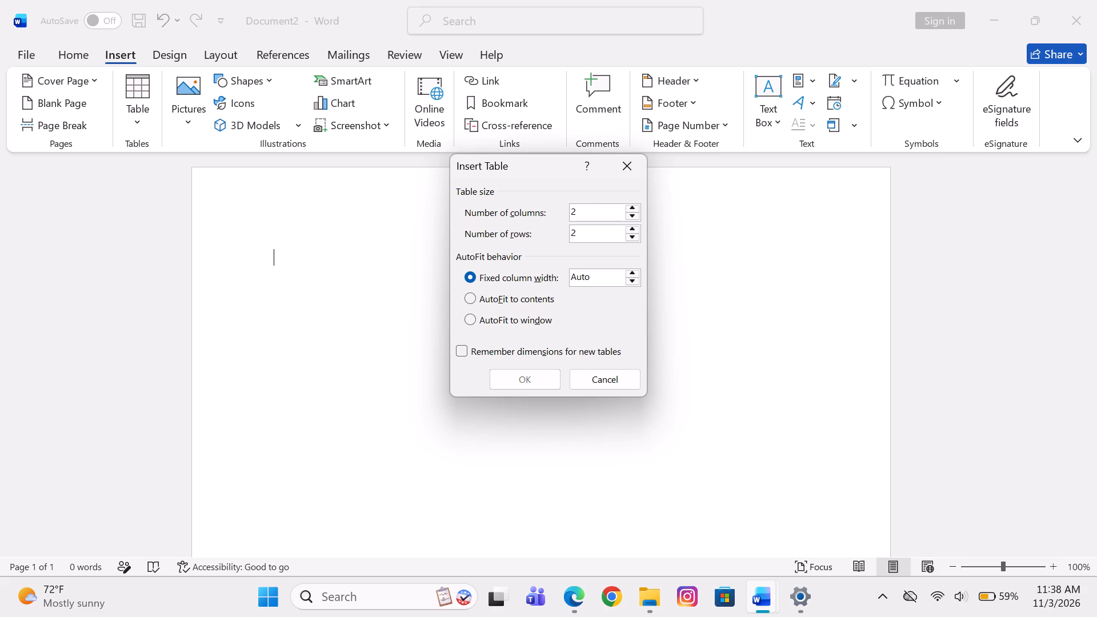
key(5)
click(522, 371)
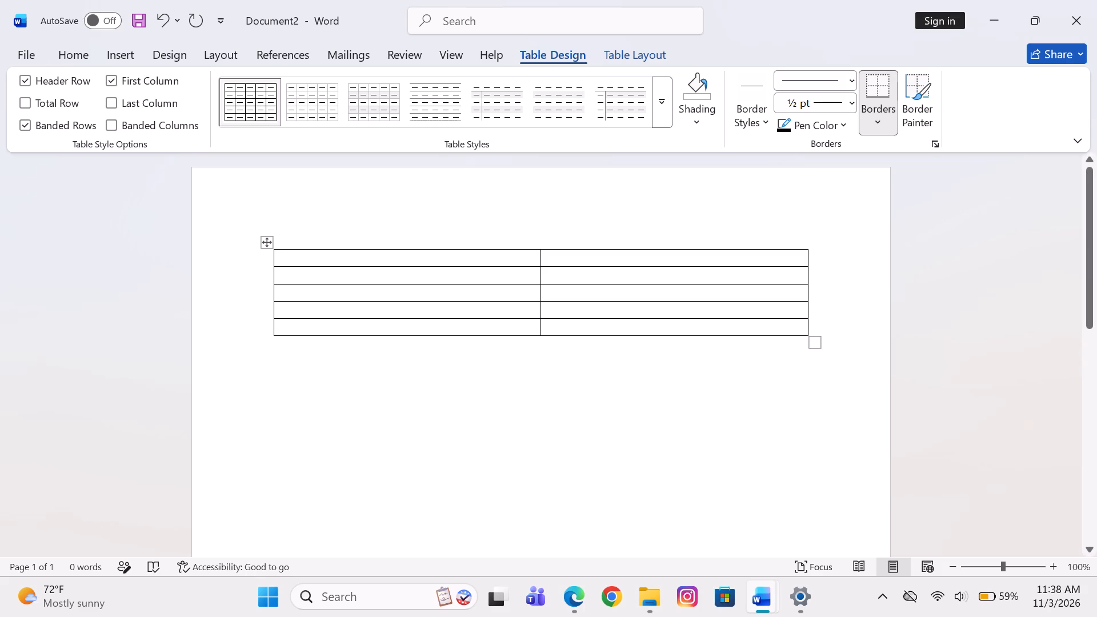
Enter "cultures" as the heading in the first cell of the table's top row.
click(316, 256)
key(c)
text(ul)
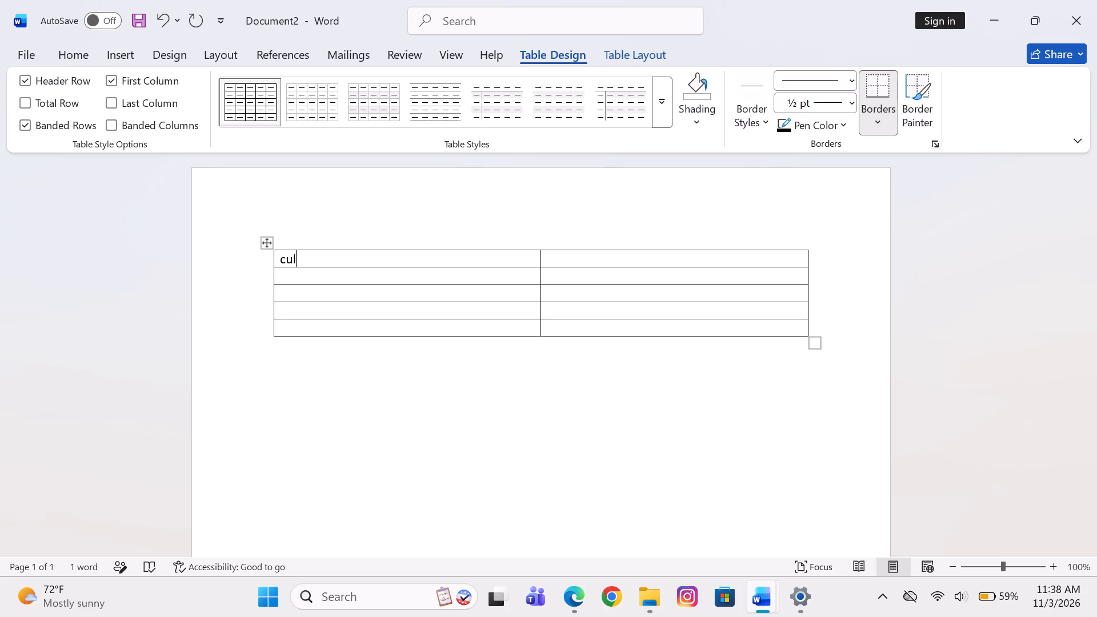
key(t)
key(u)
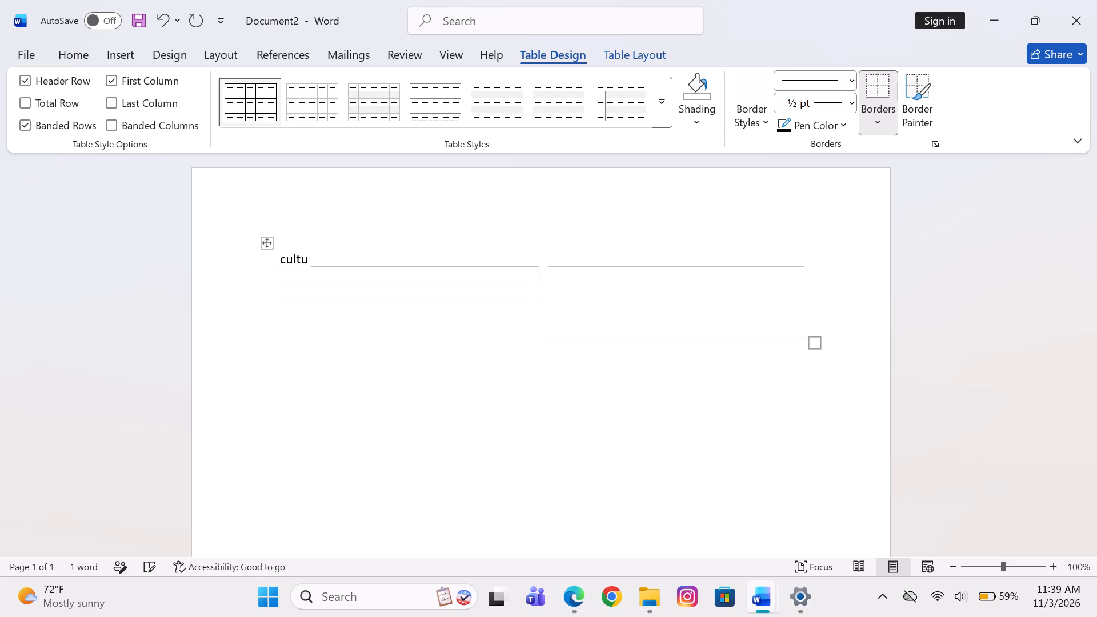
text(ty)
key(BackSpace)
key(BackSpace)
text(res)
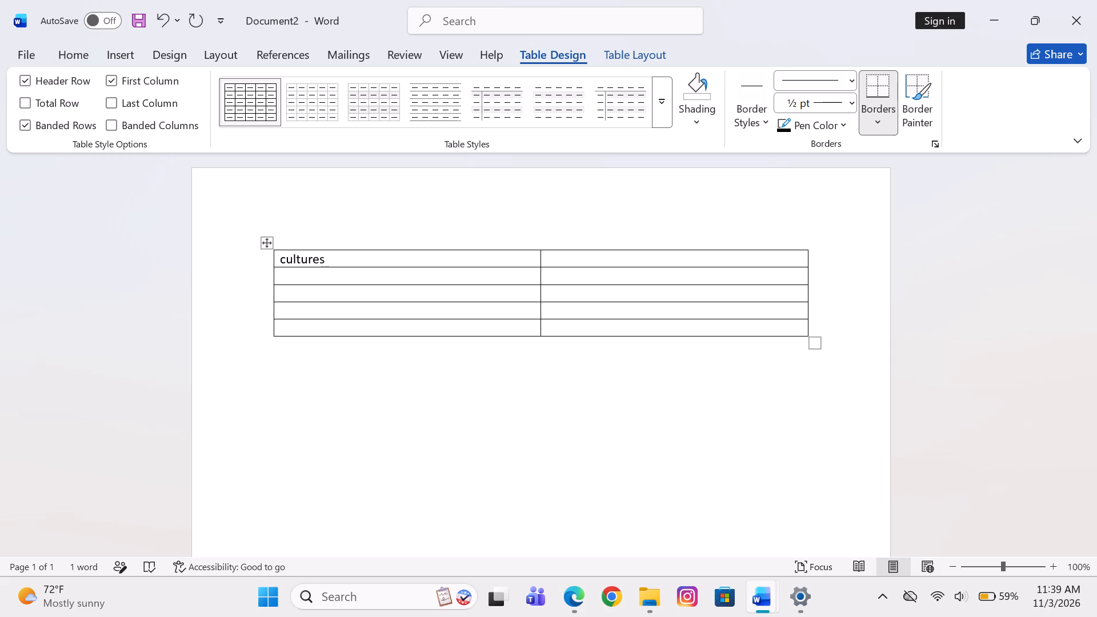
Enter "Descriptions", with a capital D, as the heading of the table's second column.
click(598, 259)
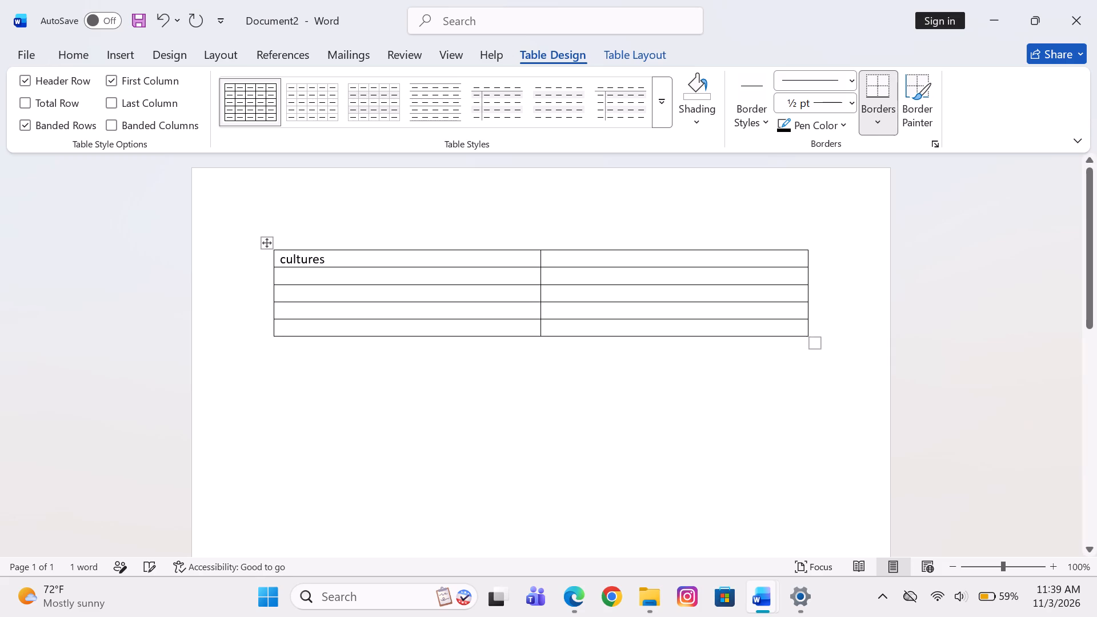
text(descr)
text(ip)
text(tions)
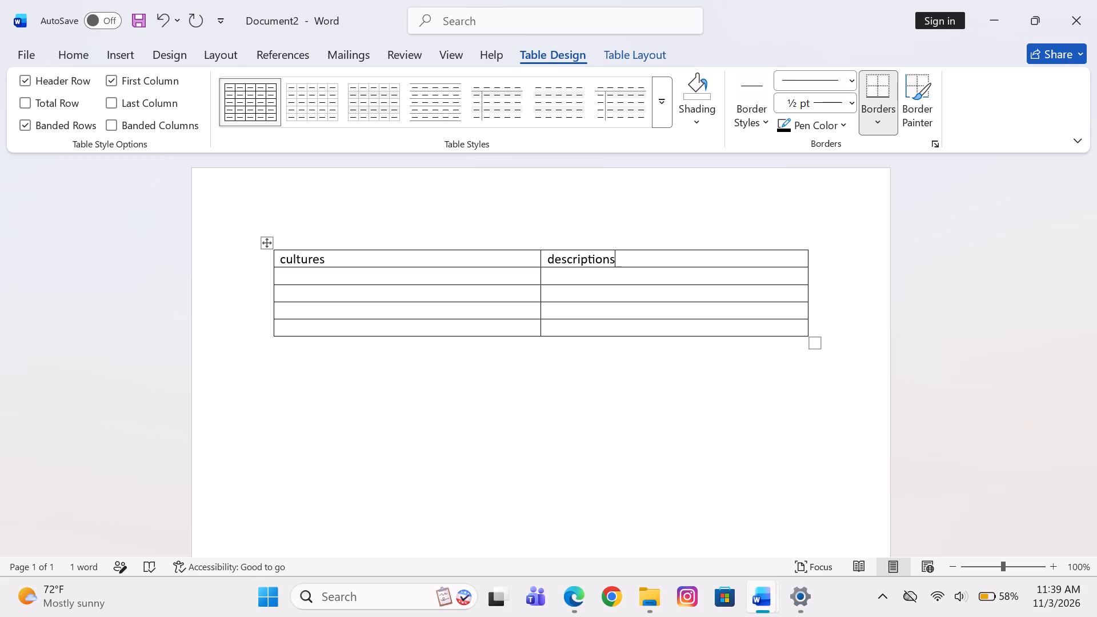
click(555, 256)
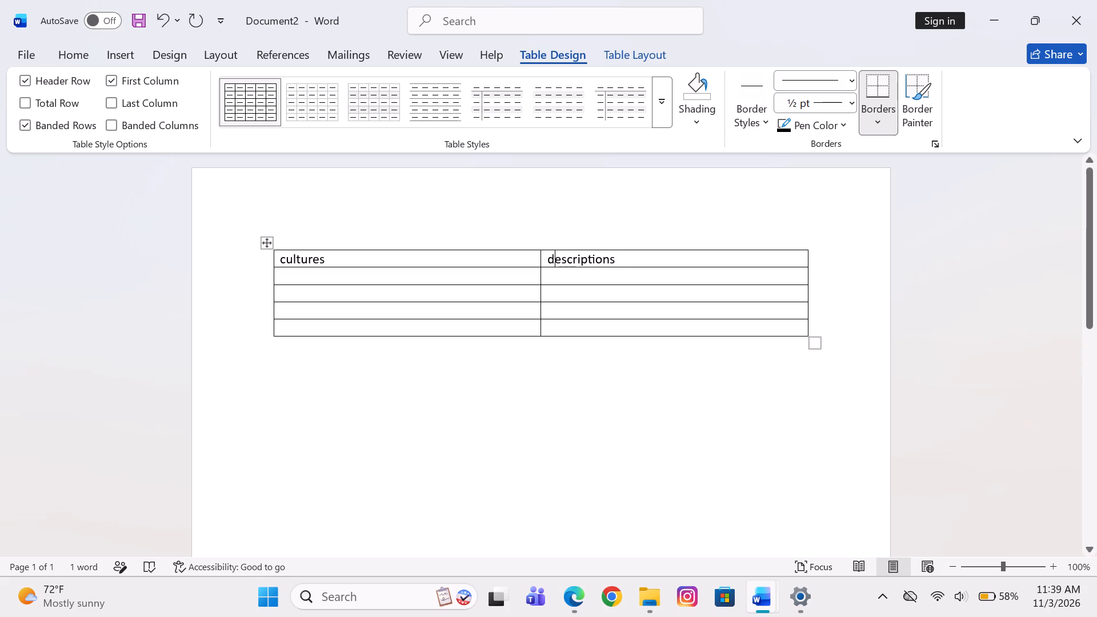
key(BackSpace)
key(d)
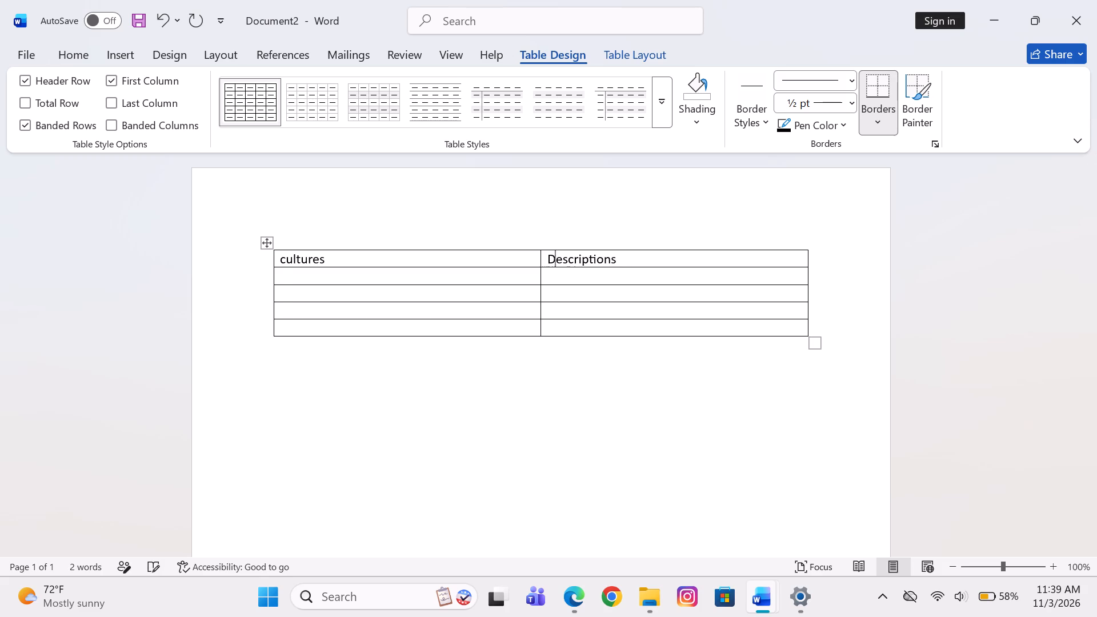
click(582, 432)
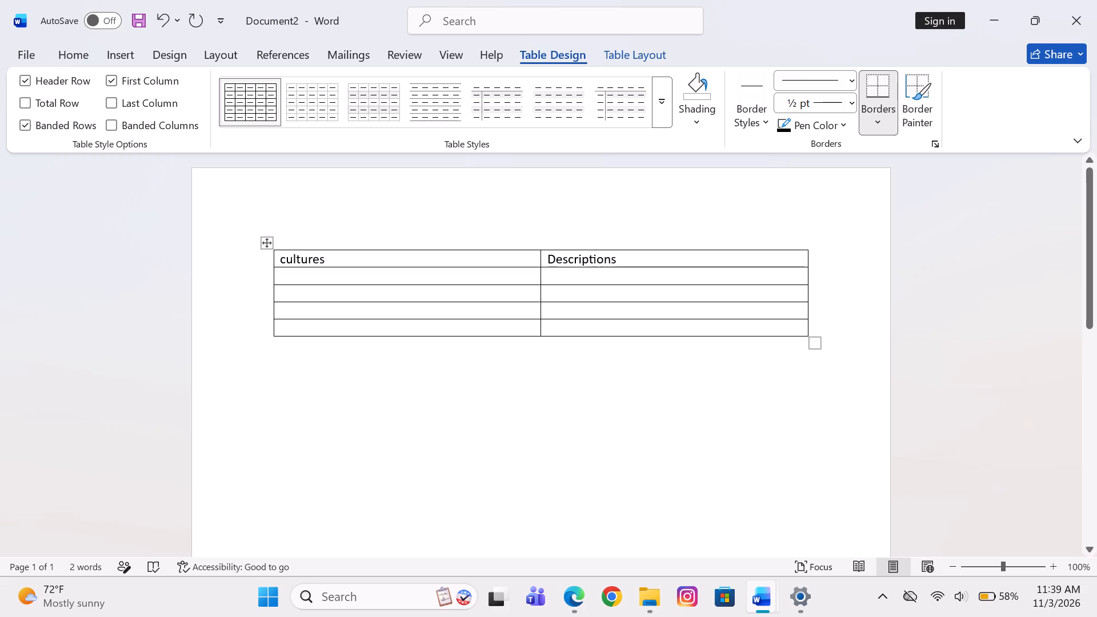
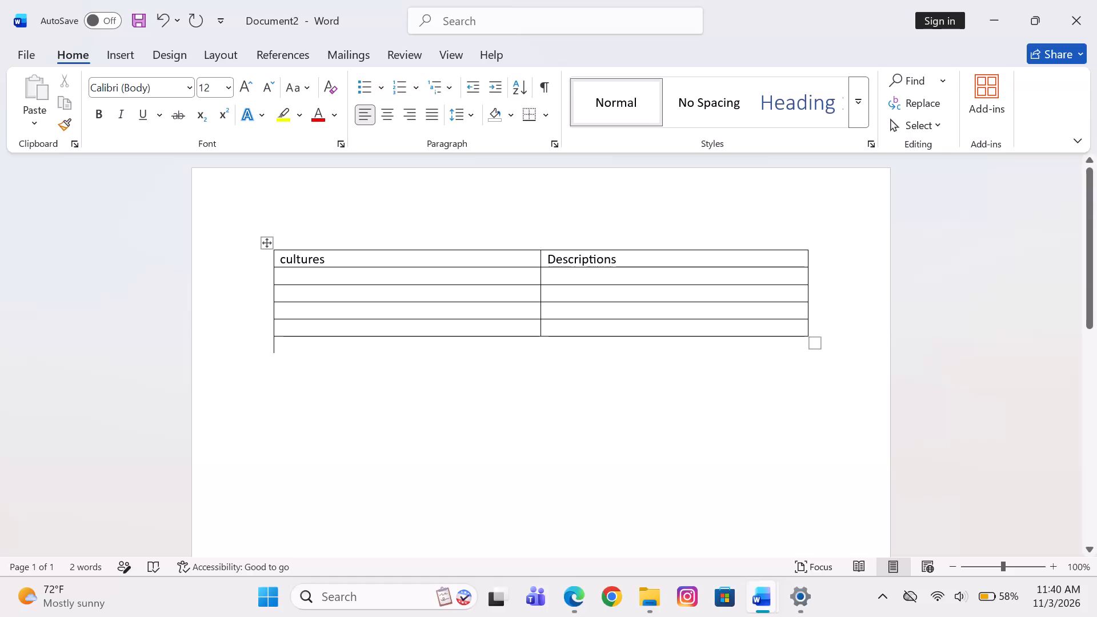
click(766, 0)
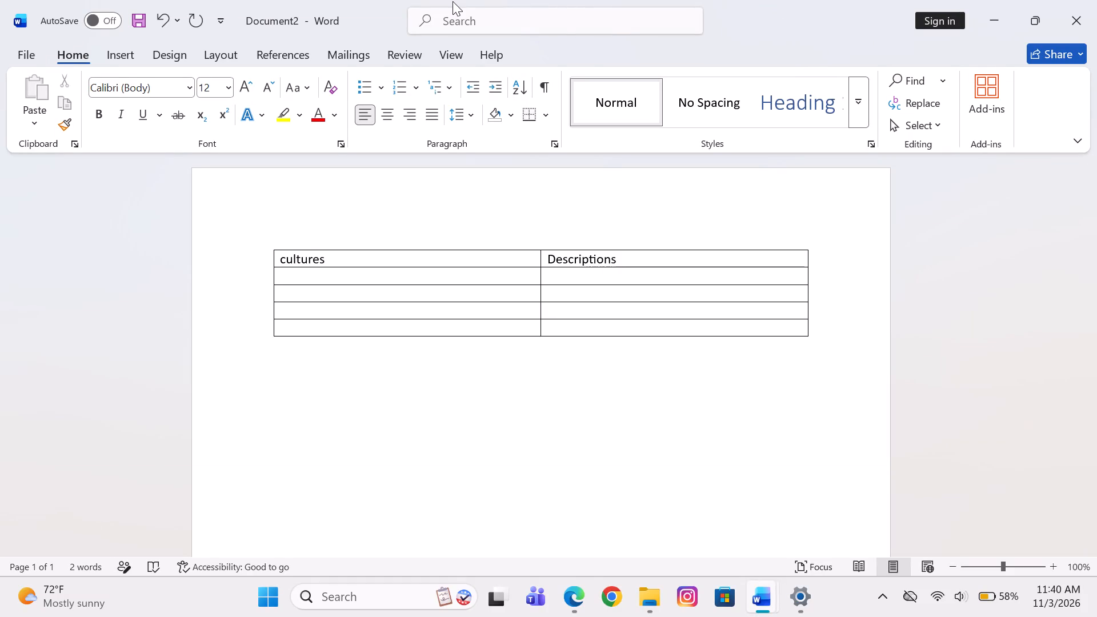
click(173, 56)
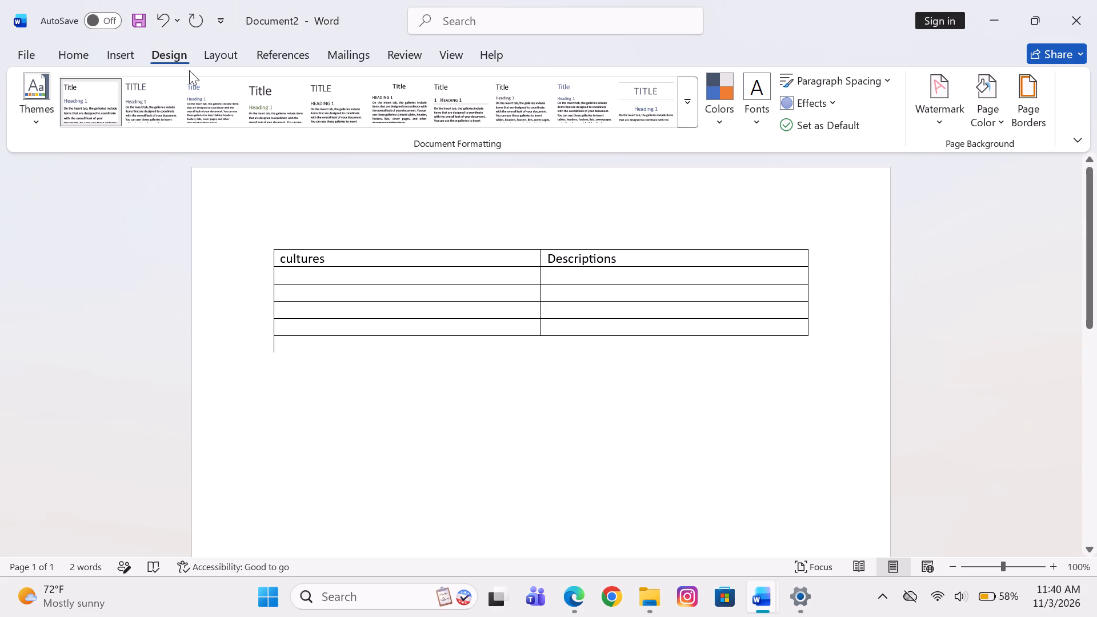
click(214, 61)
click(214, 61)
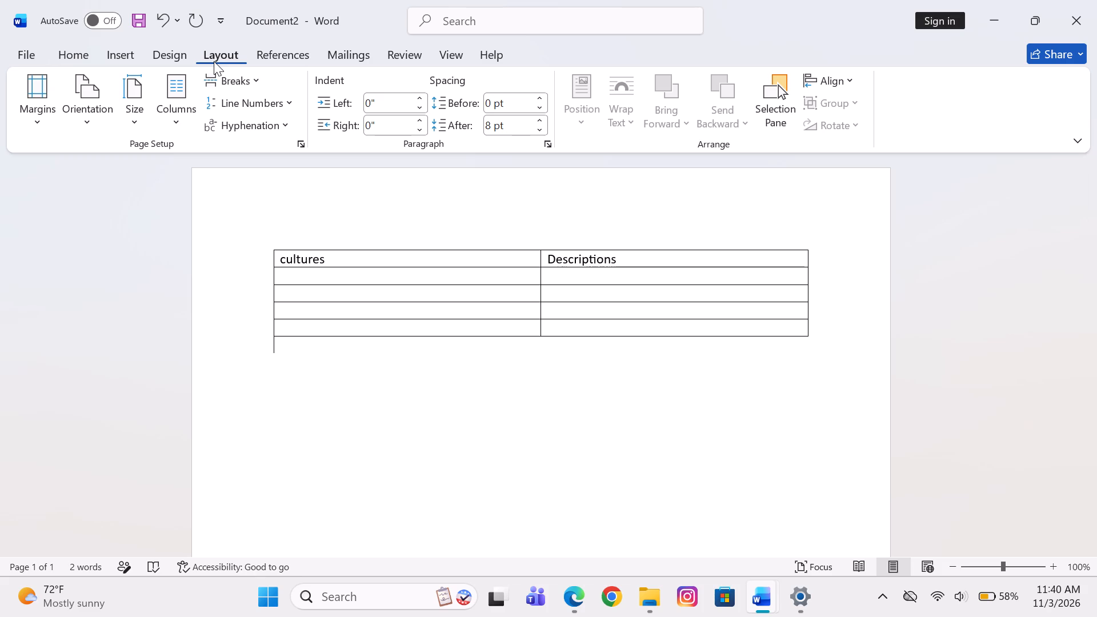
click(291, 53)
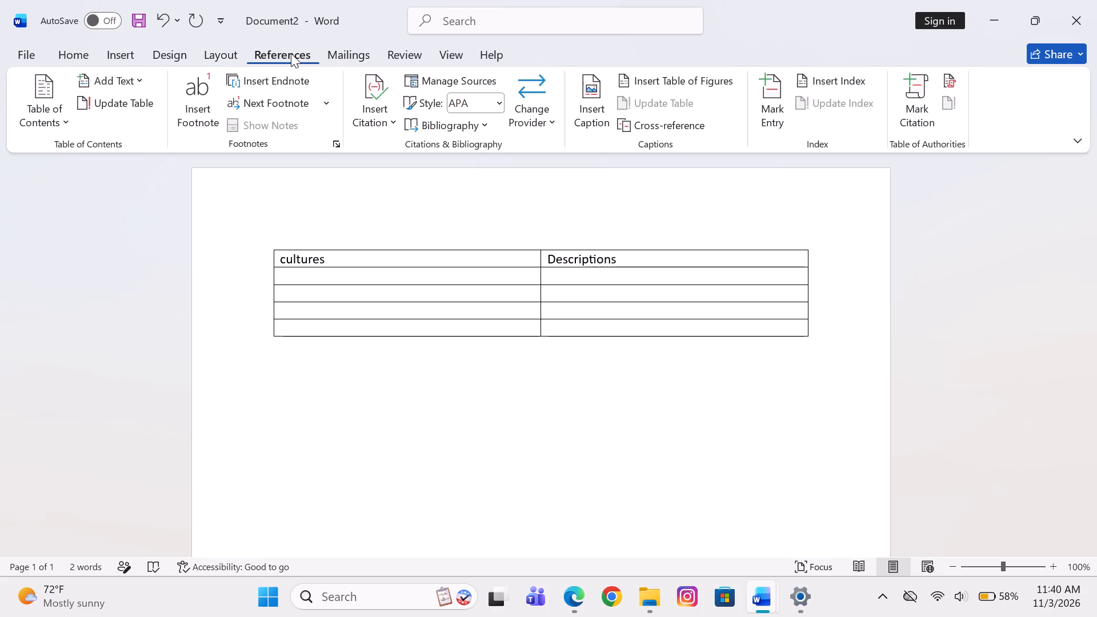
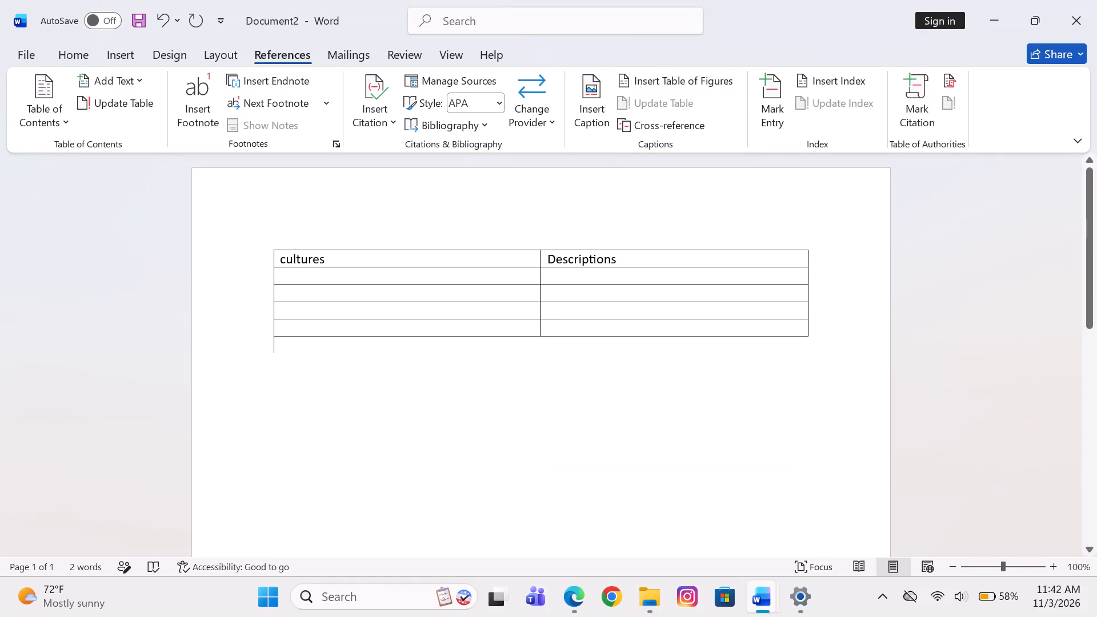
Insert four blank rows directly below the header row of the cultures and Descriptions table.
click(272, 265)
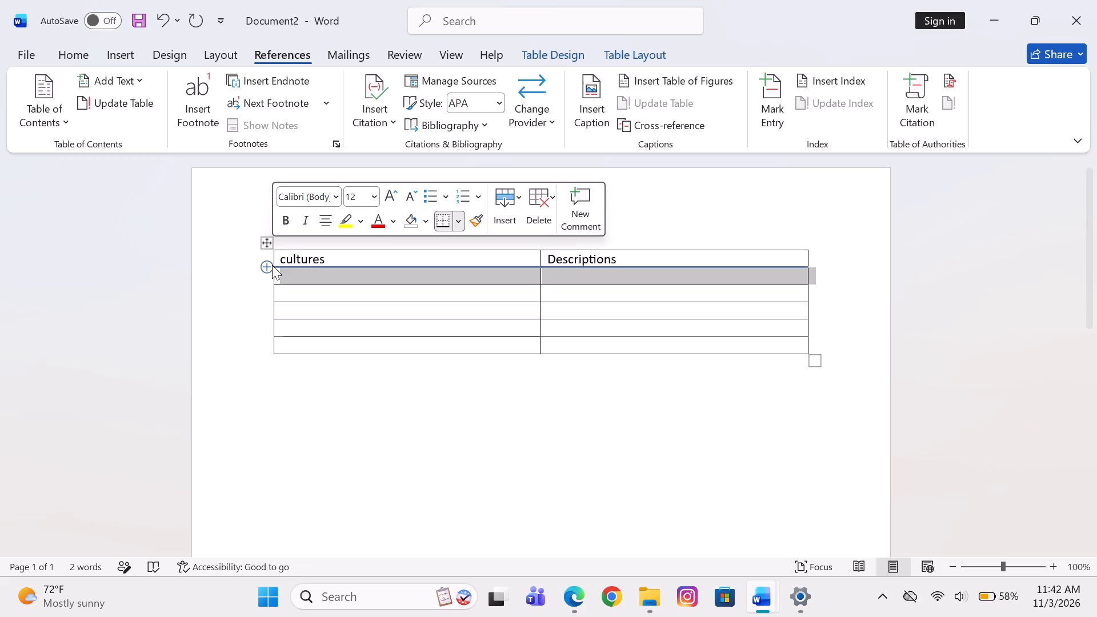
click(138, 321)
click(415, 555)
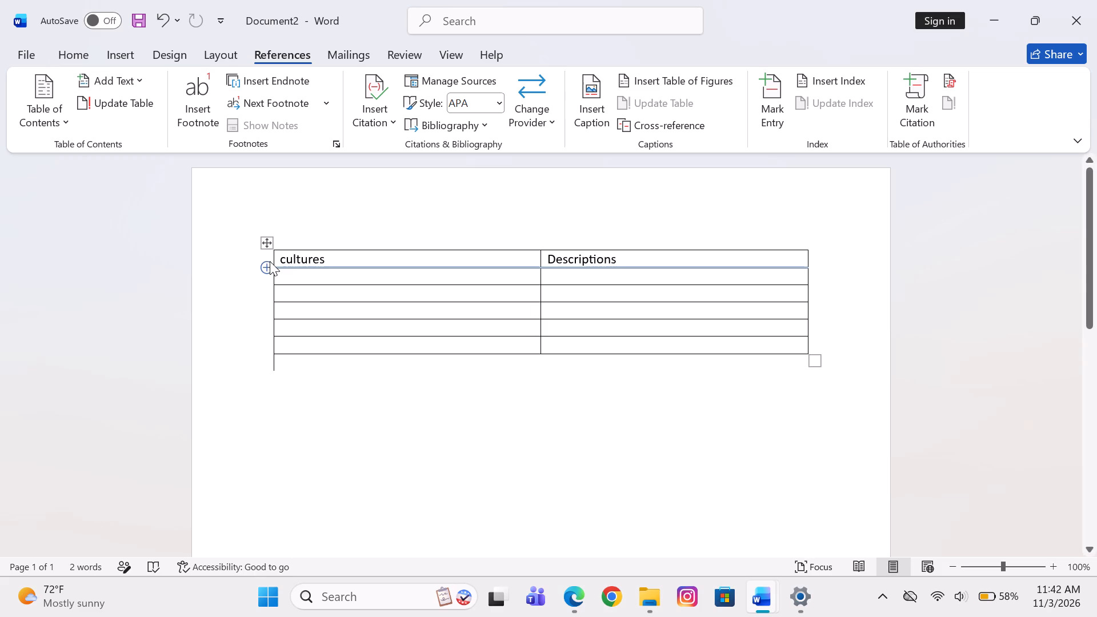
click(266, 258)
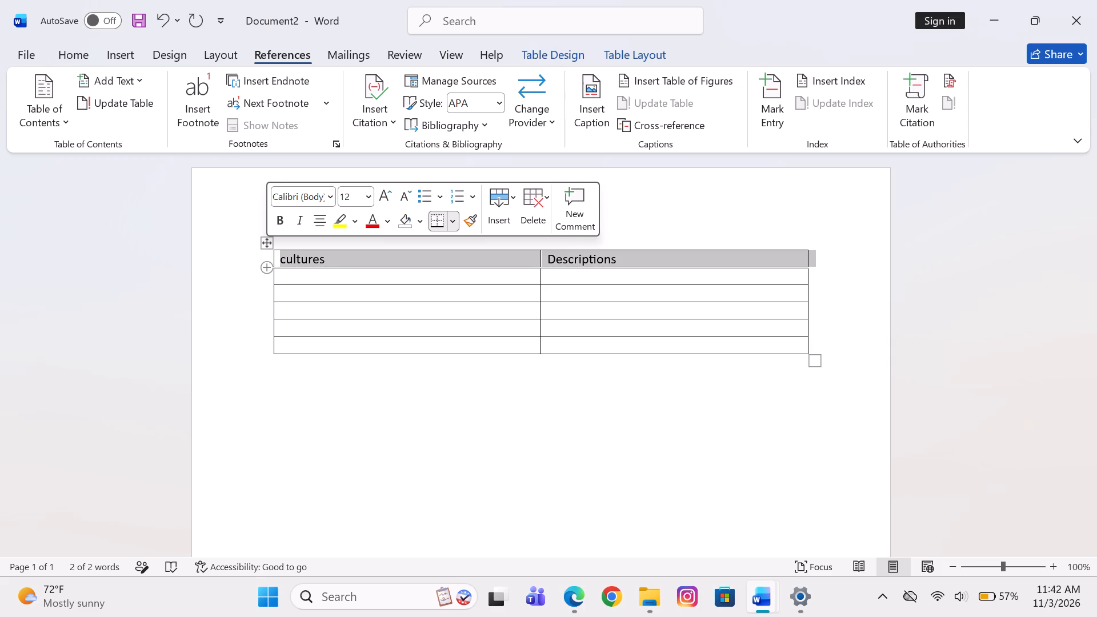
drag(266, 258, 360, 270)
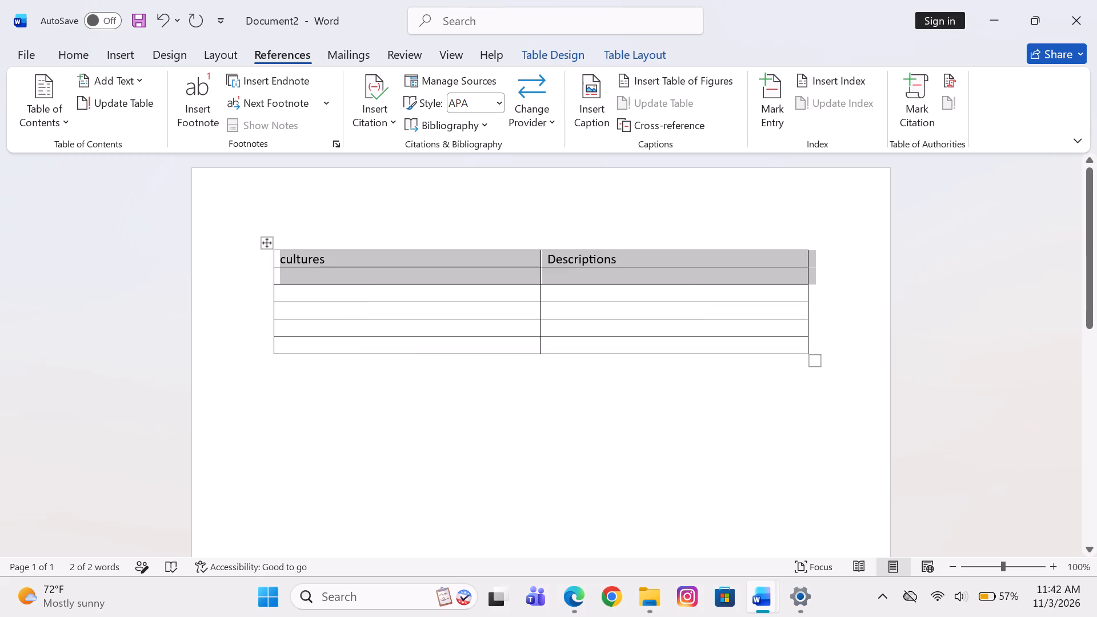
click(228, 336)
click(362, 529)
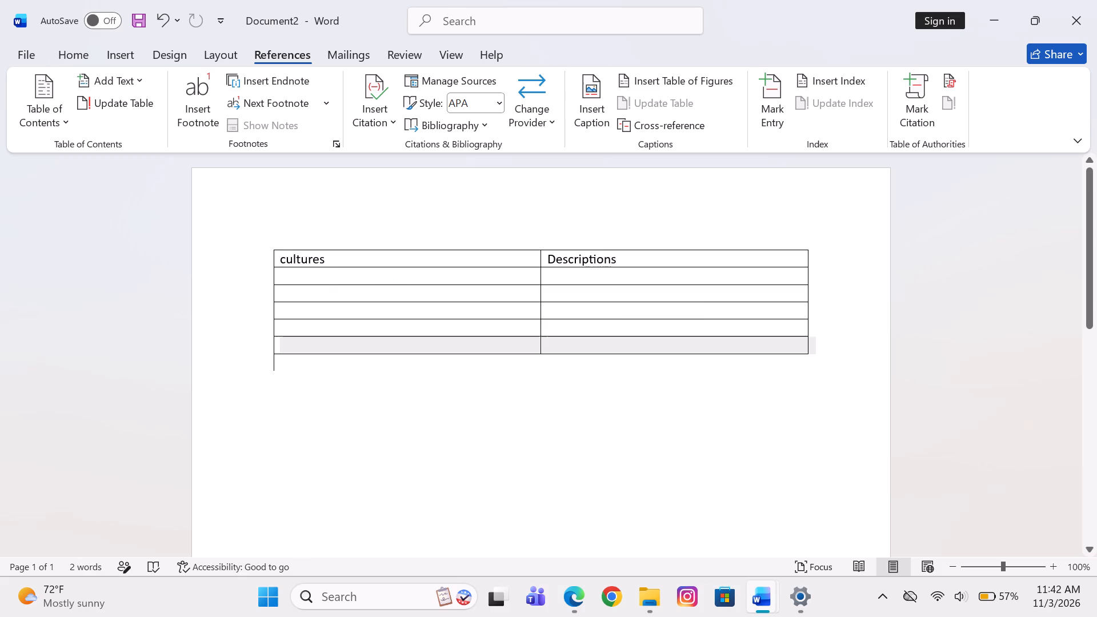
click(267, 264)
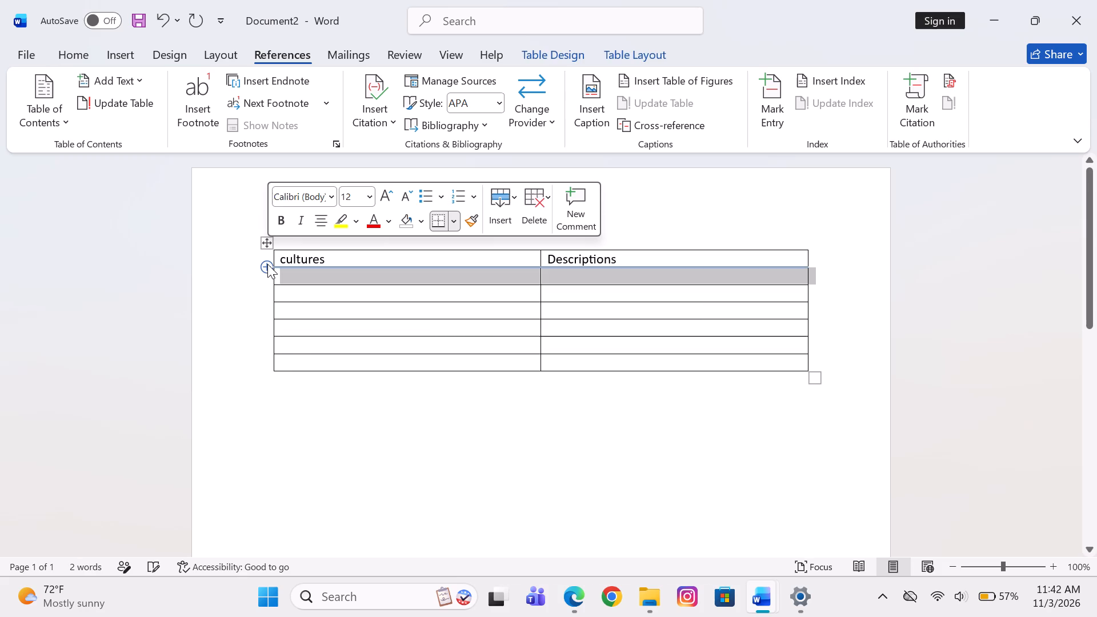
click(497, 198)
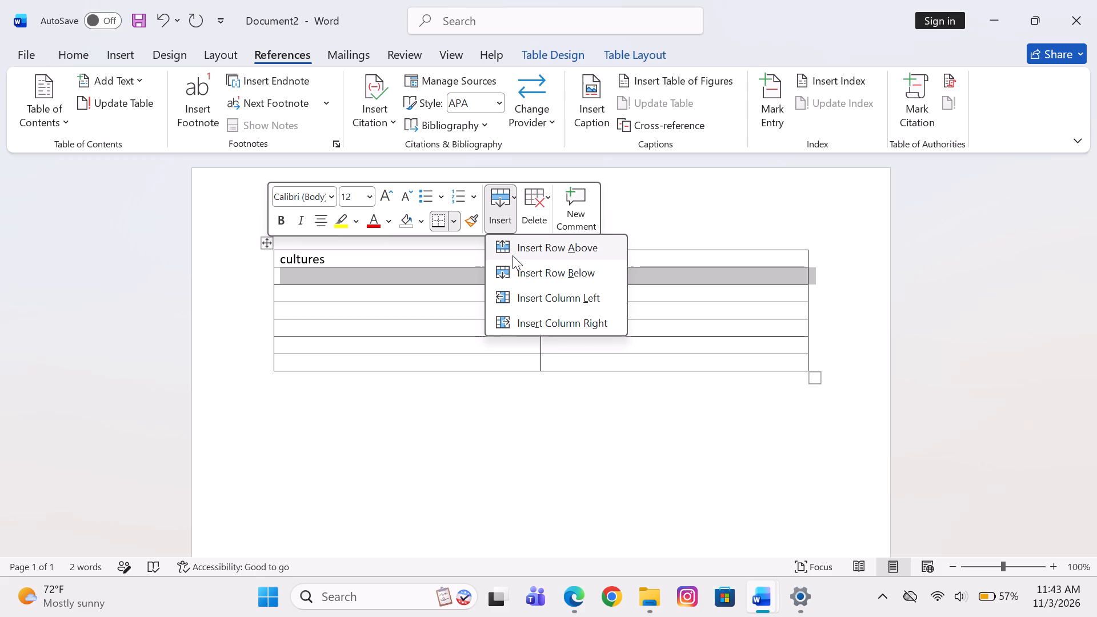
click(513, 255)
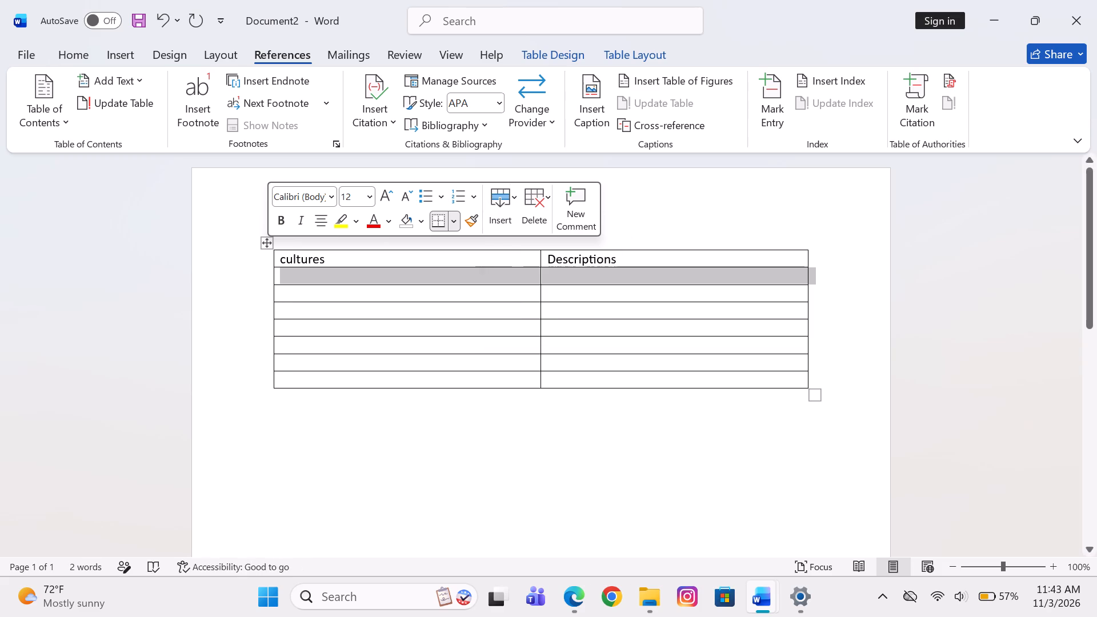
click(750, 479)
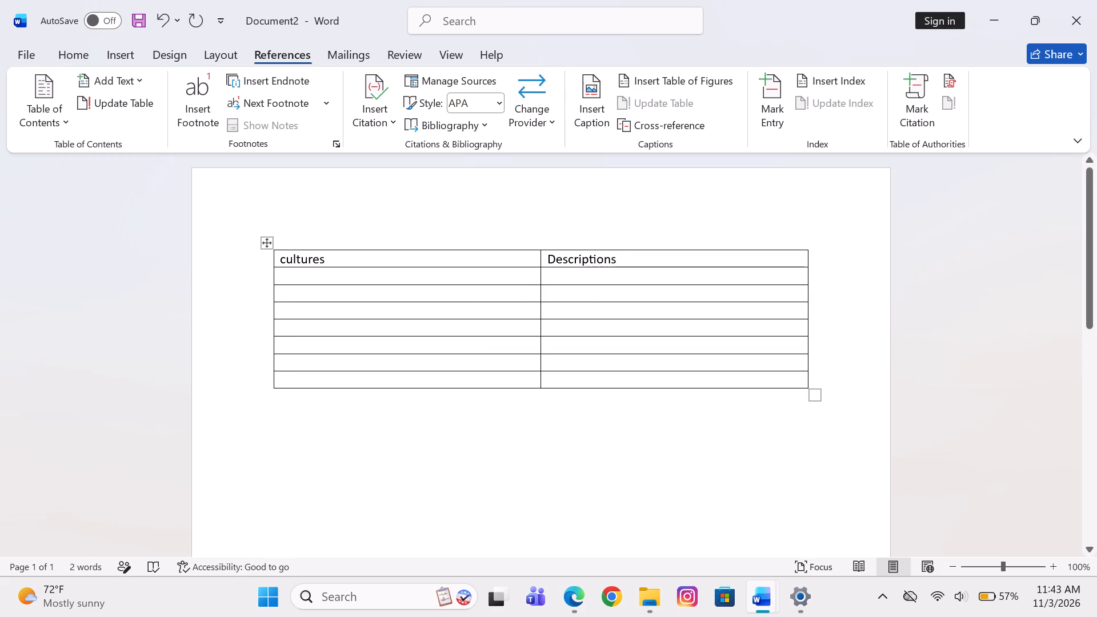
click(265, 271)
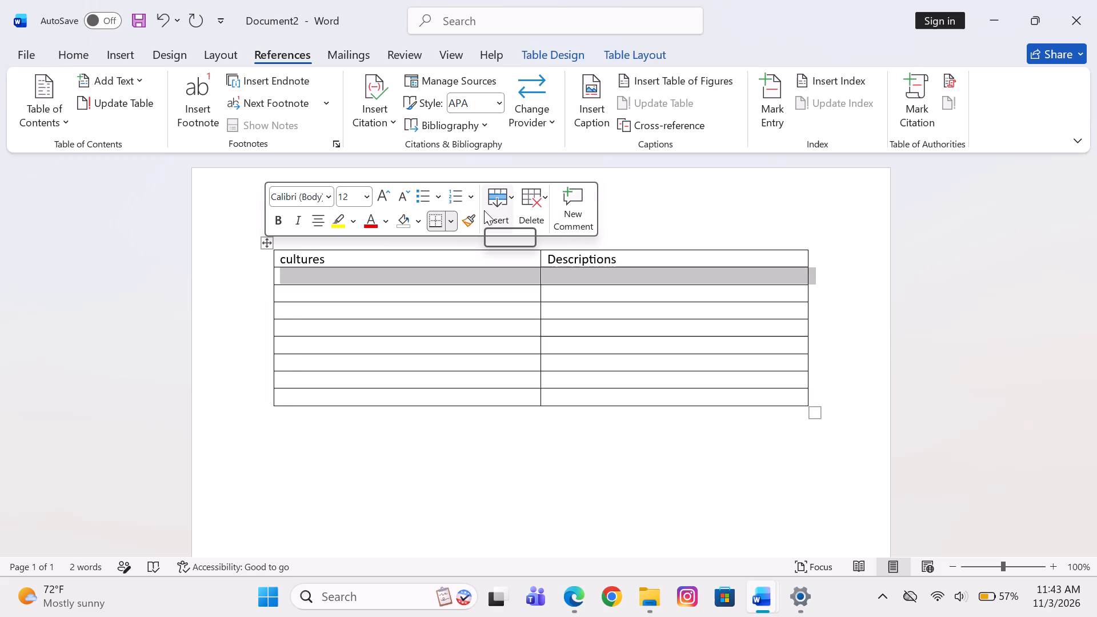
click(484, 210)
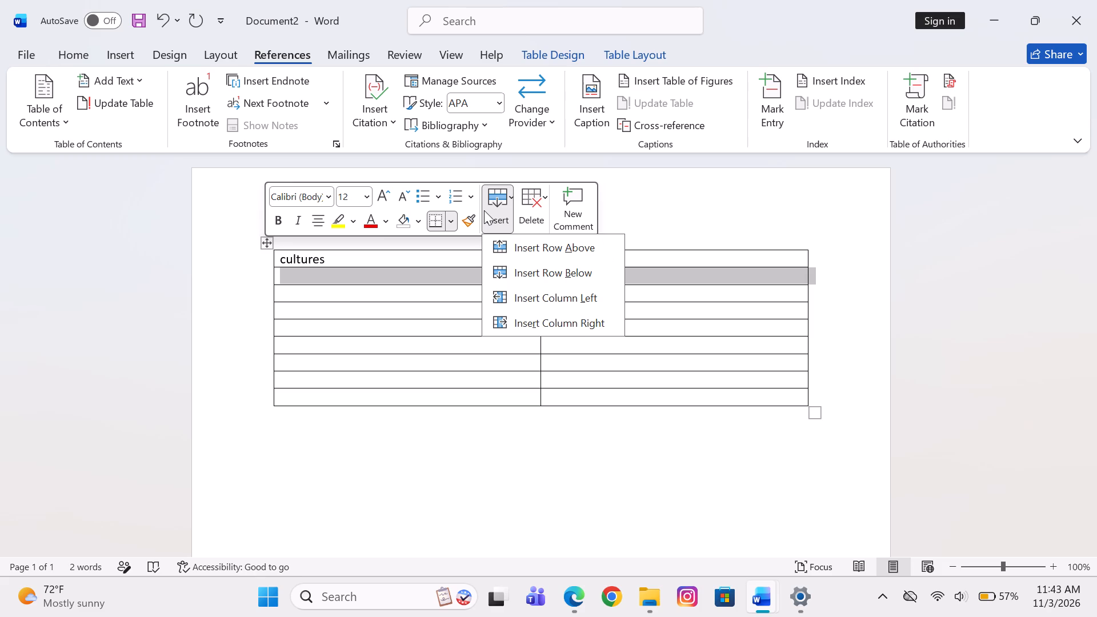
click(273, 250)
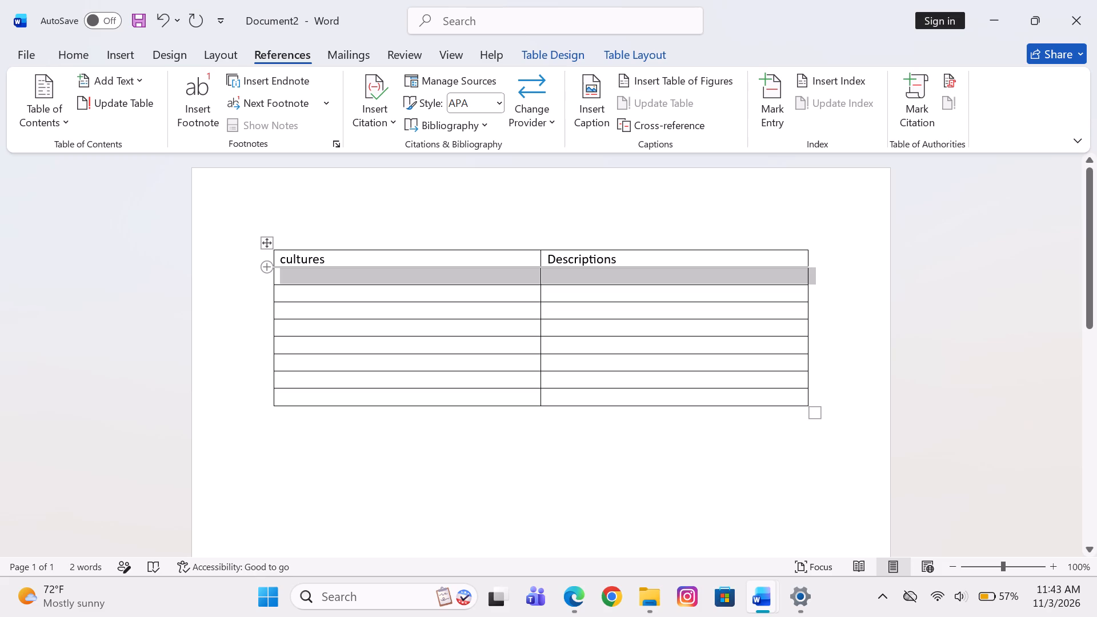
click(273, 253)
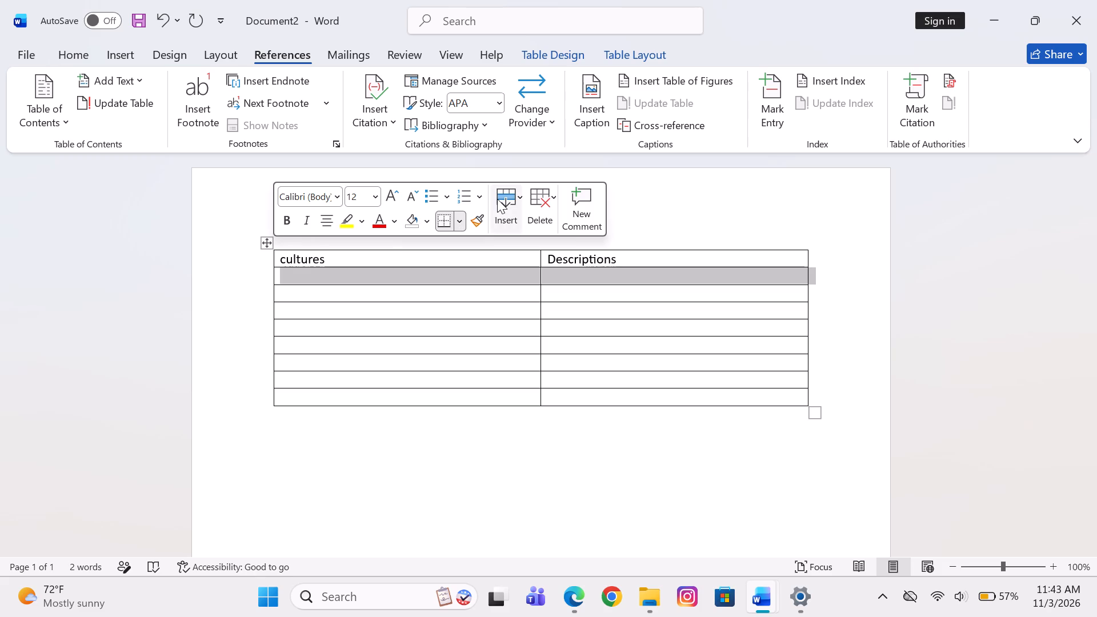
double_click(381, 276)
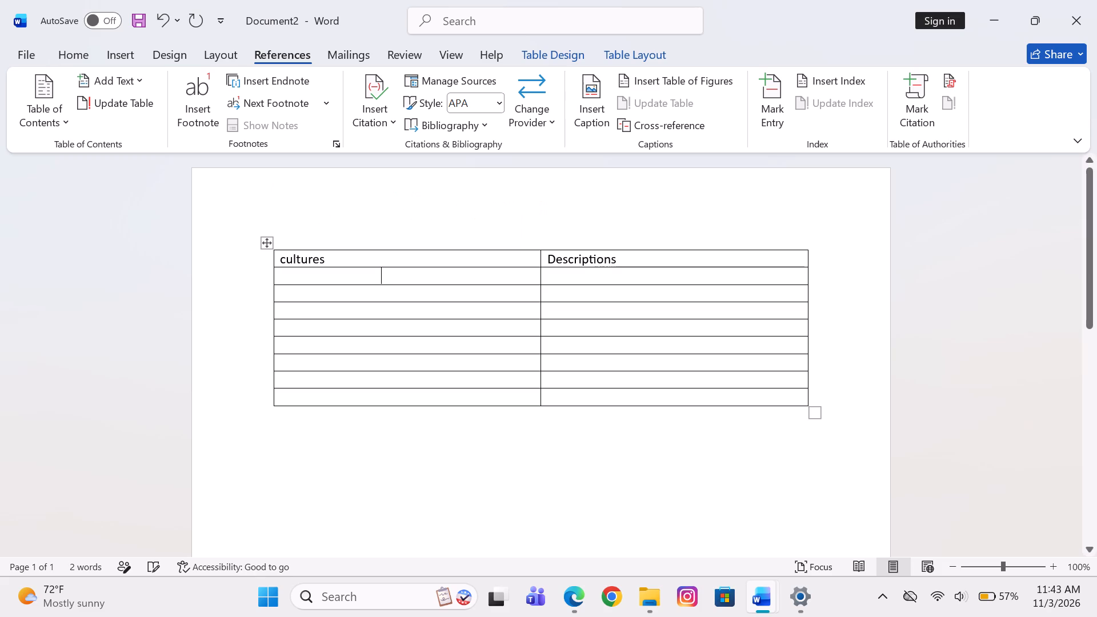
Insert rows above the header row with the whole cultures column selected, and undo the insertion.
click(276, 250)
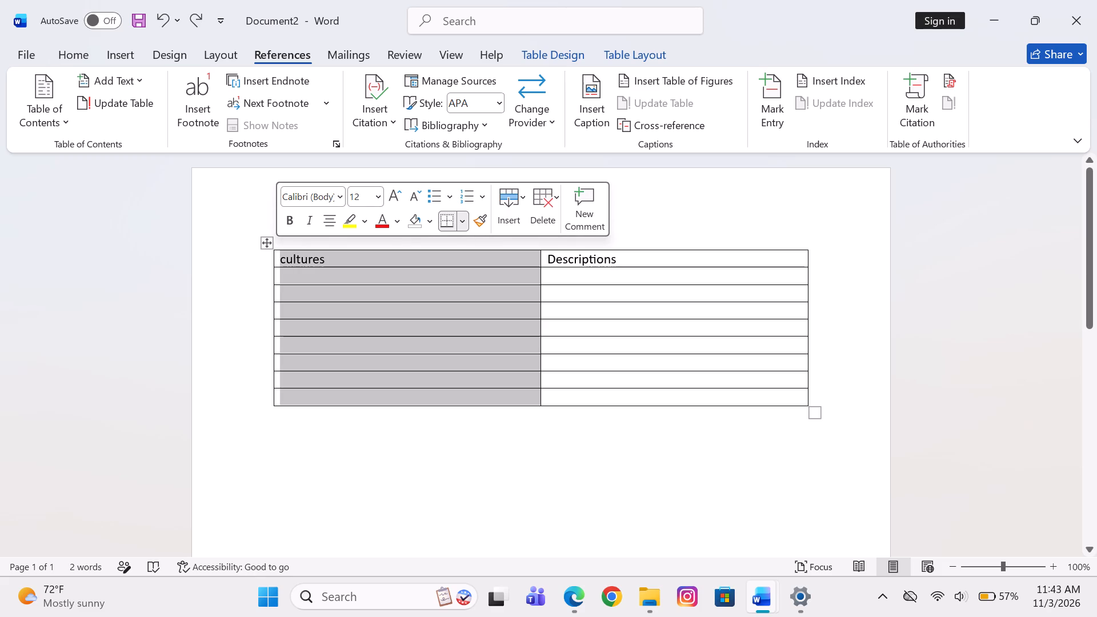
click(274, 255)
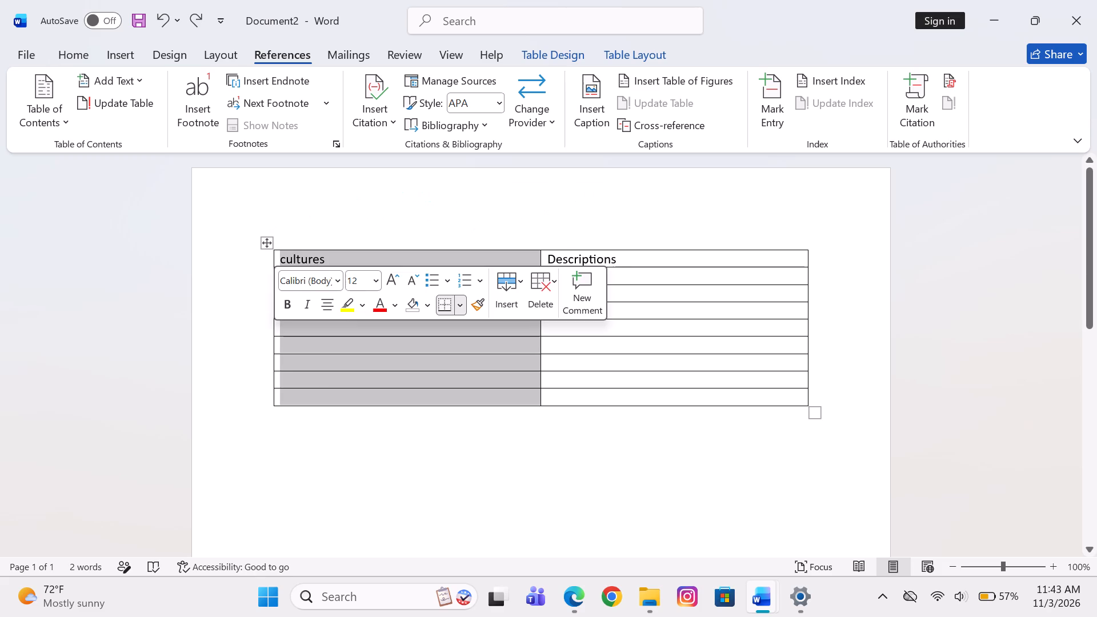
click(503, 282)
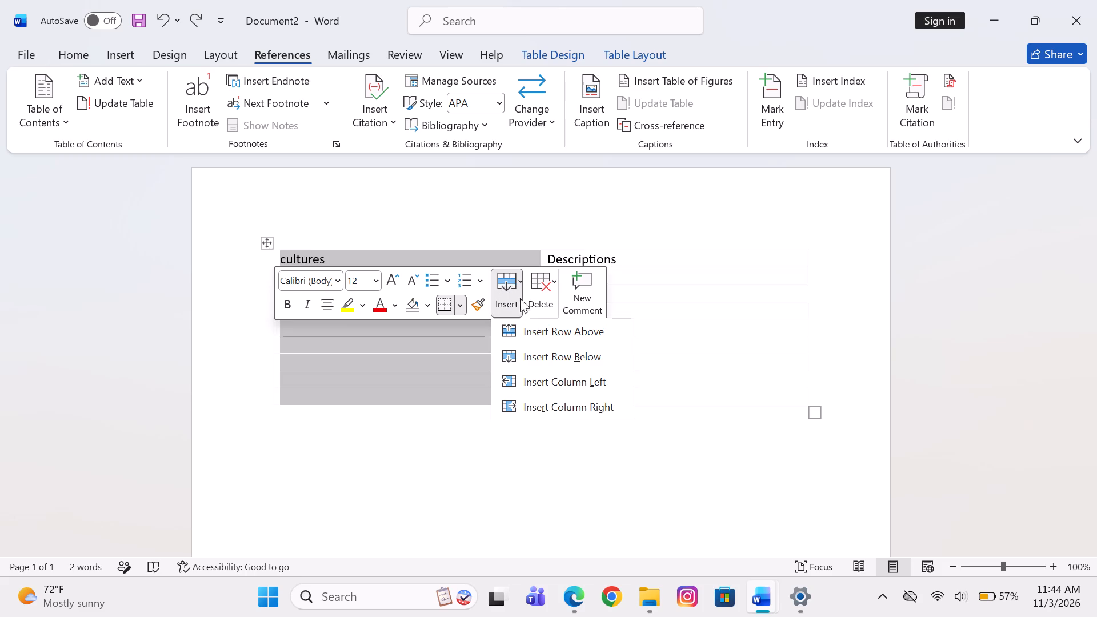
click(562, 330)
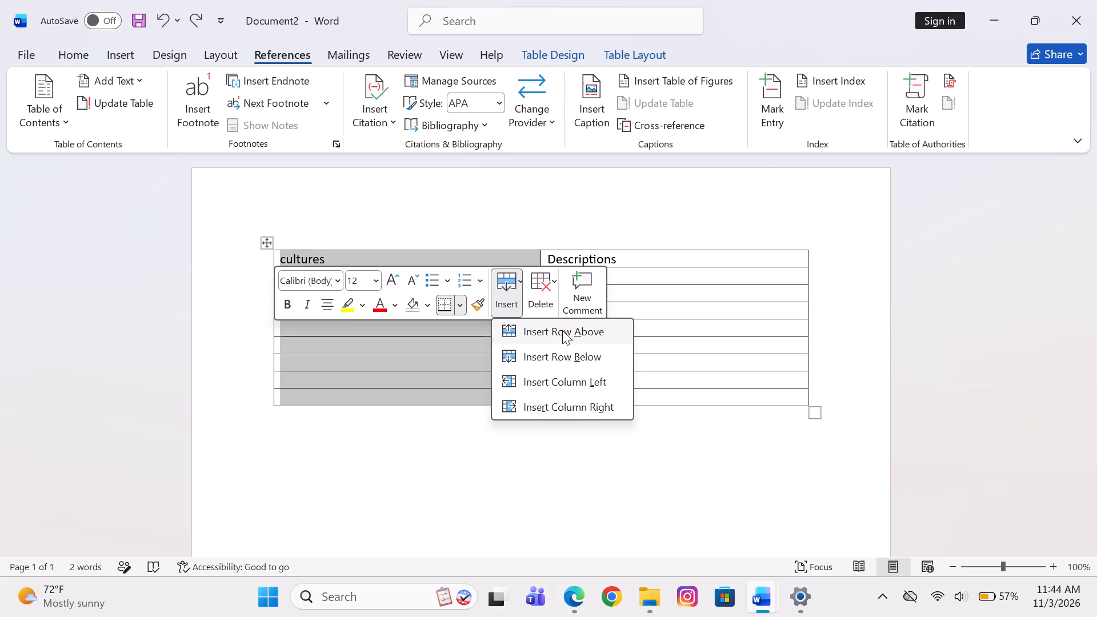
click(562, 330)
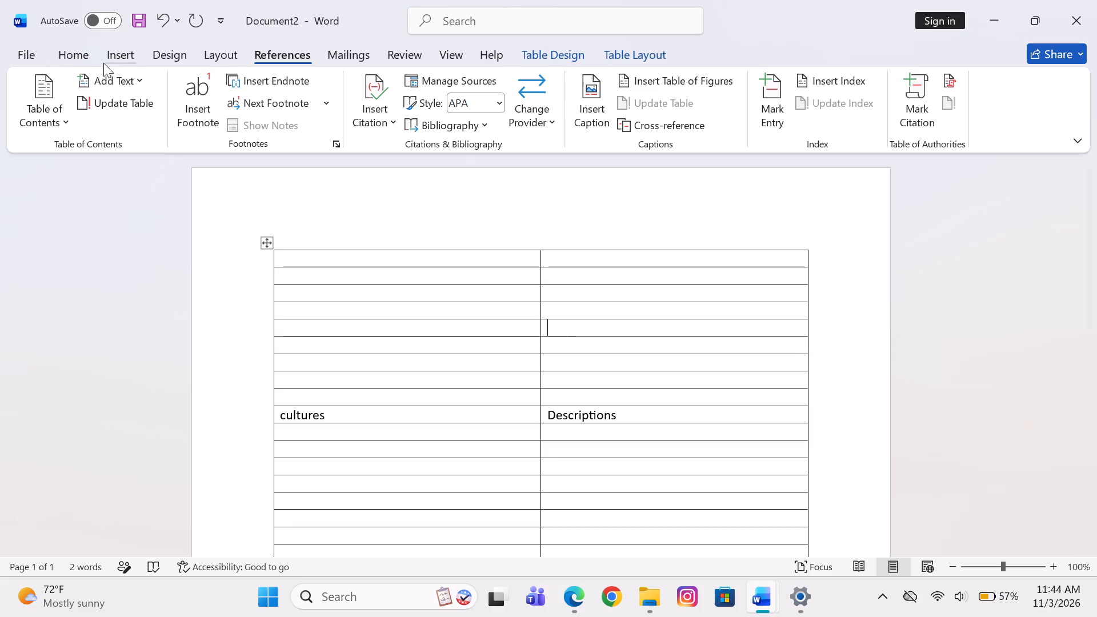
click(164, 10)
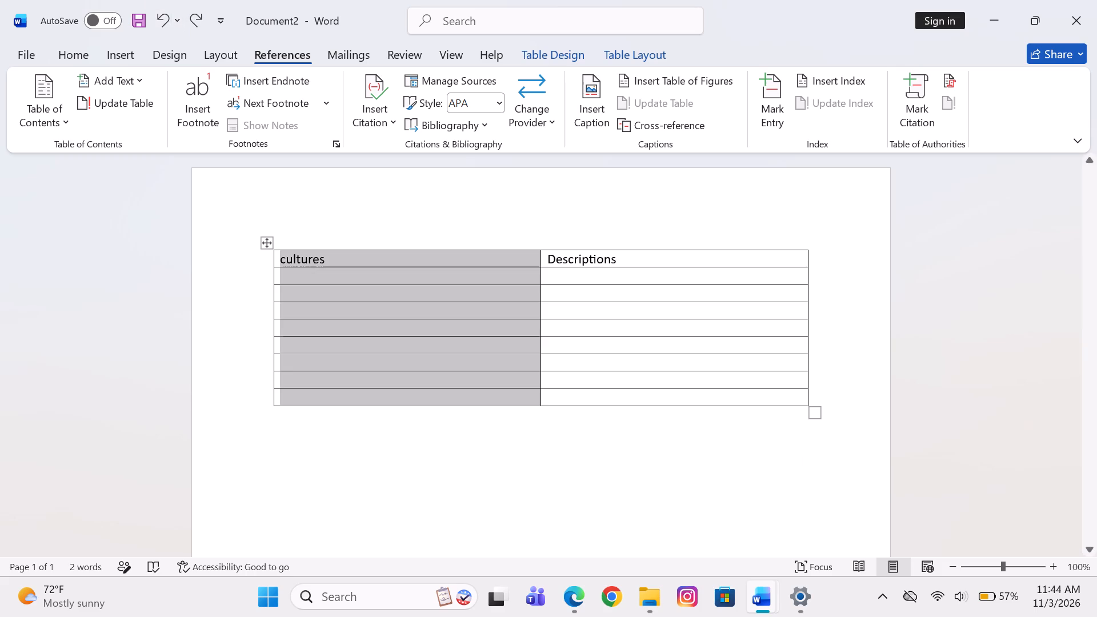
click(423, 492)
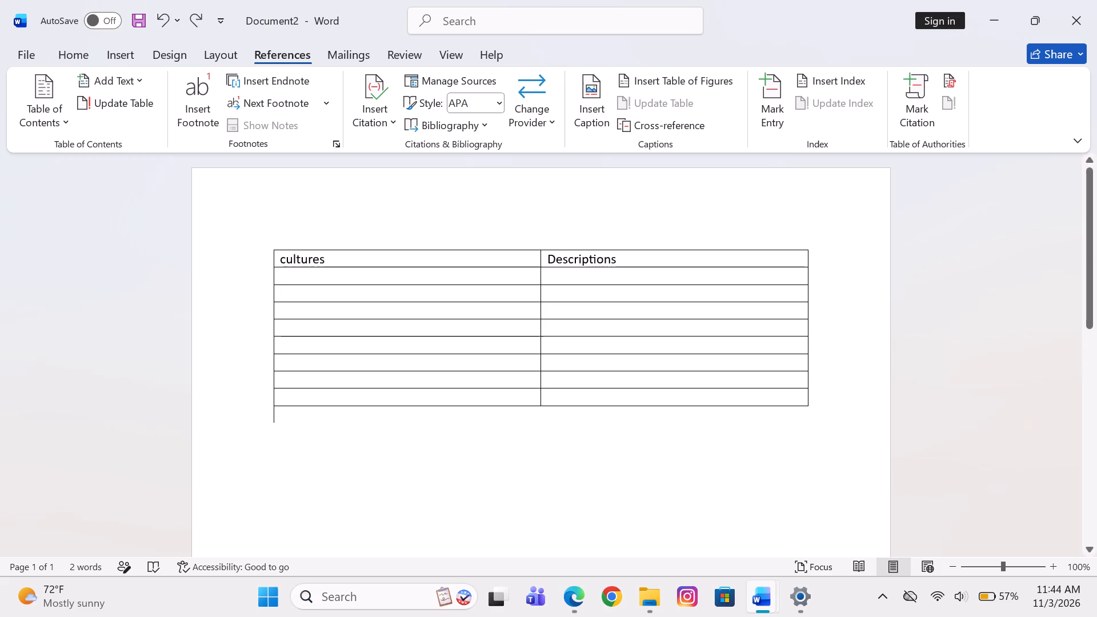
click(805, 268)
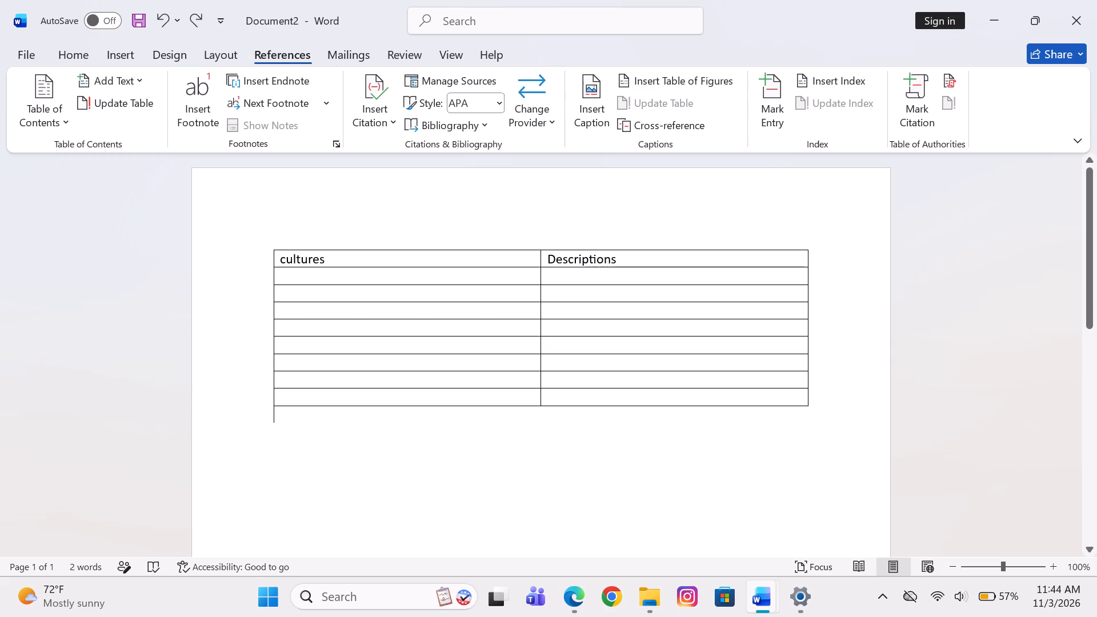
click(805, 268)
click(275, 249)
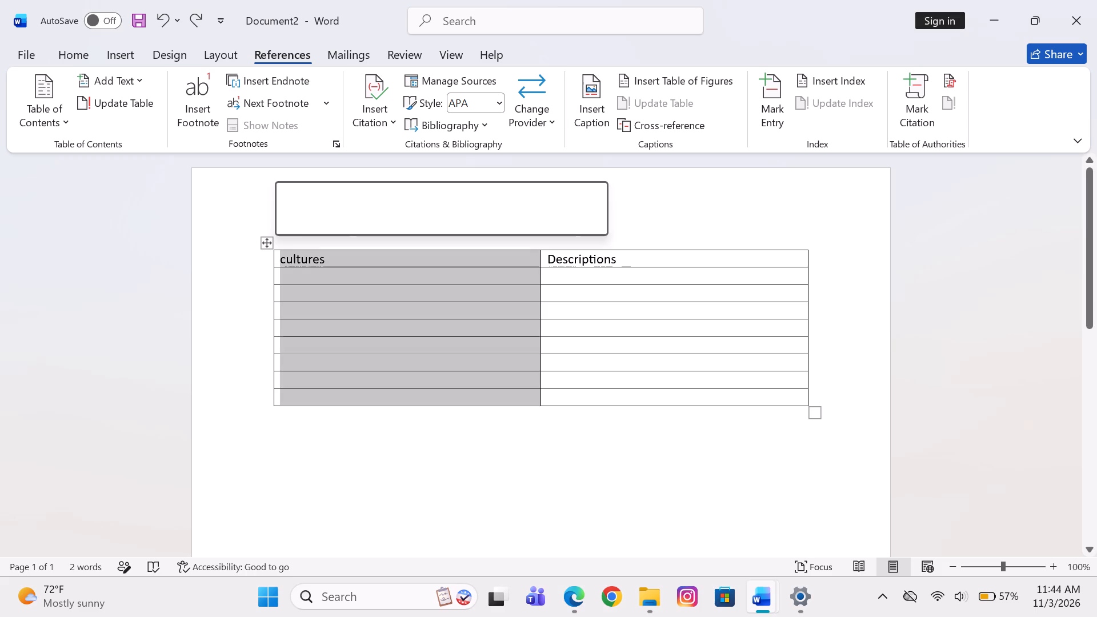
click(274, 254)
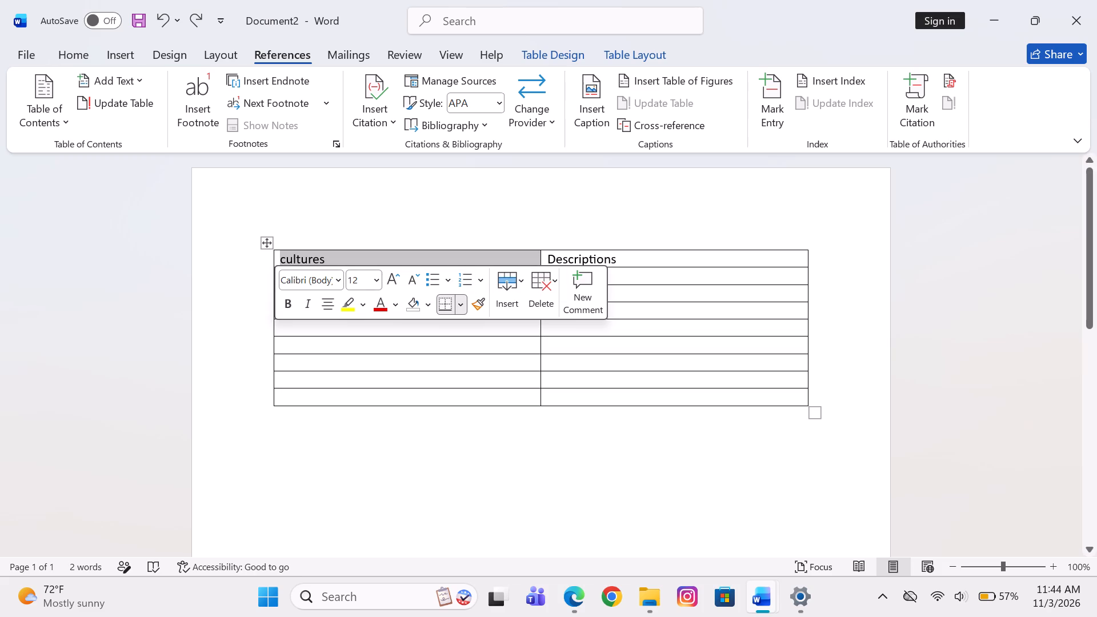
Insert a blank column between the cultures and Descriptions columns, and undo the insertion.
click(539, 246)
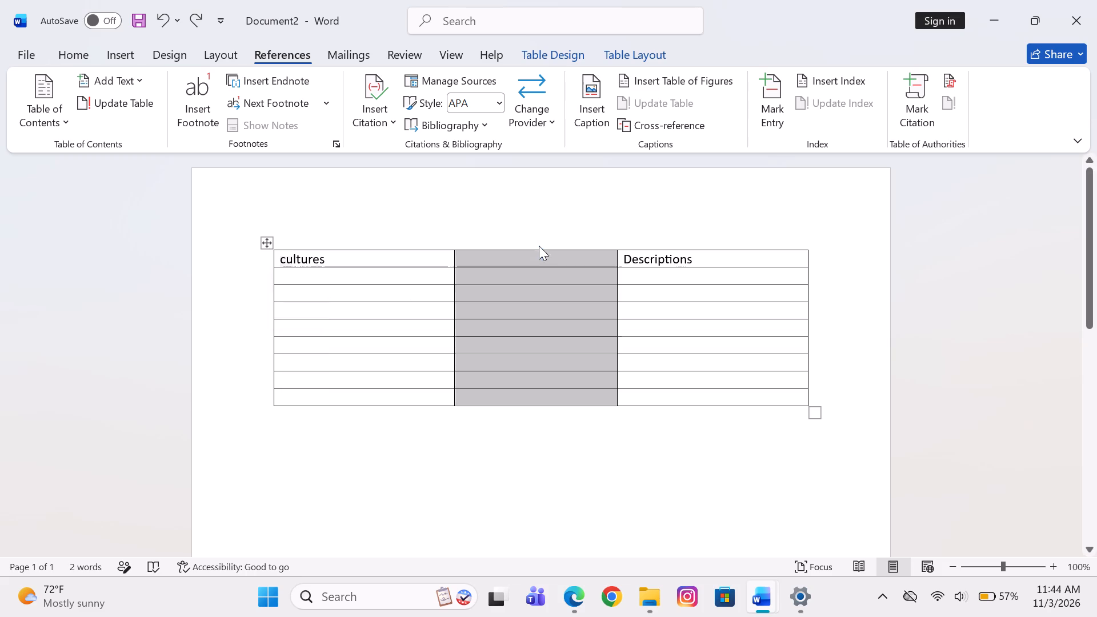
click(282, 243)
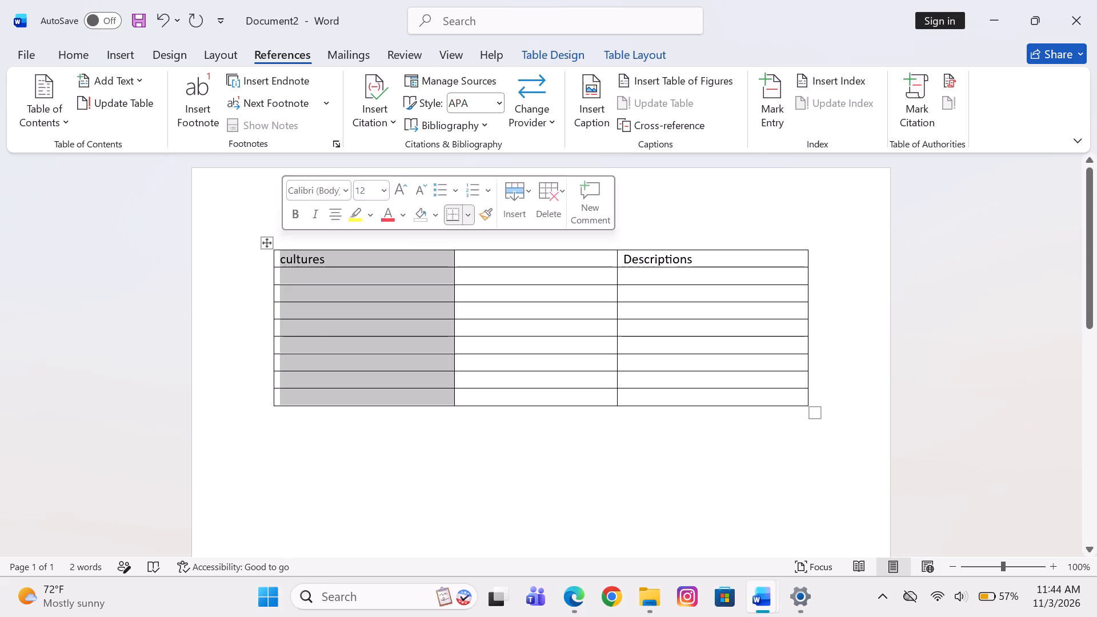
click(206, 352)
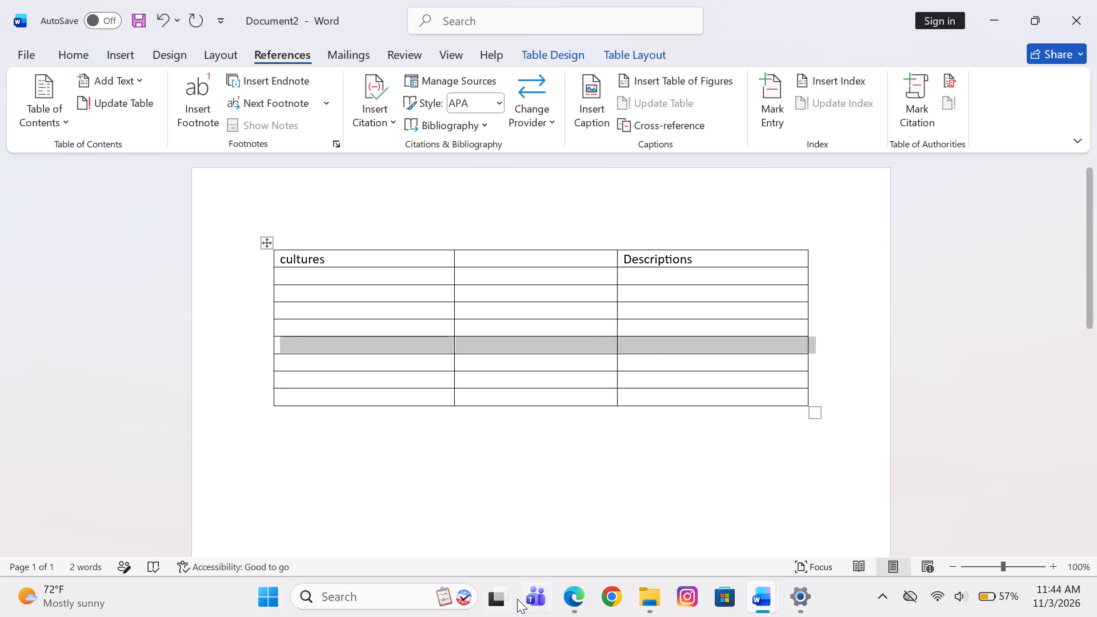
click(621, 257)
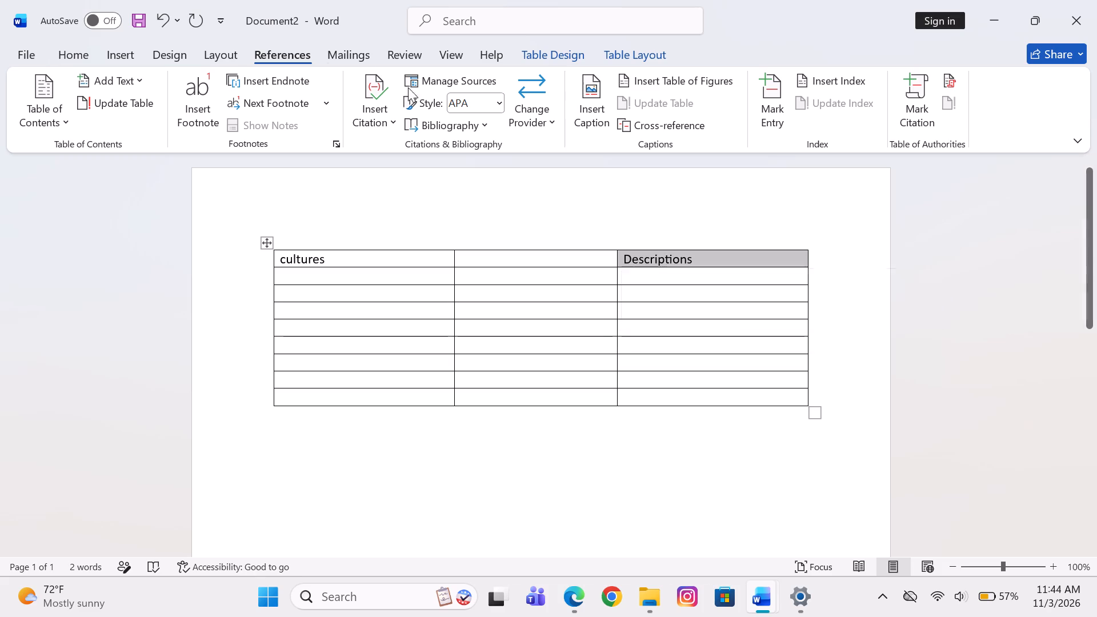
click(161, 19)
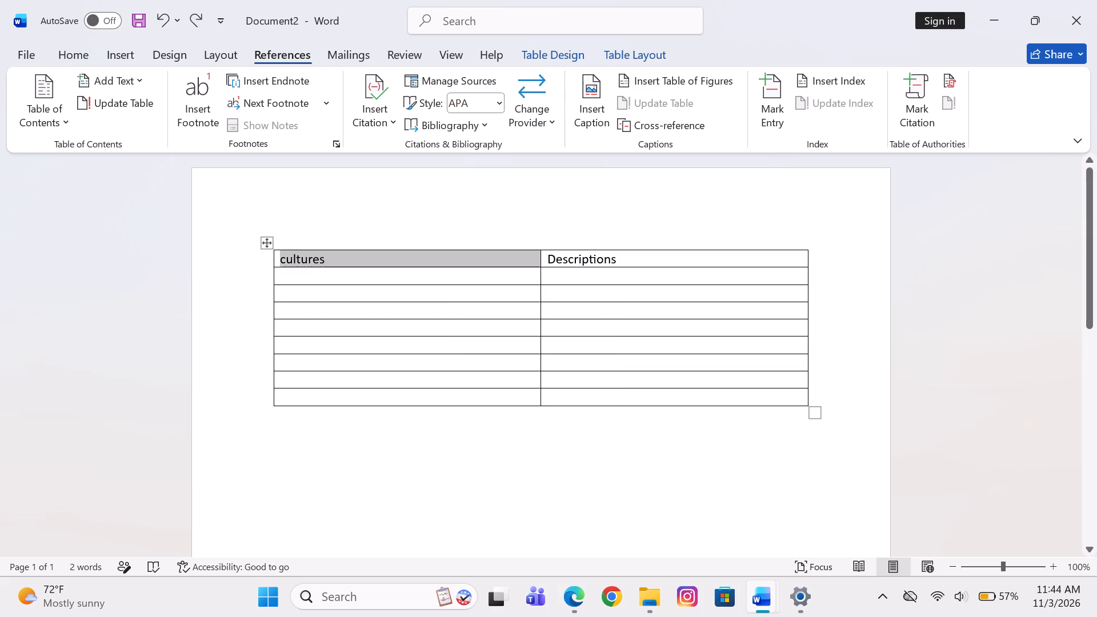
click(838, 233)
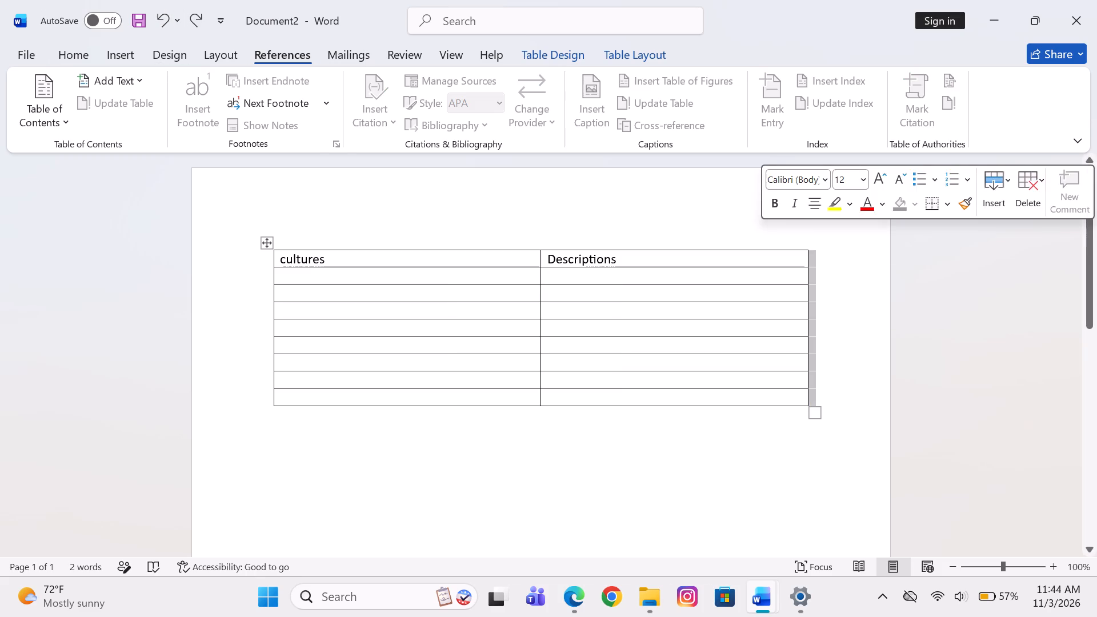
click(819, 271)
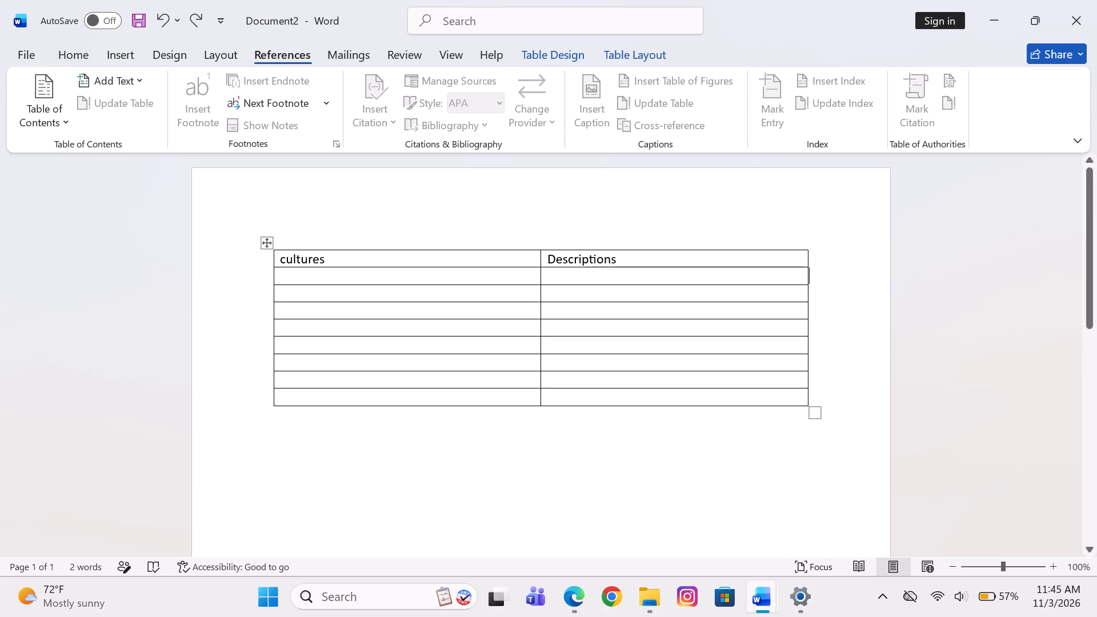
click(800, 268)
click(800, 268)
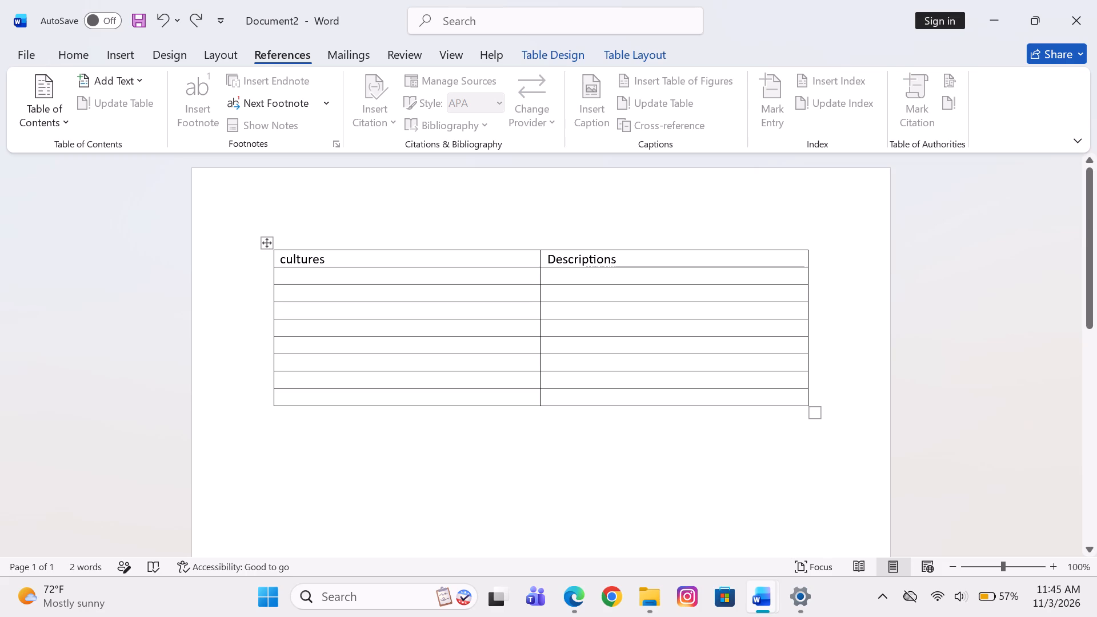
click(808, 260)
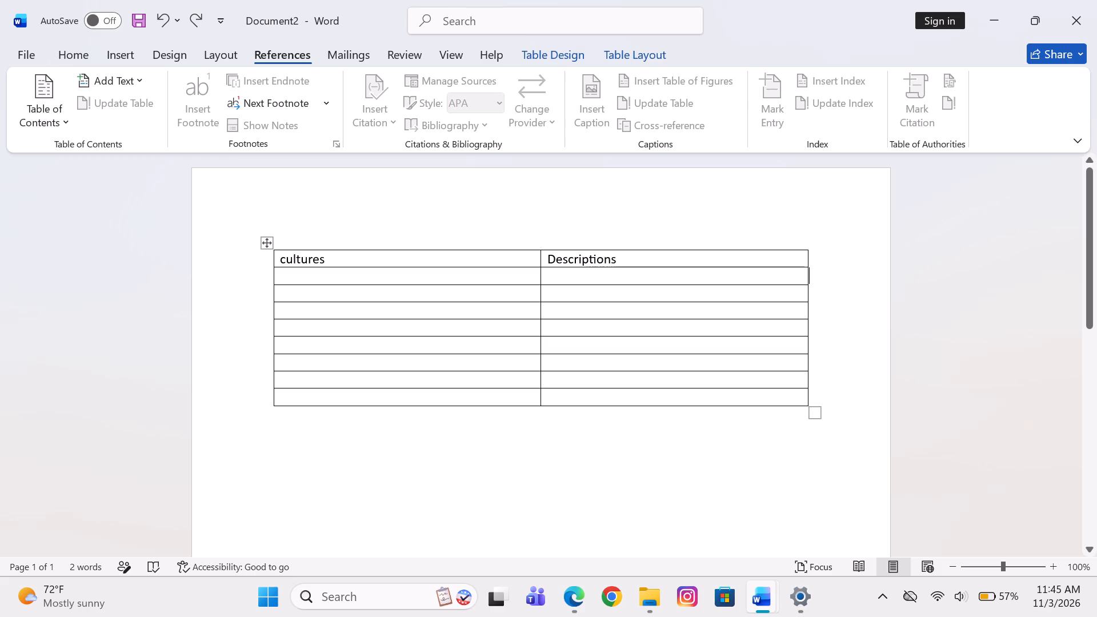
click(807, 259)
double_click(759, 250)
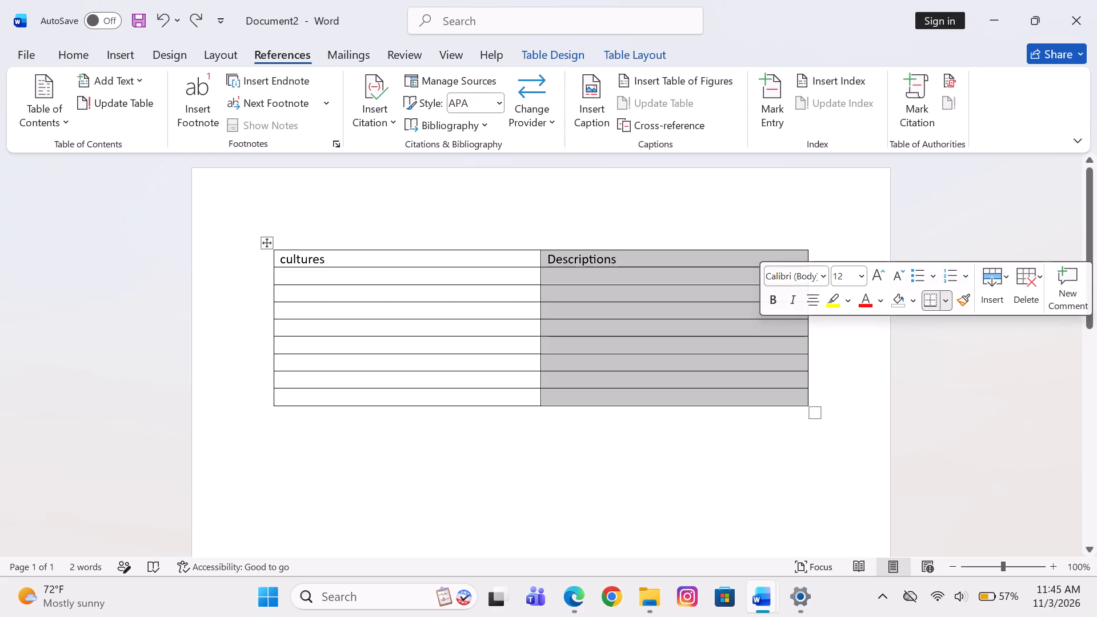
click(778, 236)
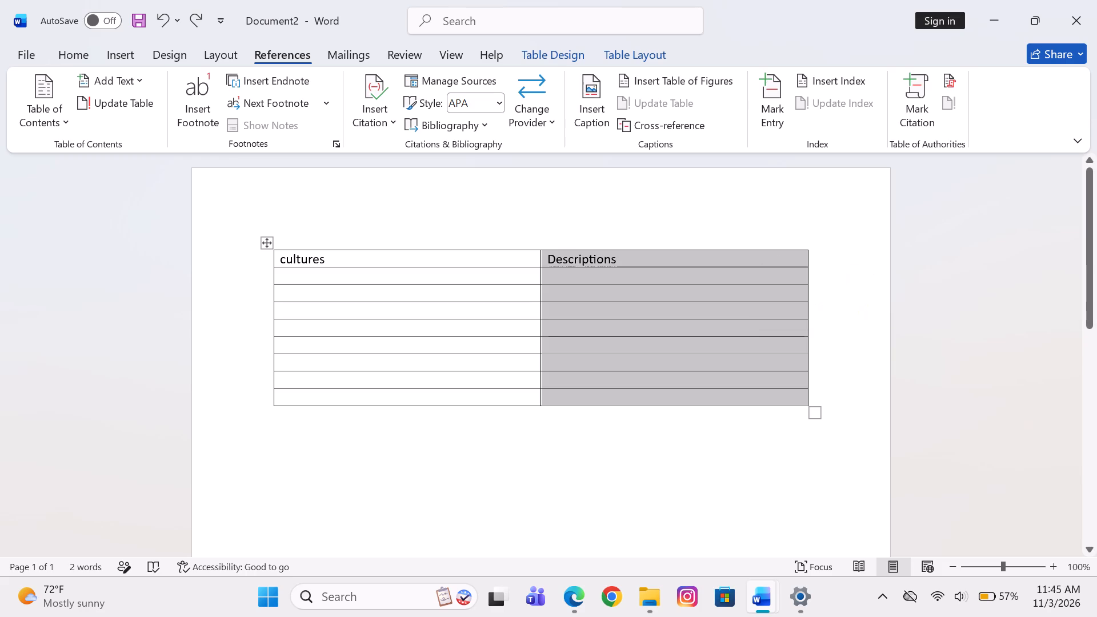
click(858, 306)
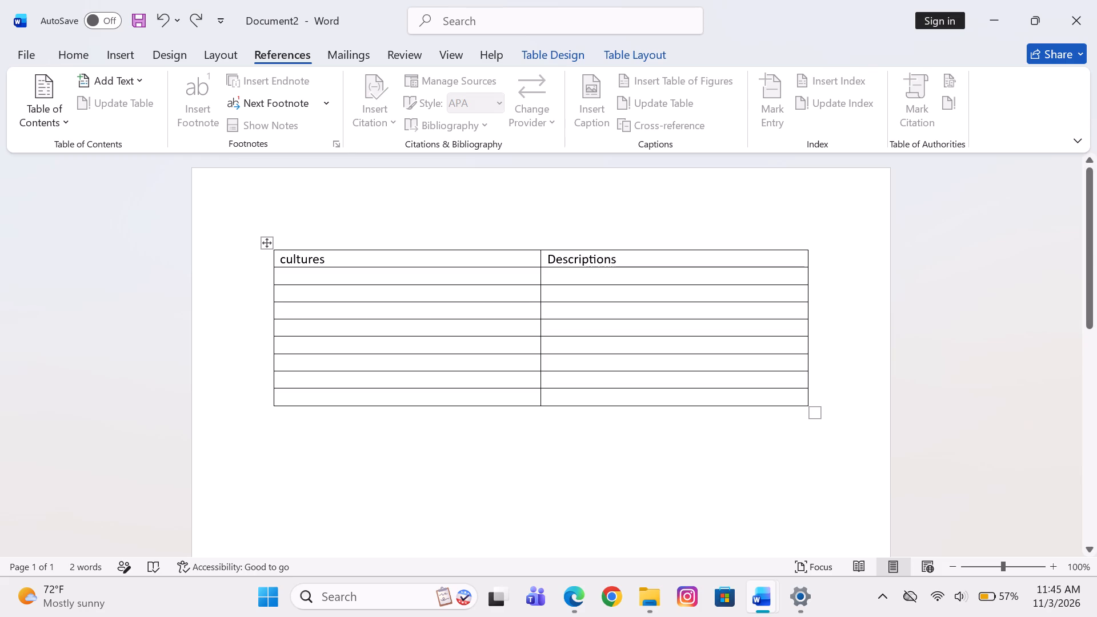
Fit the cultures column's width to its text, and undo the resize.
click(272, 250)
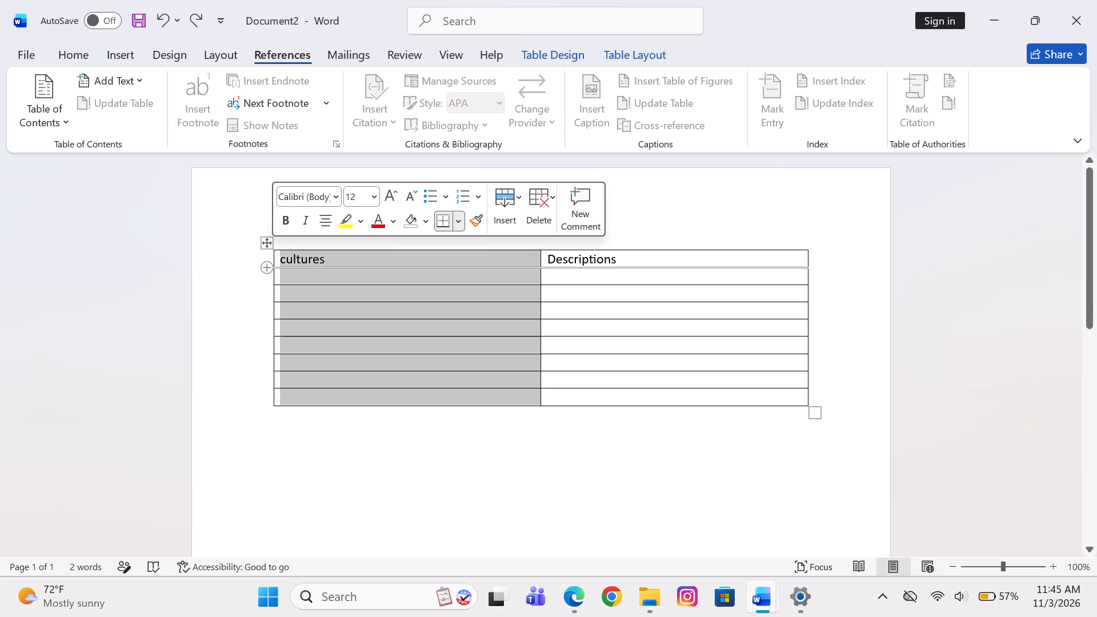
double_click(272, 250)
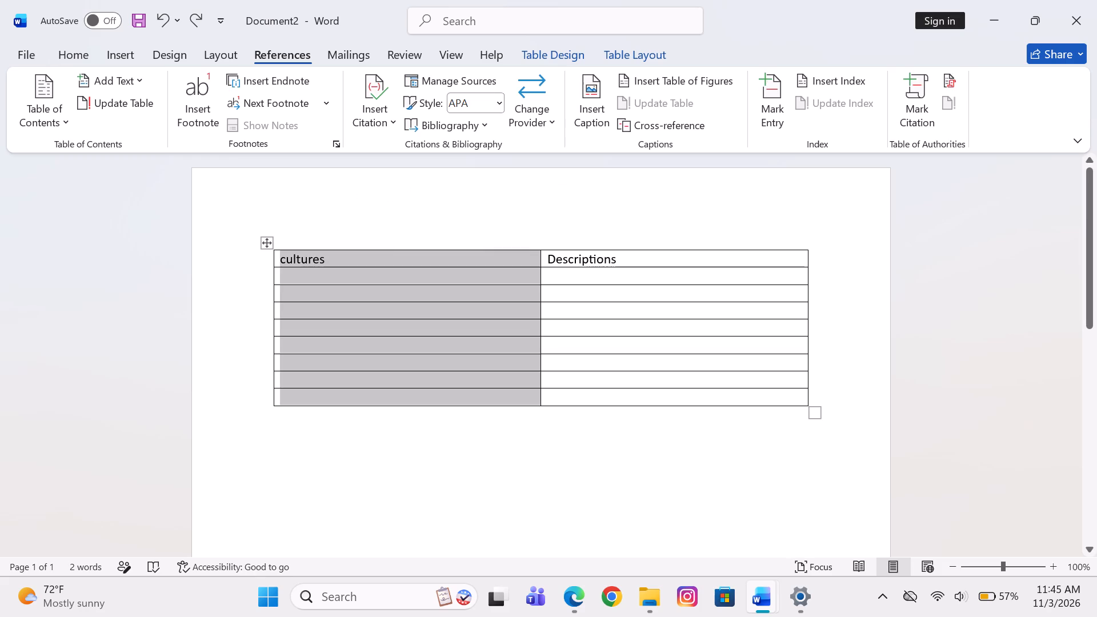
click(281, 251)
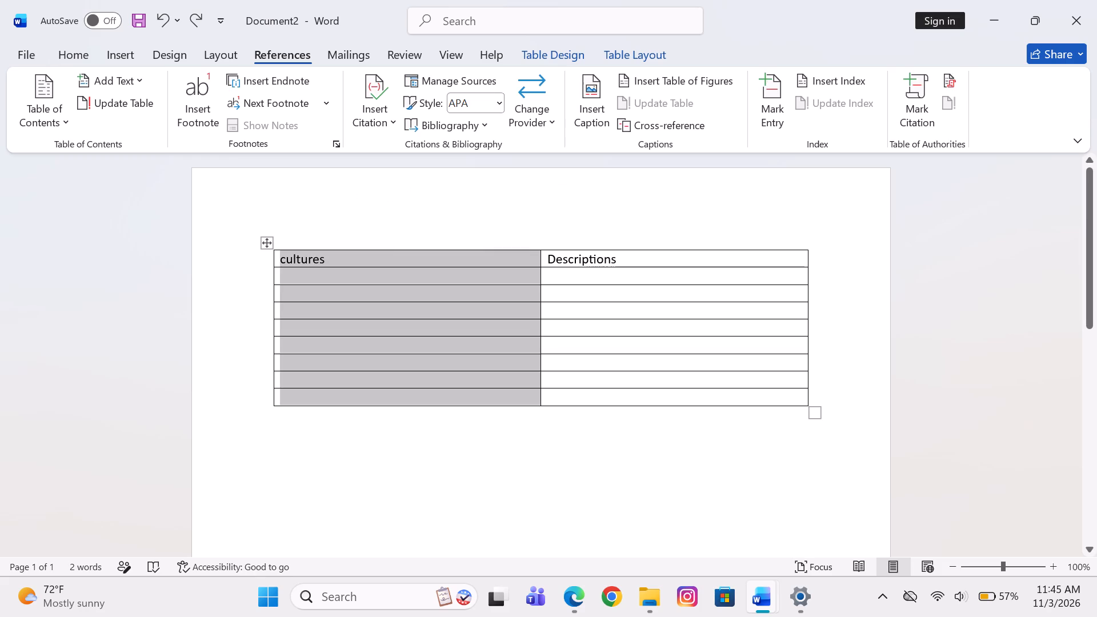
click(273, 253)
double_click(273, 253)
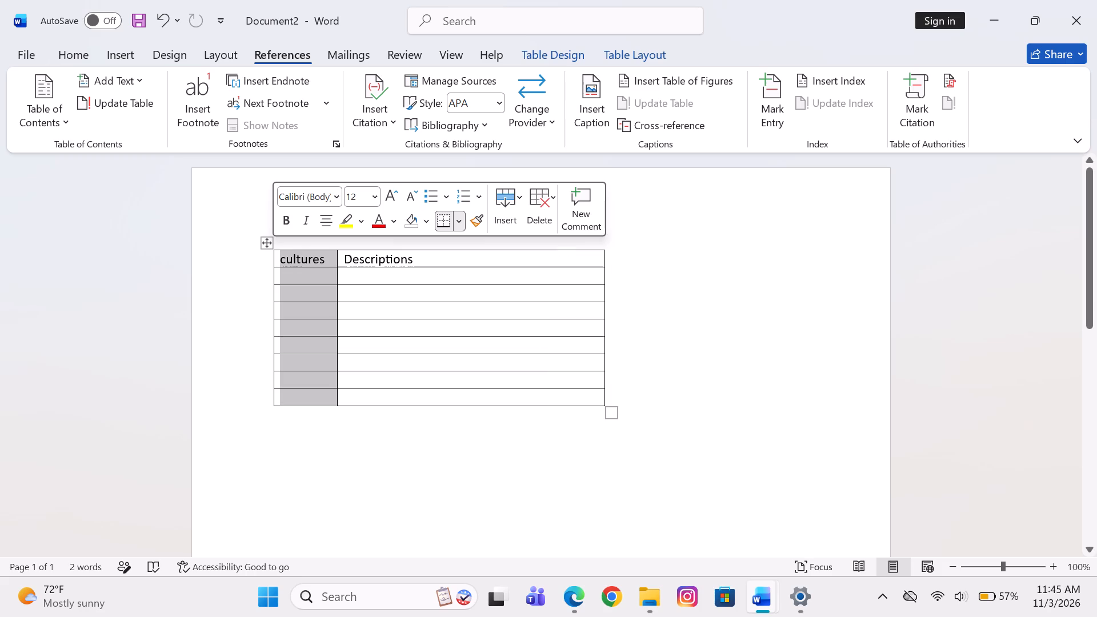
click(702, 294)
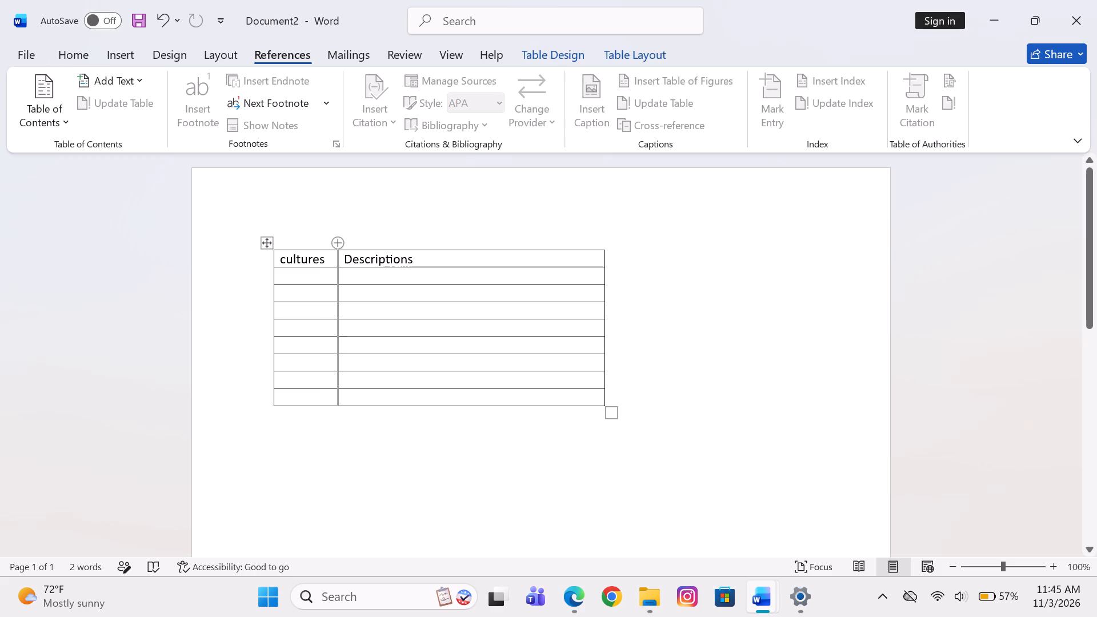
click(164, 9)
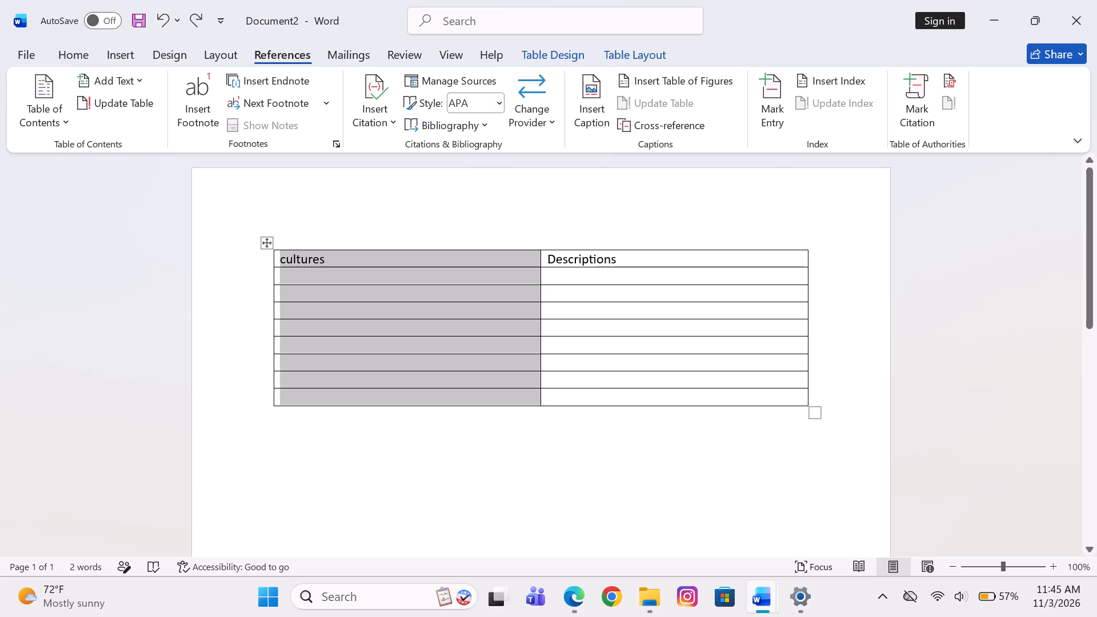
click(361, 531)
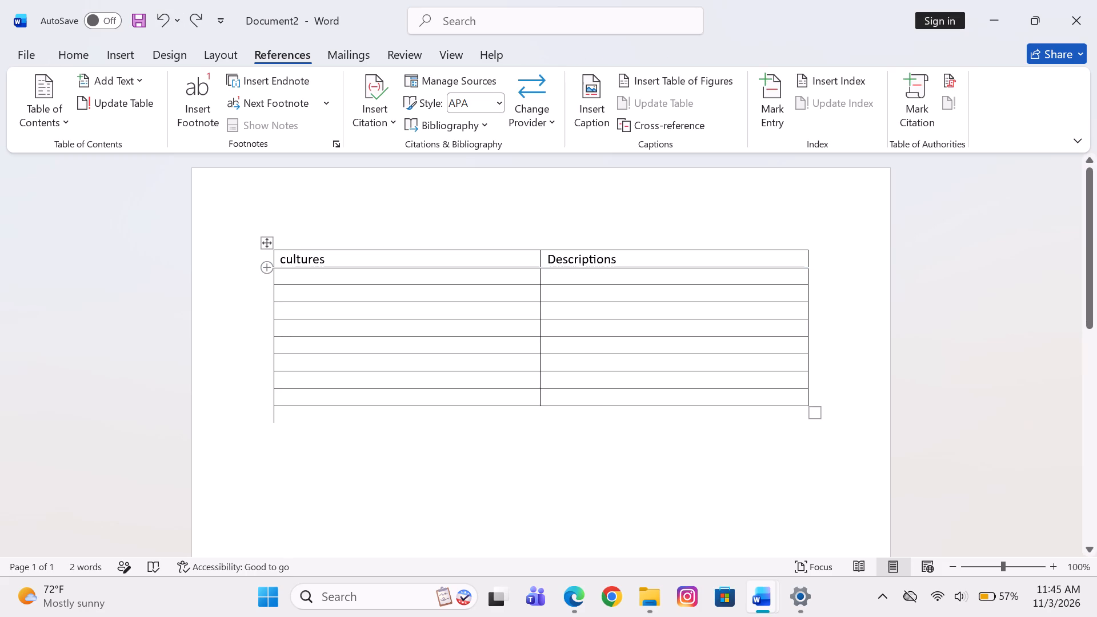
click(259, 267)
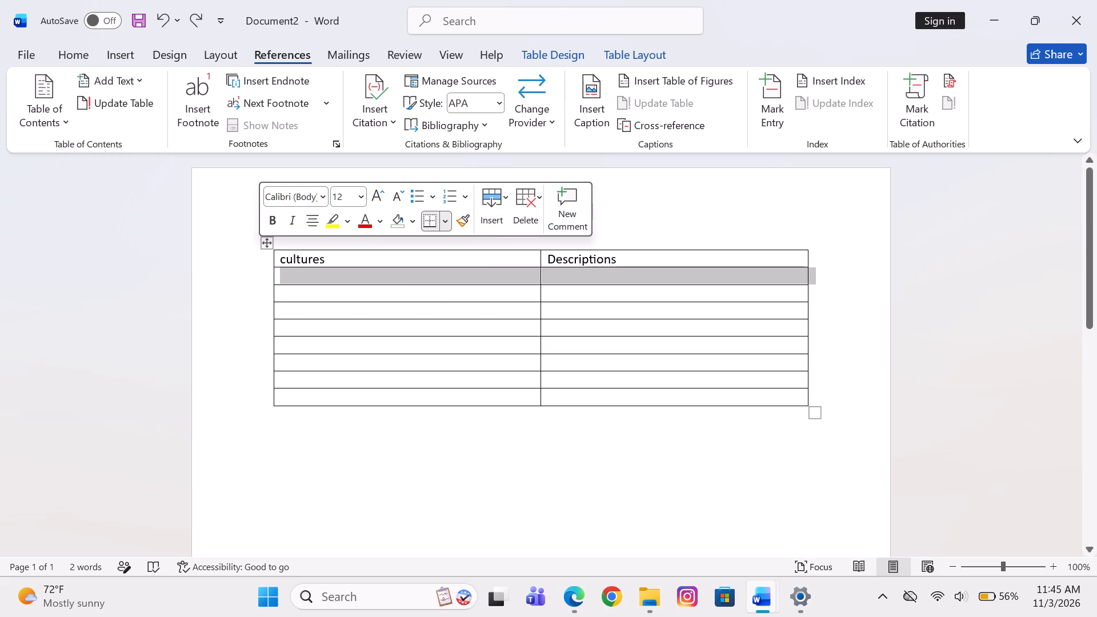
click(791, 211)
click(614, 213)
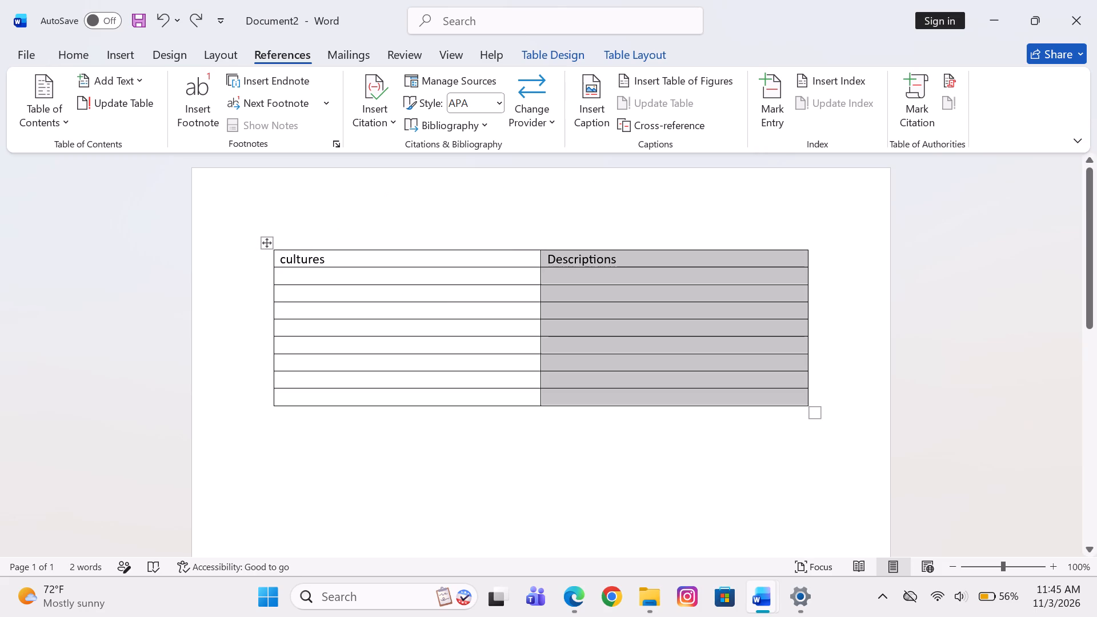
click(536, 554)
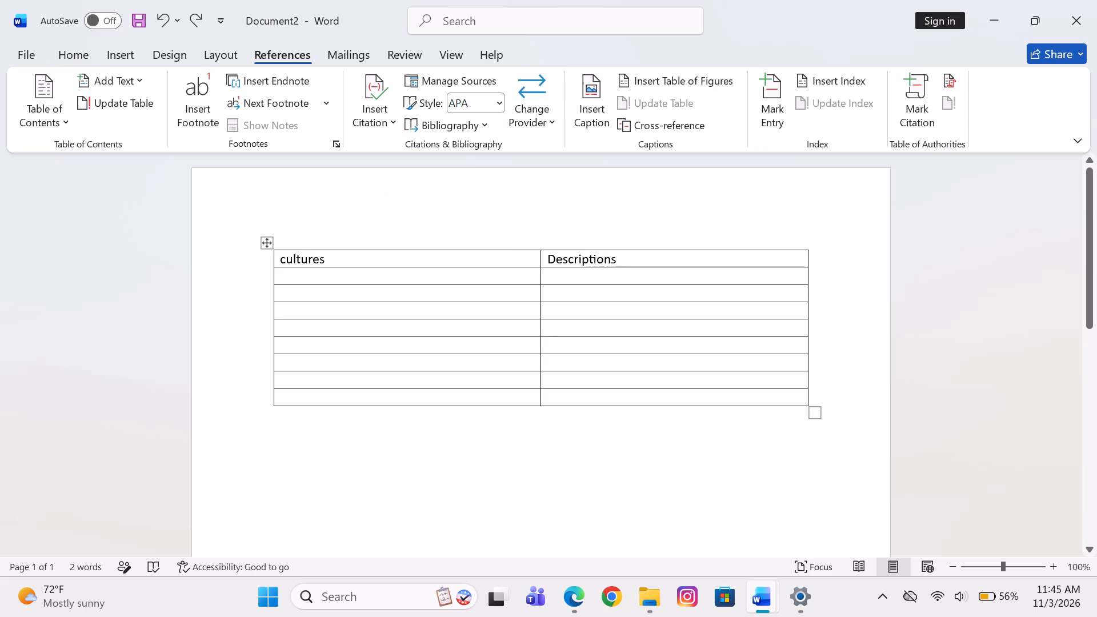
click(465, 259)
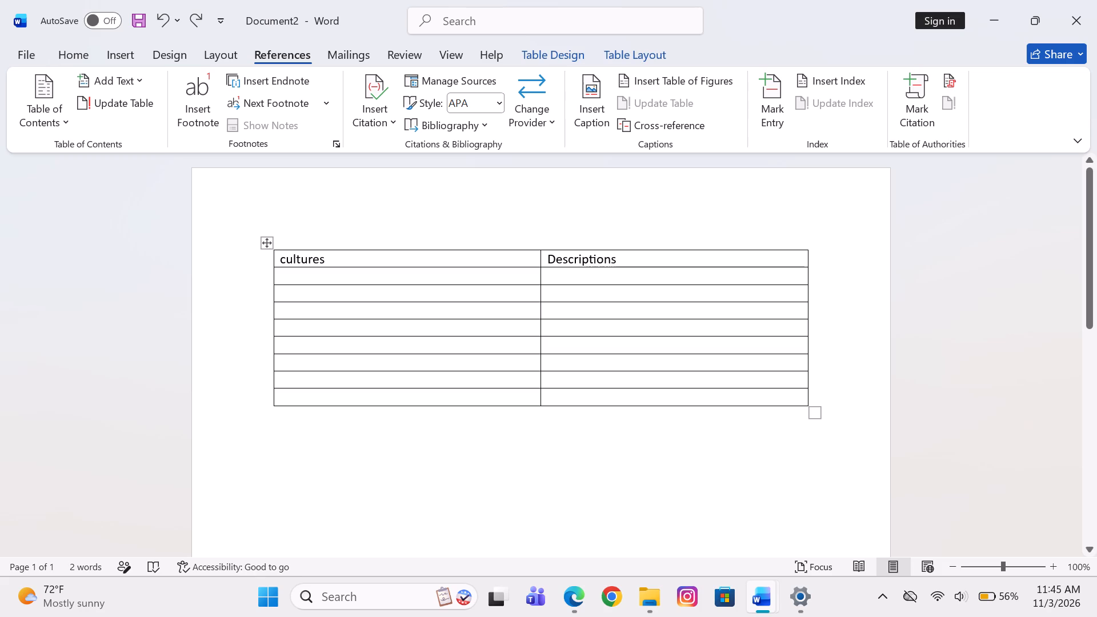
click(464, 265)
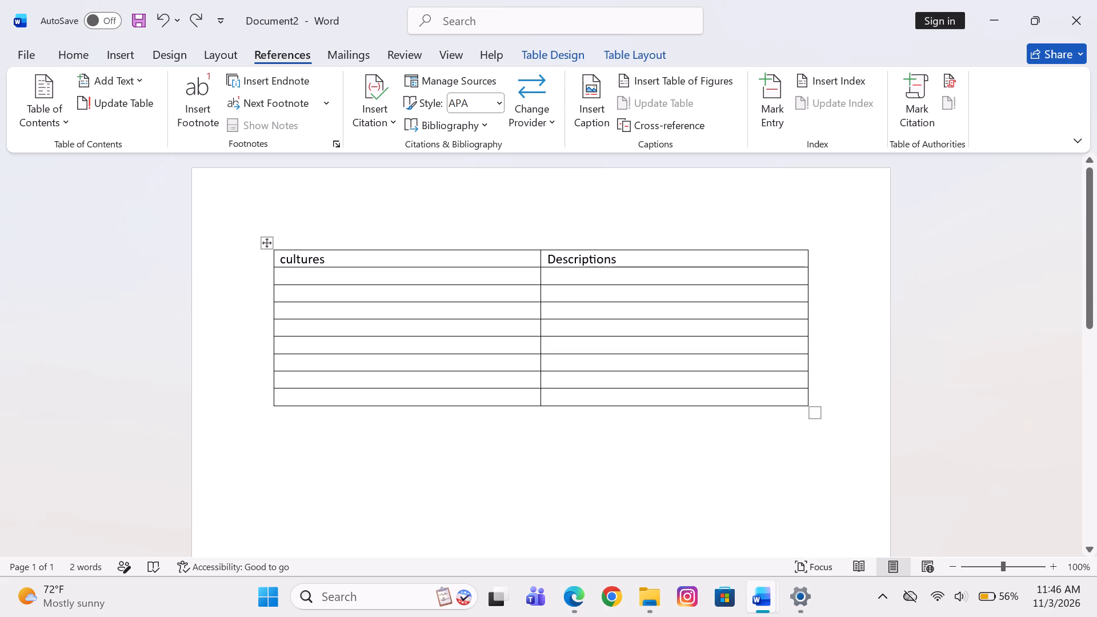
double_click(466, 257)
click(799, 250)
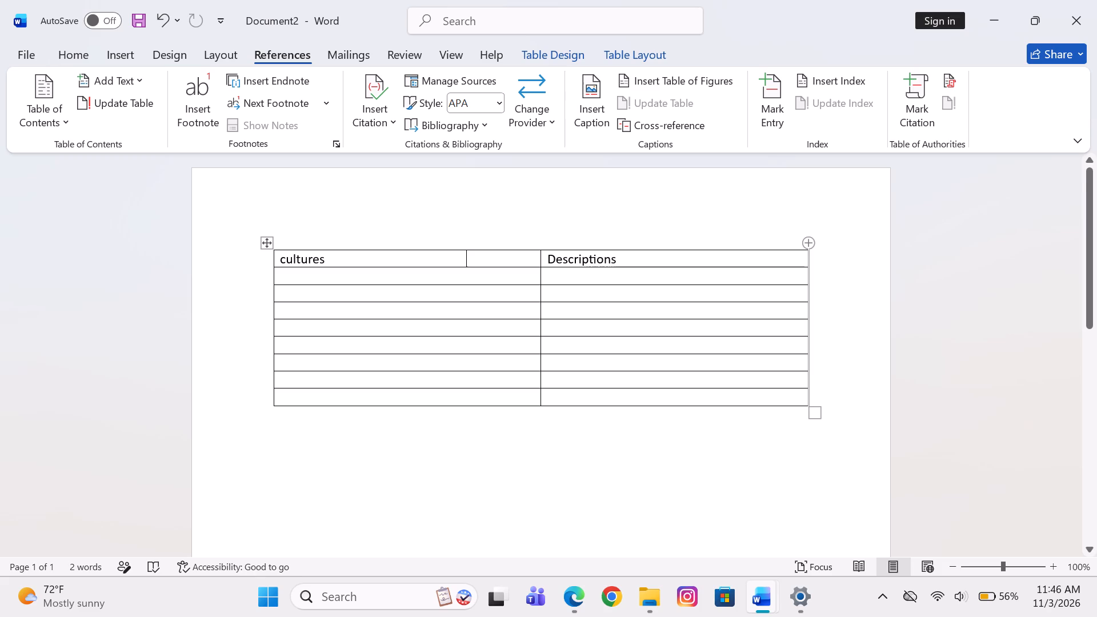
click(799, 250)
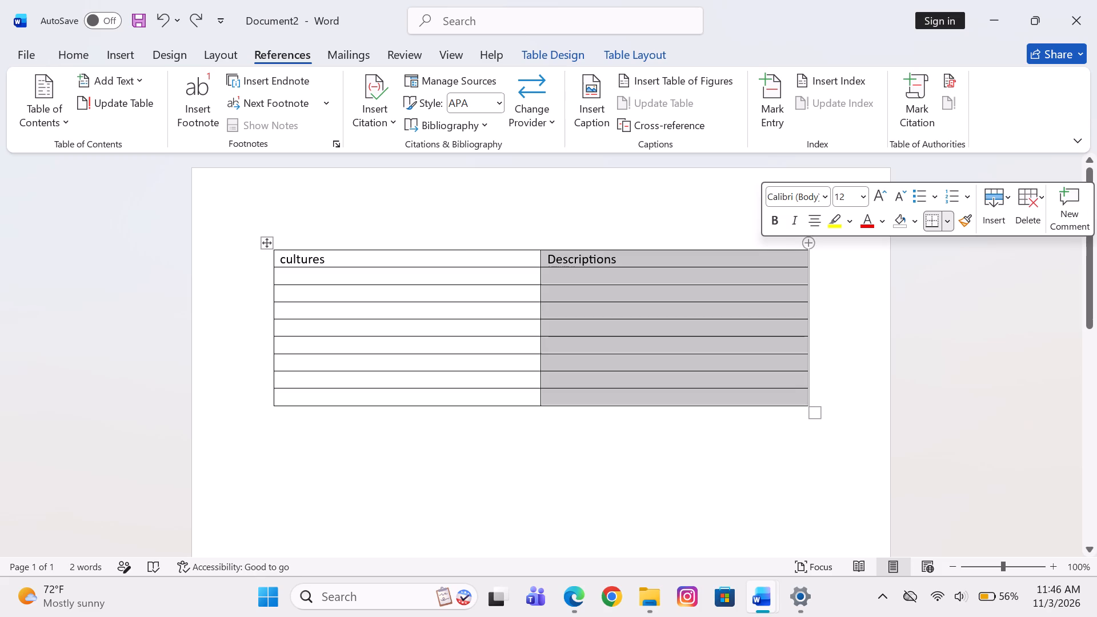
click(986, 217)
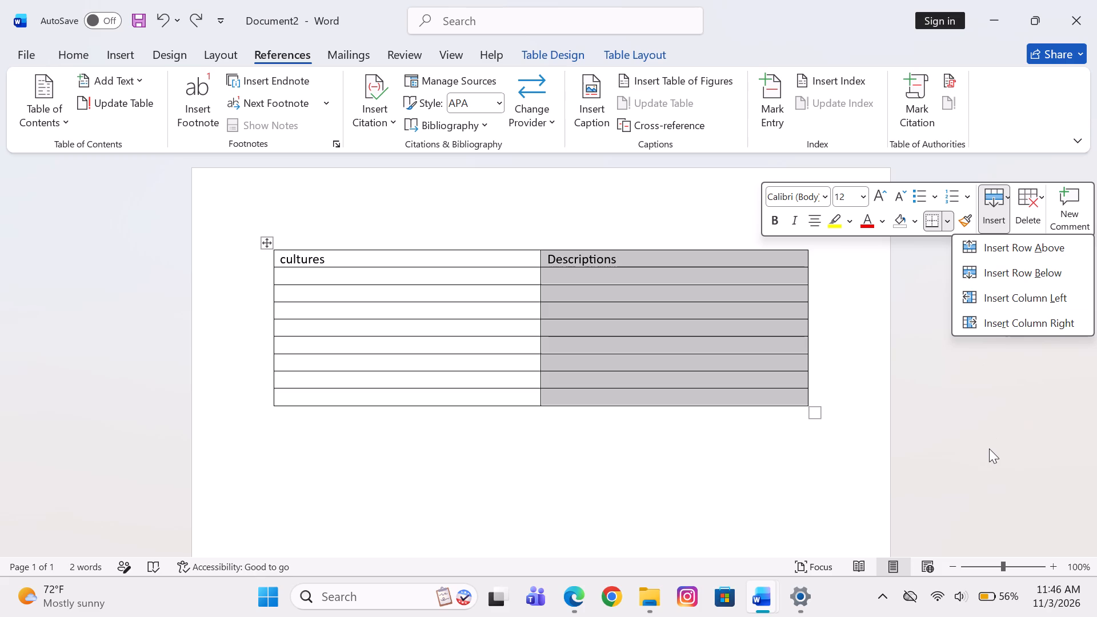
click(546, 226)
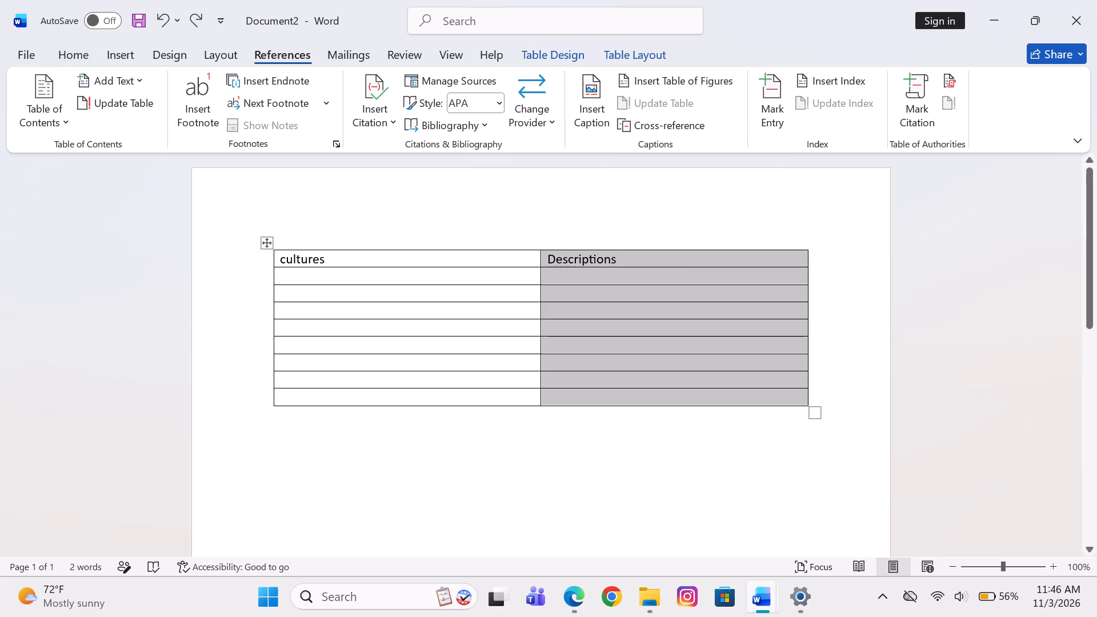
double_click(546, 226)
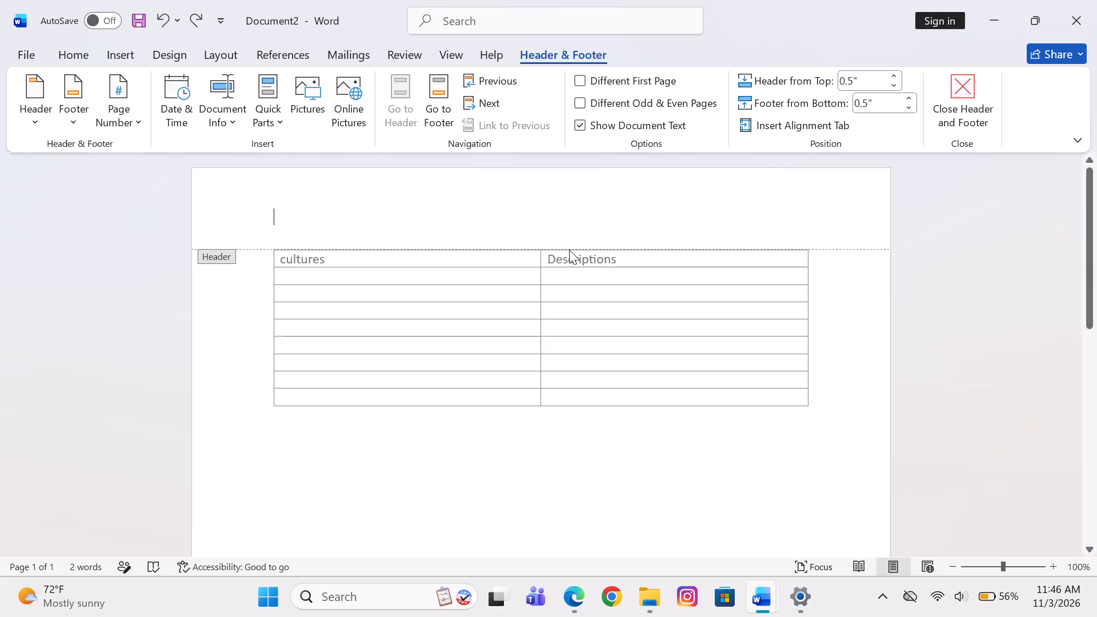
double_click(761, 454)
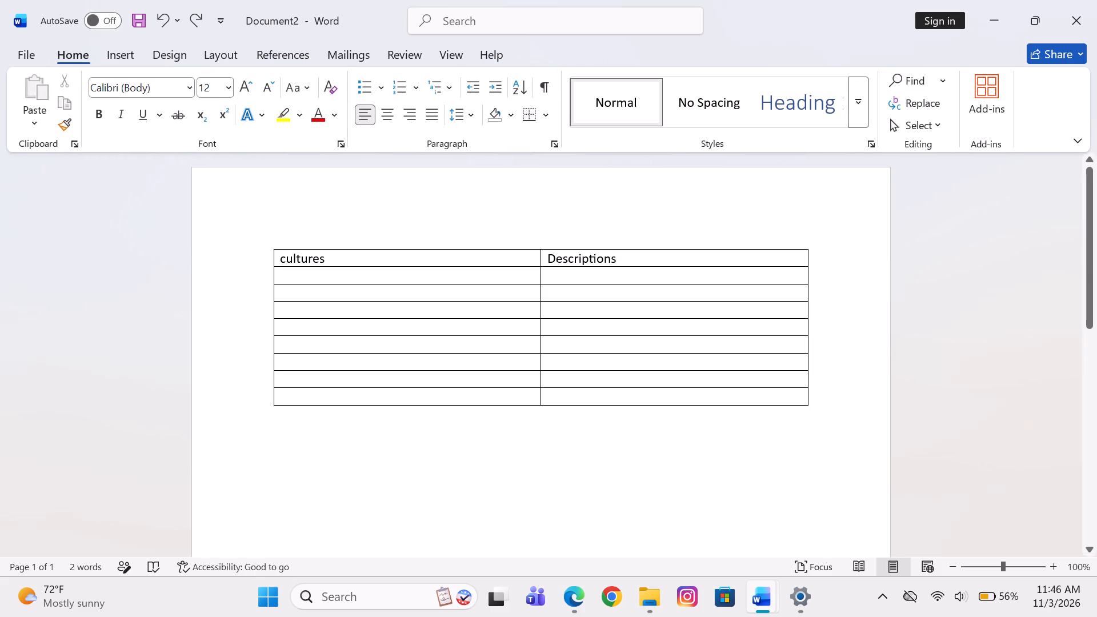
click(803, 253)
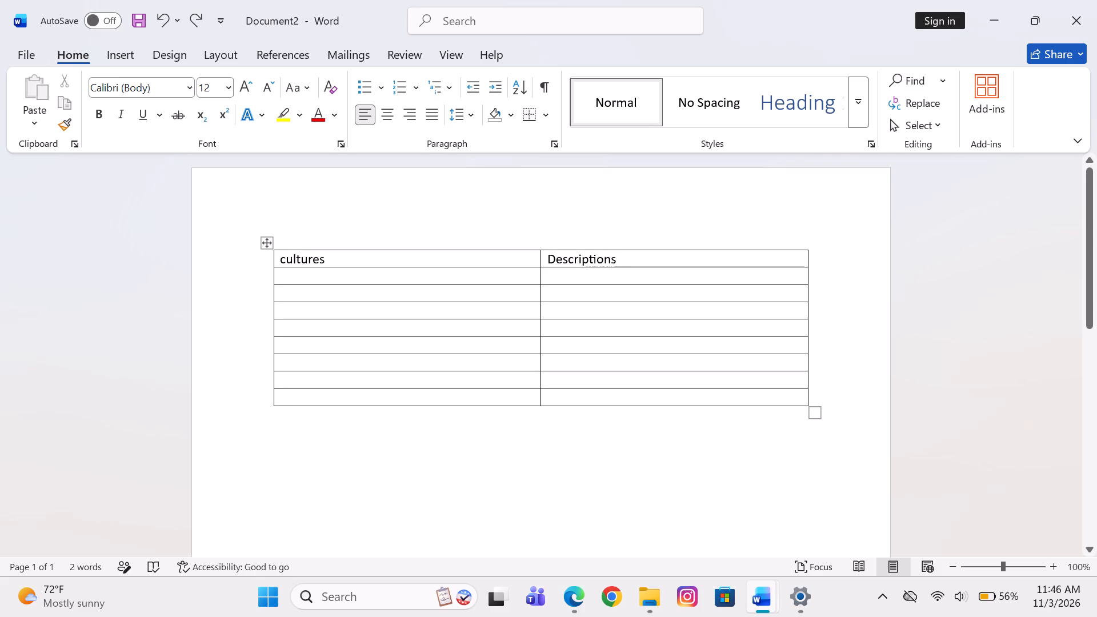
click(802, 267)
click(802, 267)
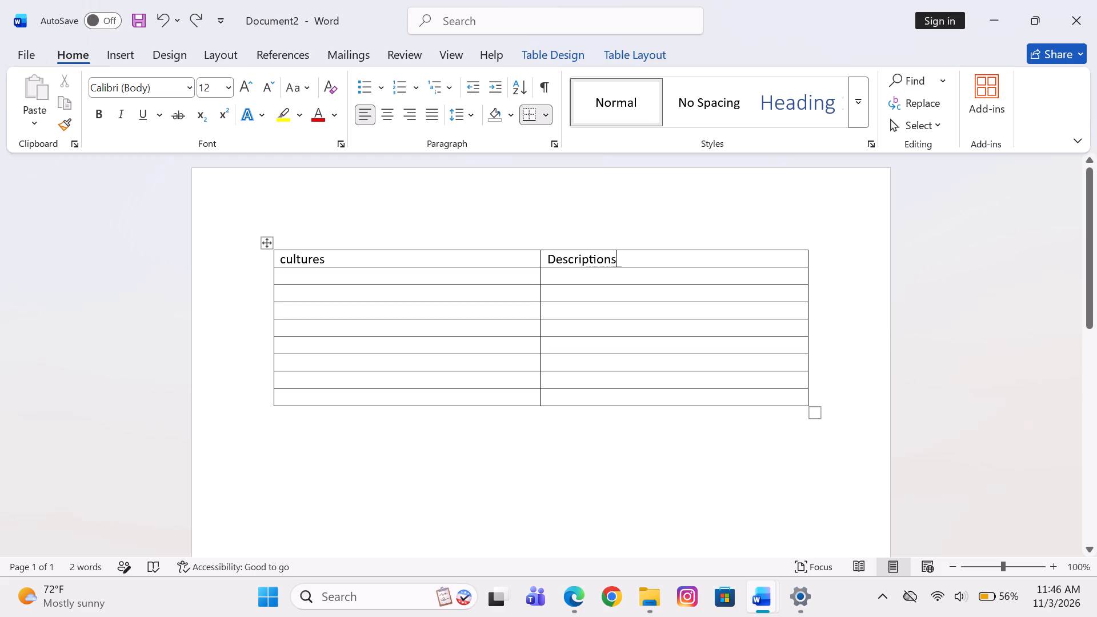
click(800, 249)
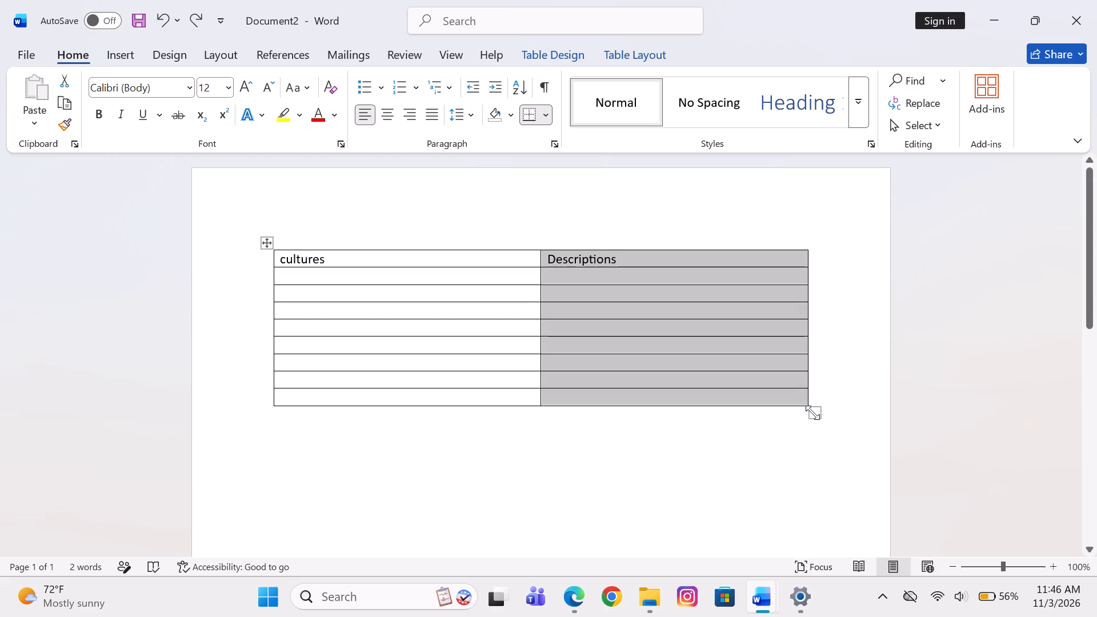
Resize the whole cultures and Descriptions table so that both columns become slightly wider.
drag(812, 412, 814, 407)
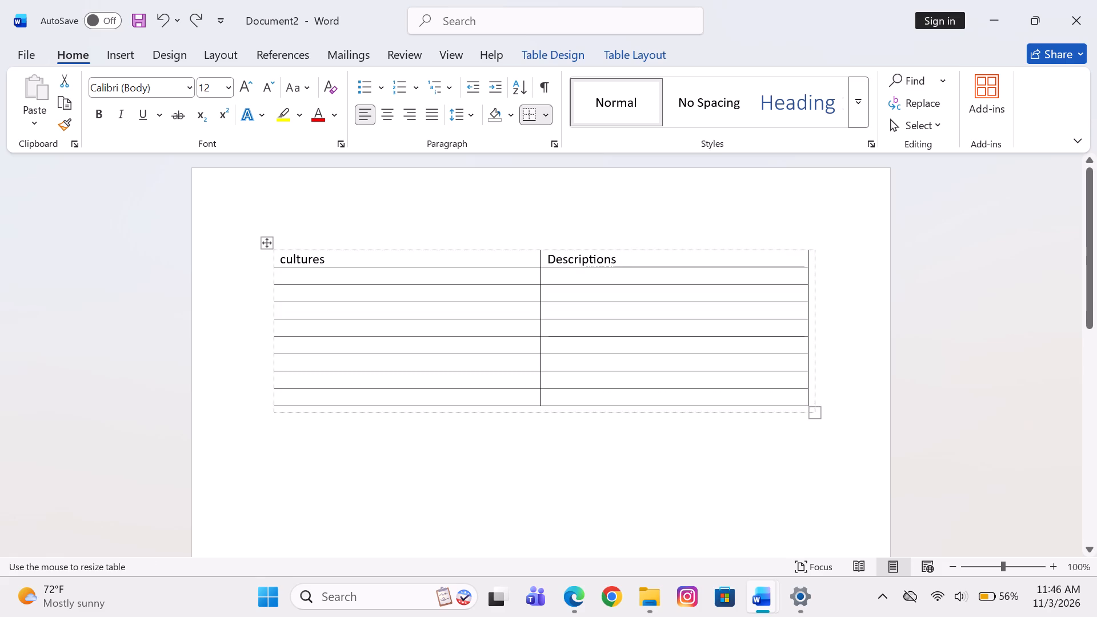
drag(814, 407, 814, 255)
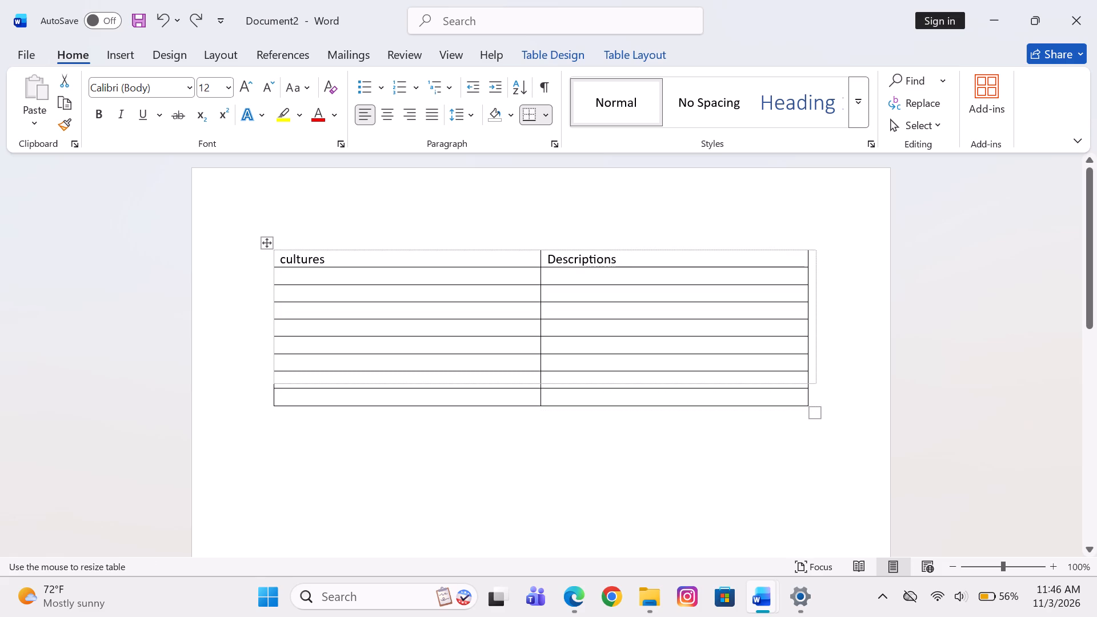
drag(814, 255, 787, 259)
drag(787, 259, 804, 259)
drag(804, 259, 810, 262)
drag(810, 262, 859, 326)
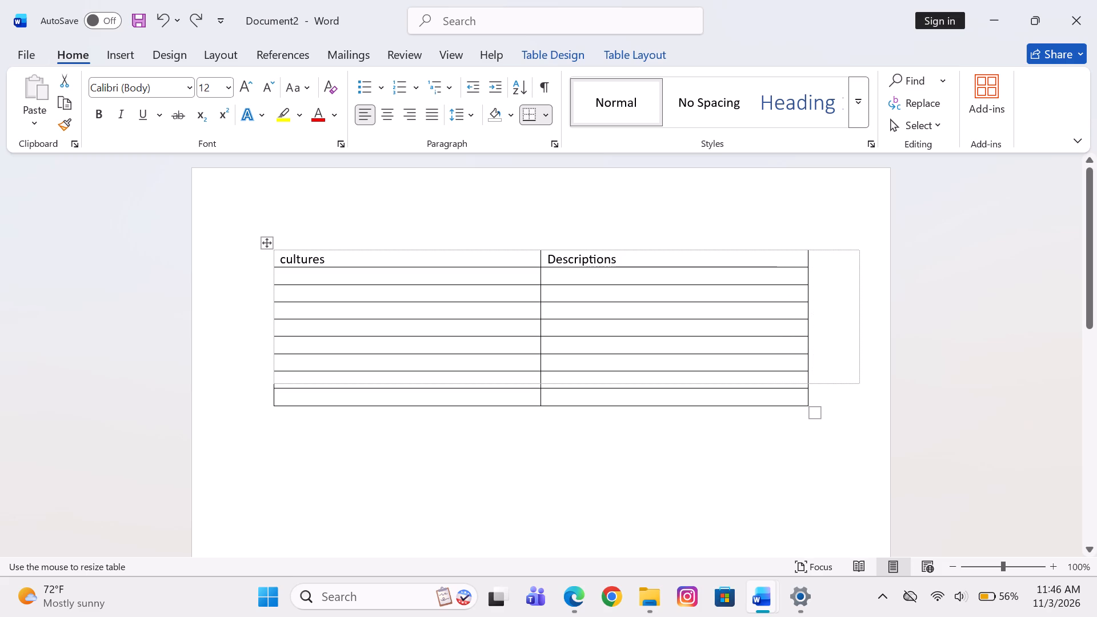
drag(859, 326, 813, 384)
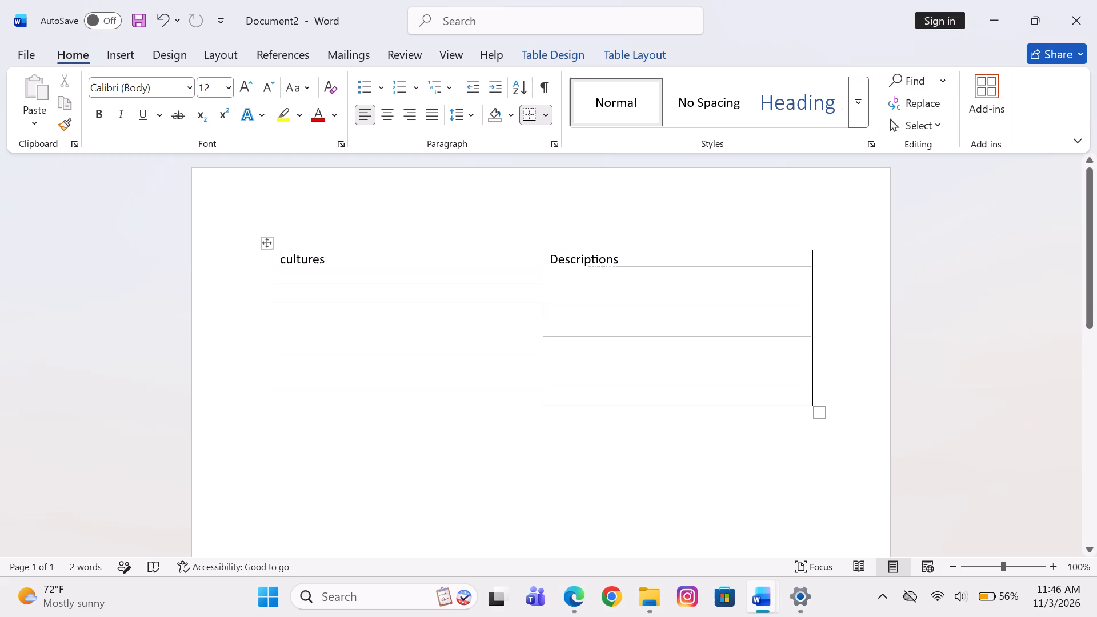
Open the page header area above the cultures and Descriptions table for editing.
click(811, 252)
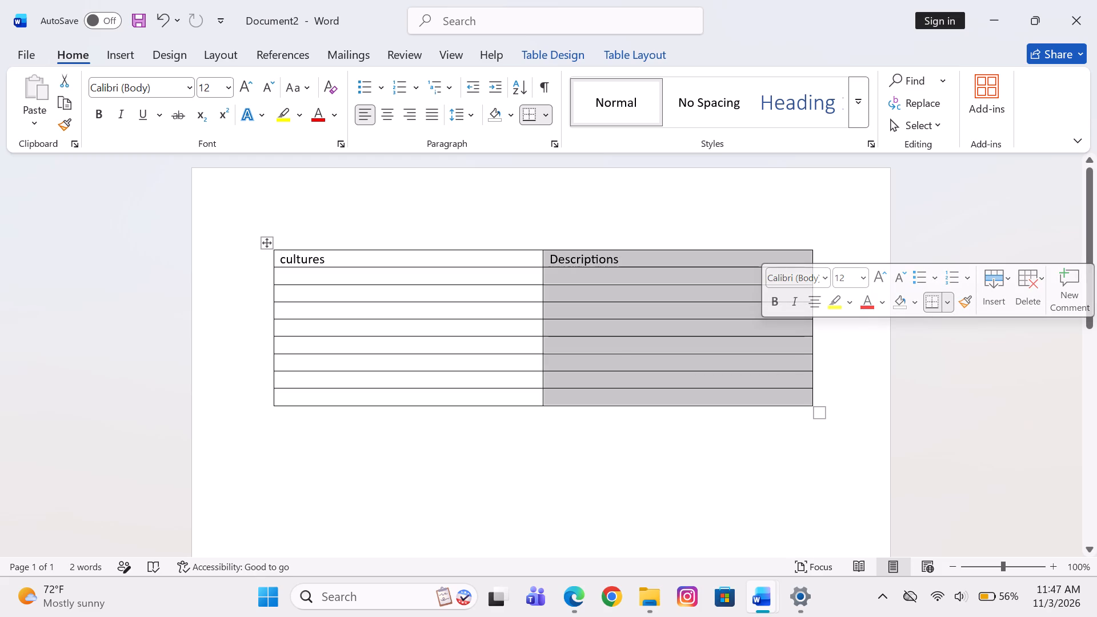
click(529, 220)
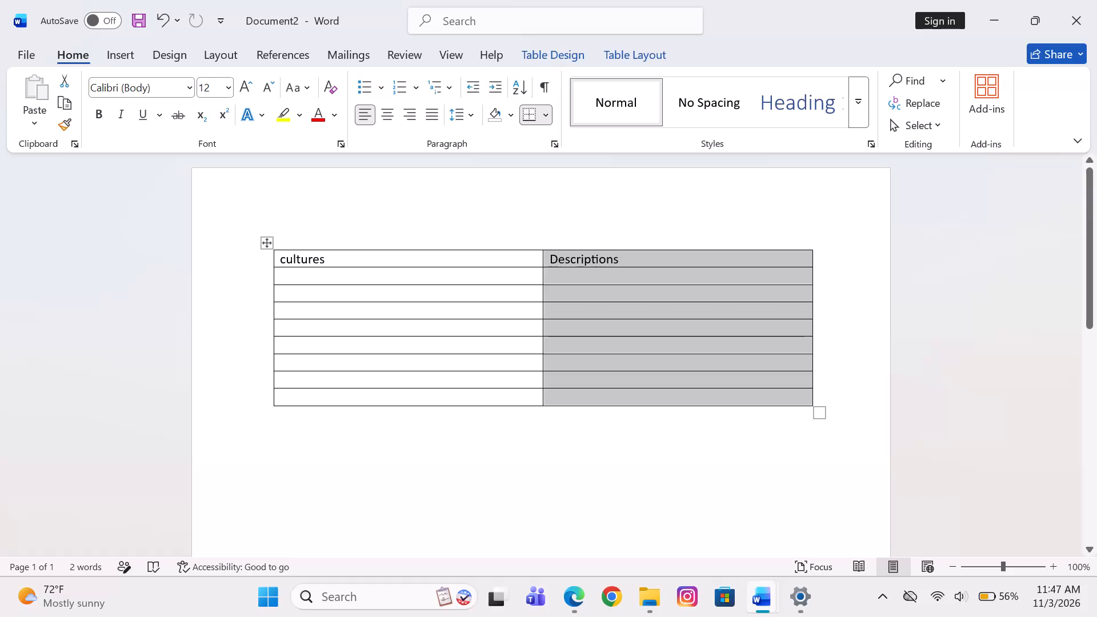
double_click(283, 210)
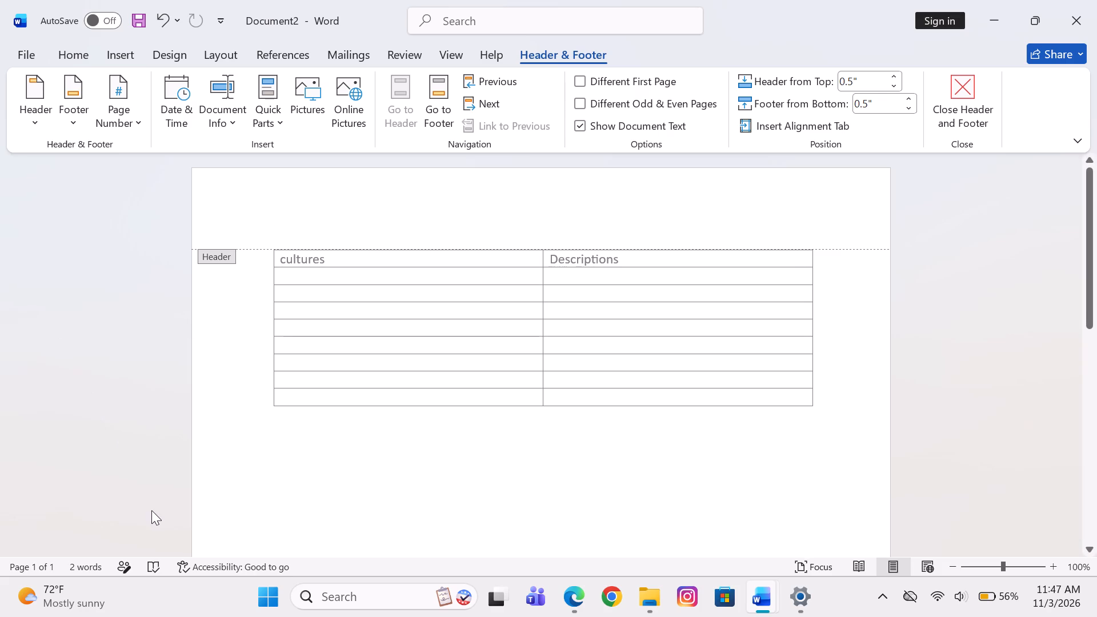
Leave the page header area and return to the document body below the table.
click(231, 475)
triple_click(231, 475)
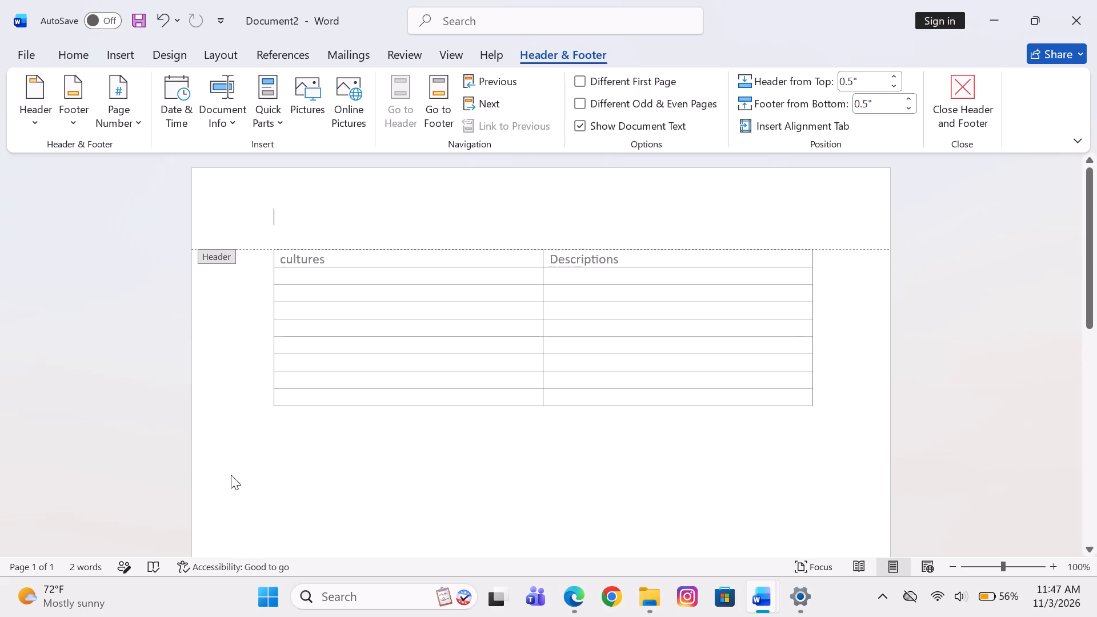
click(231, 475)
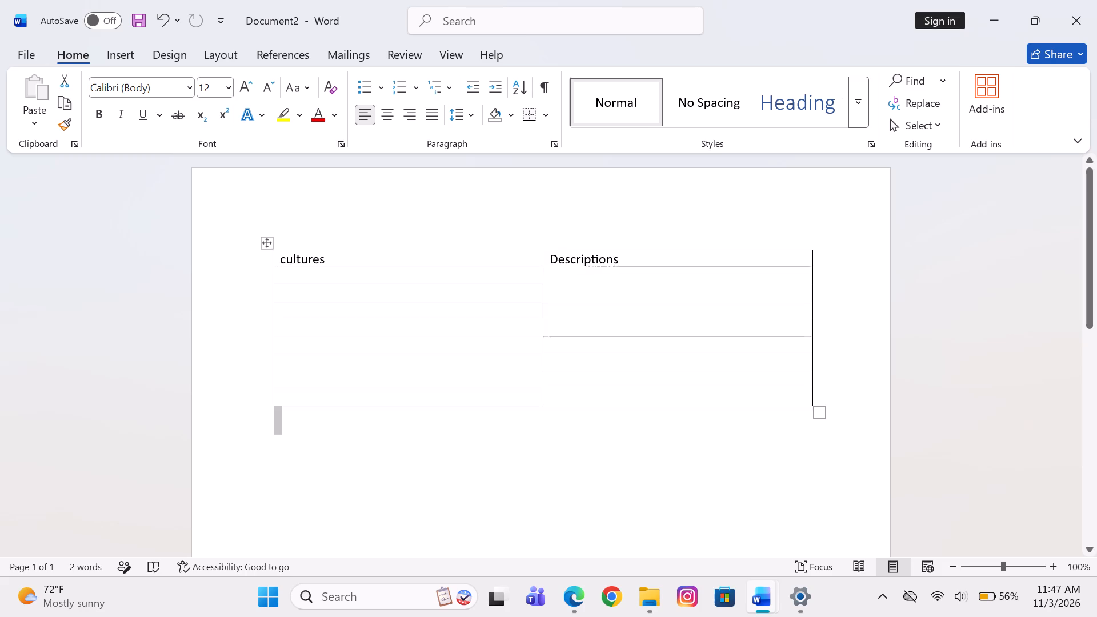
Undo the table's widening and the three rows added at its bottom.
click(275, 257)
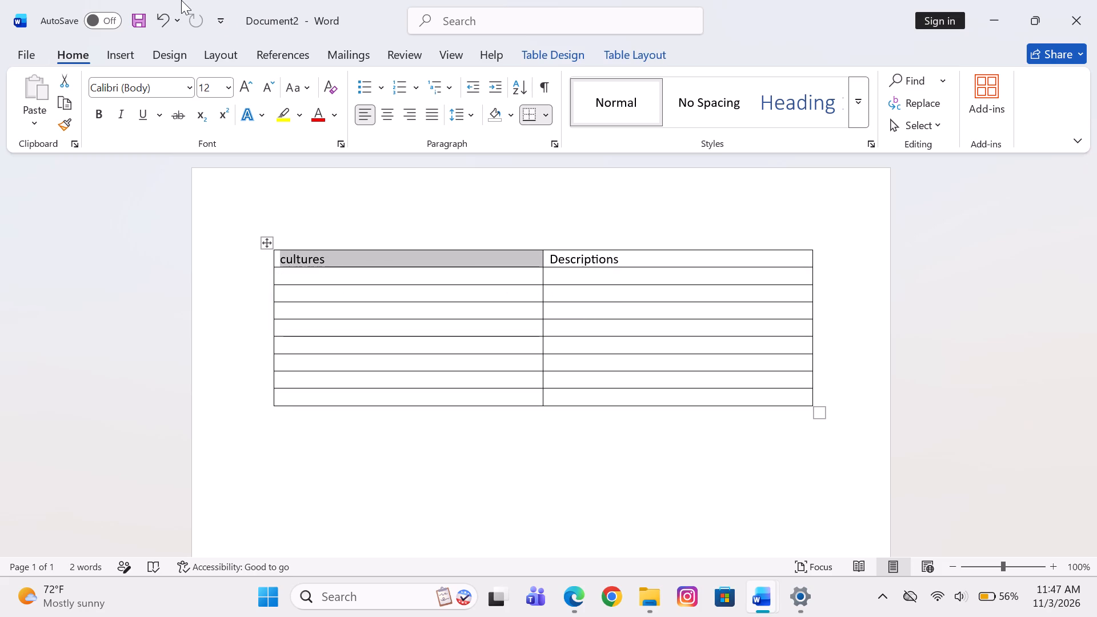
click(160, 18)
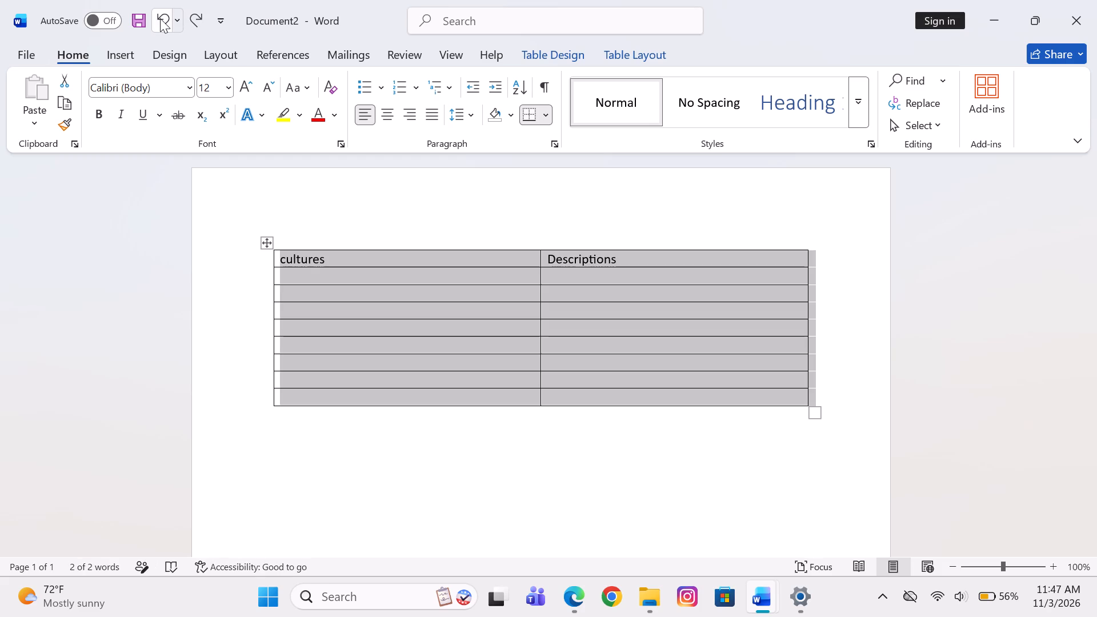
double_click(160, 18)
click(160, 18)
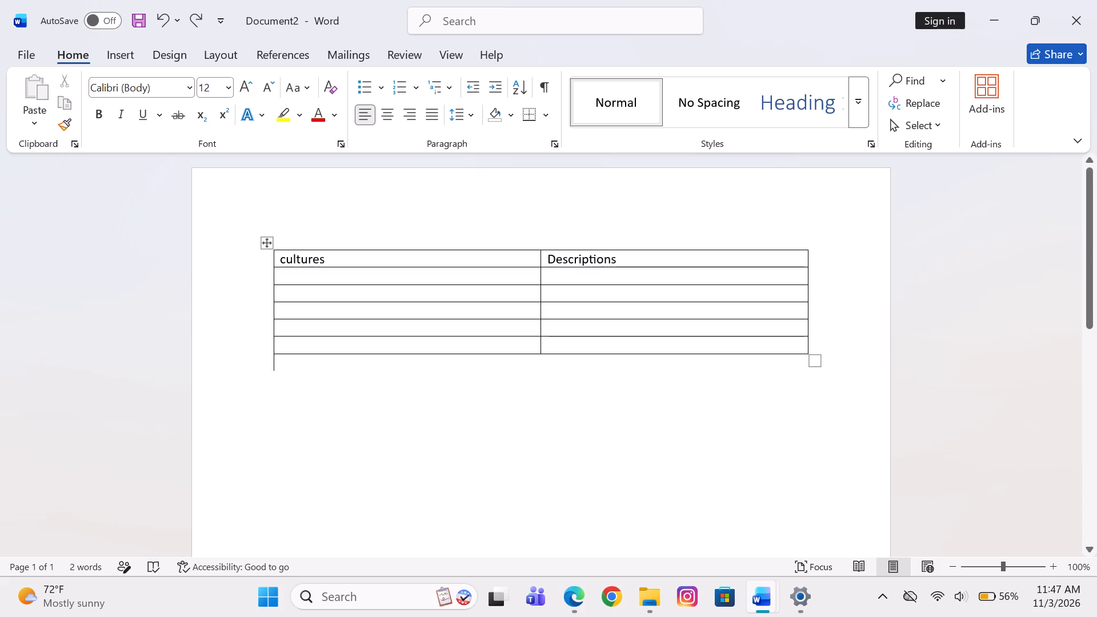
Insert a blank row above the cultures and Descriptions heading row.
click(267, 257)
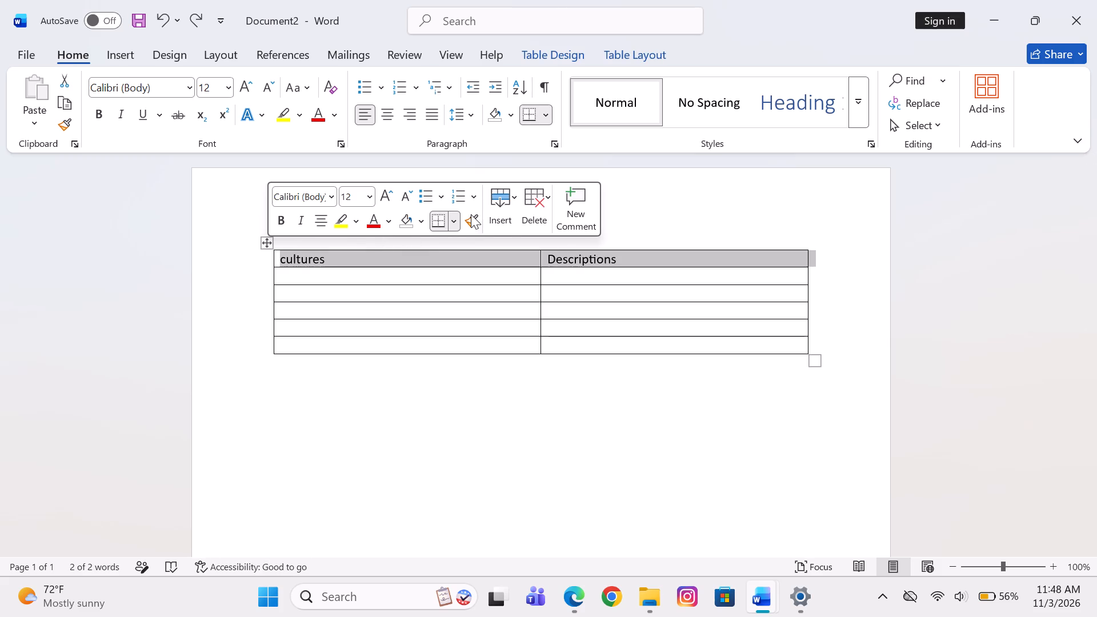
click(498, 190)
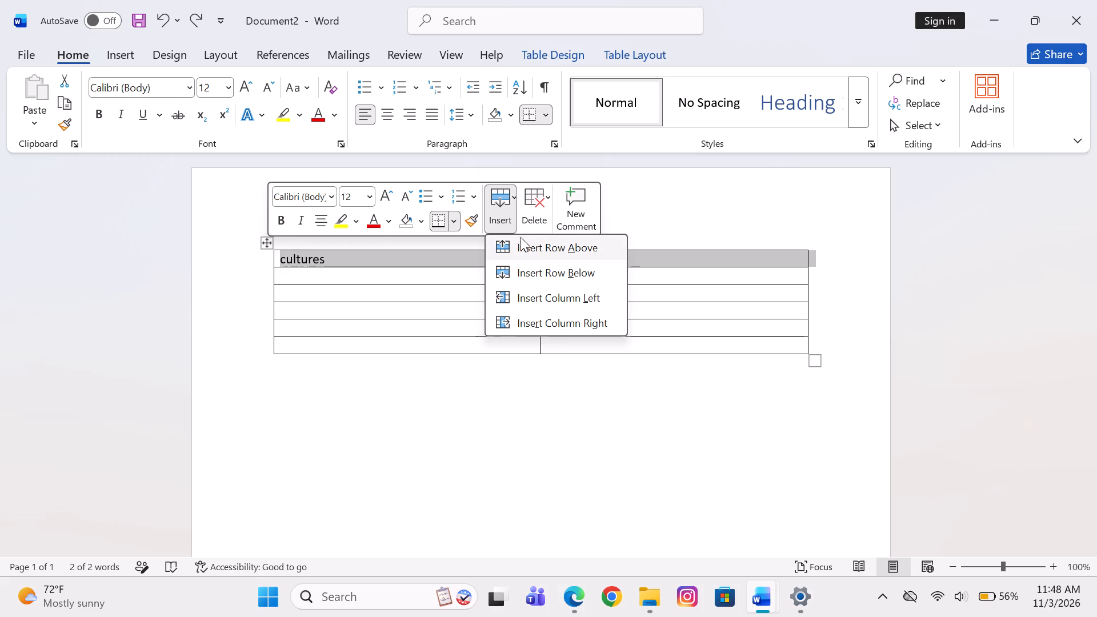
click(523, 245)
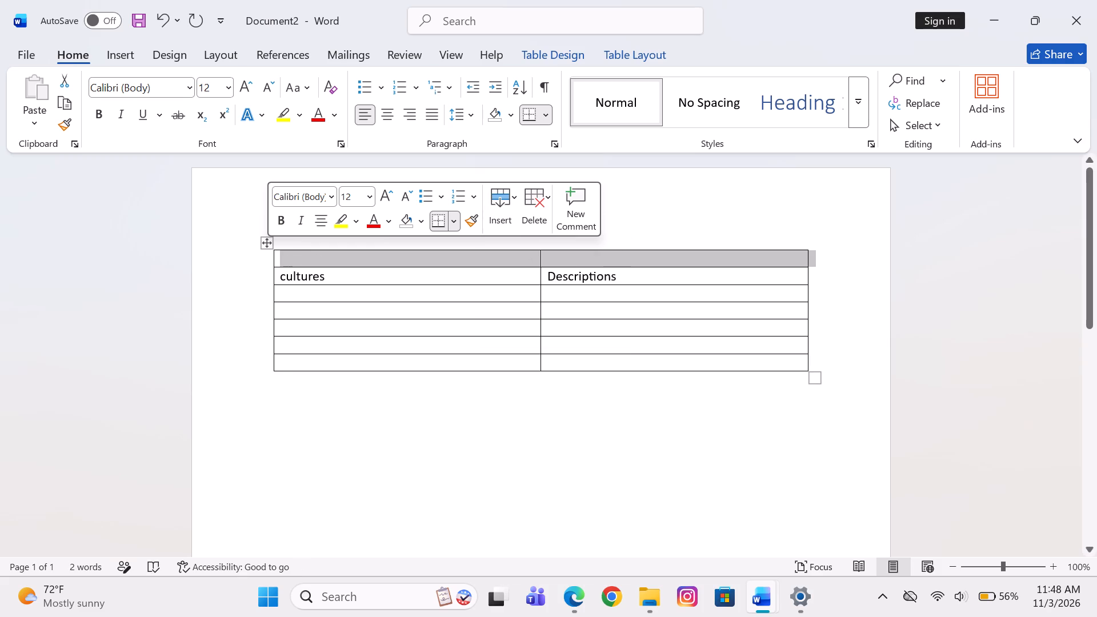
click(812, 223)
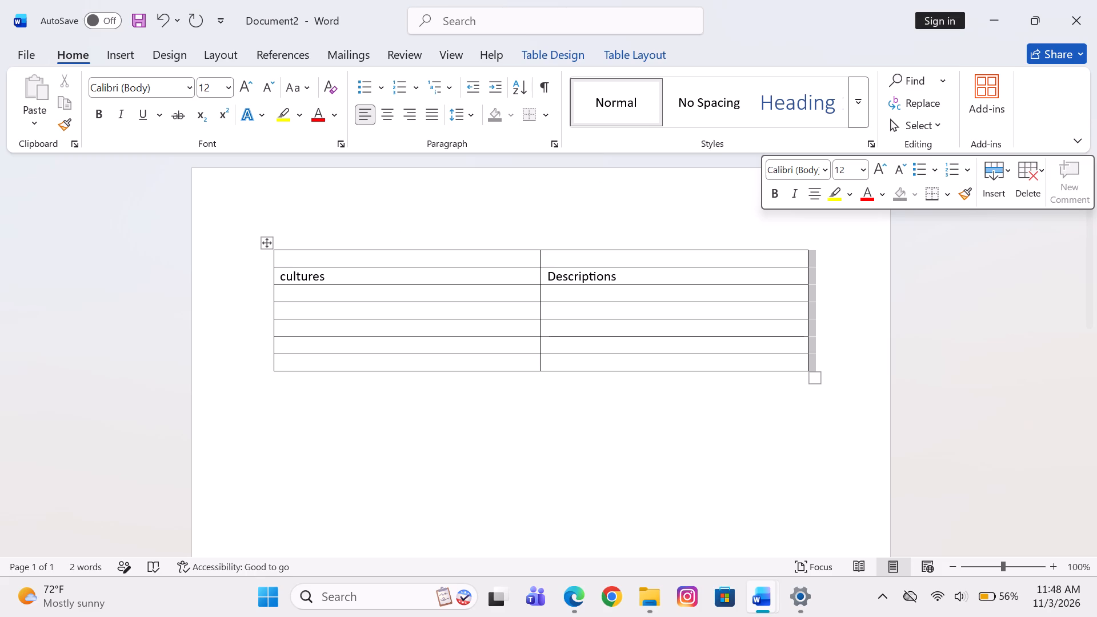
Merge the two cells of the blank top row into a single cell spanning the table.
click(270, 254)
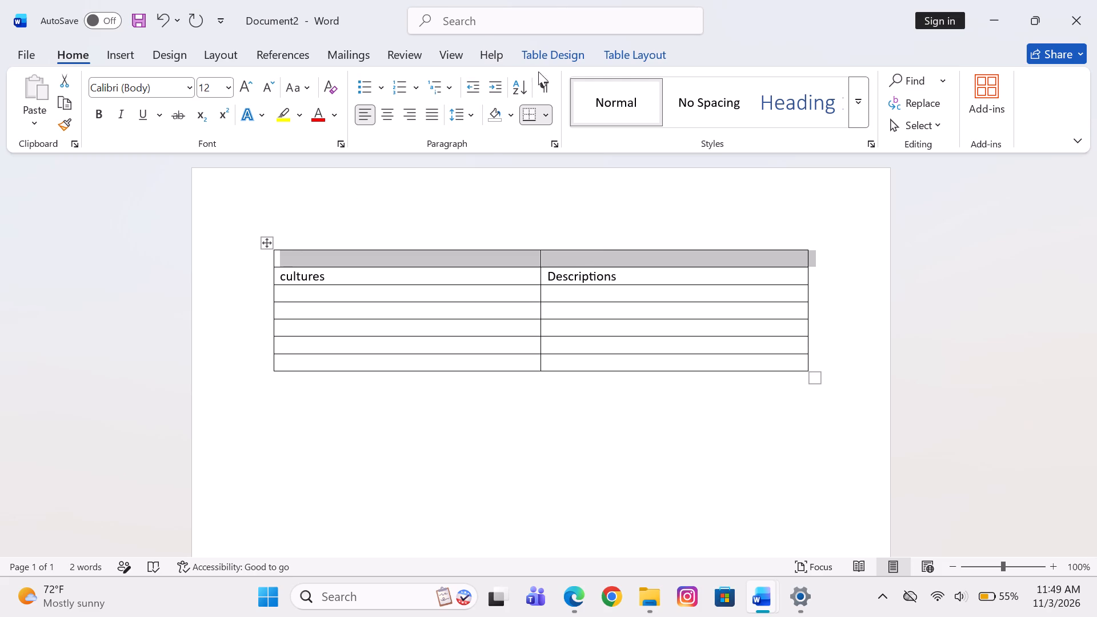
click(557, 57)
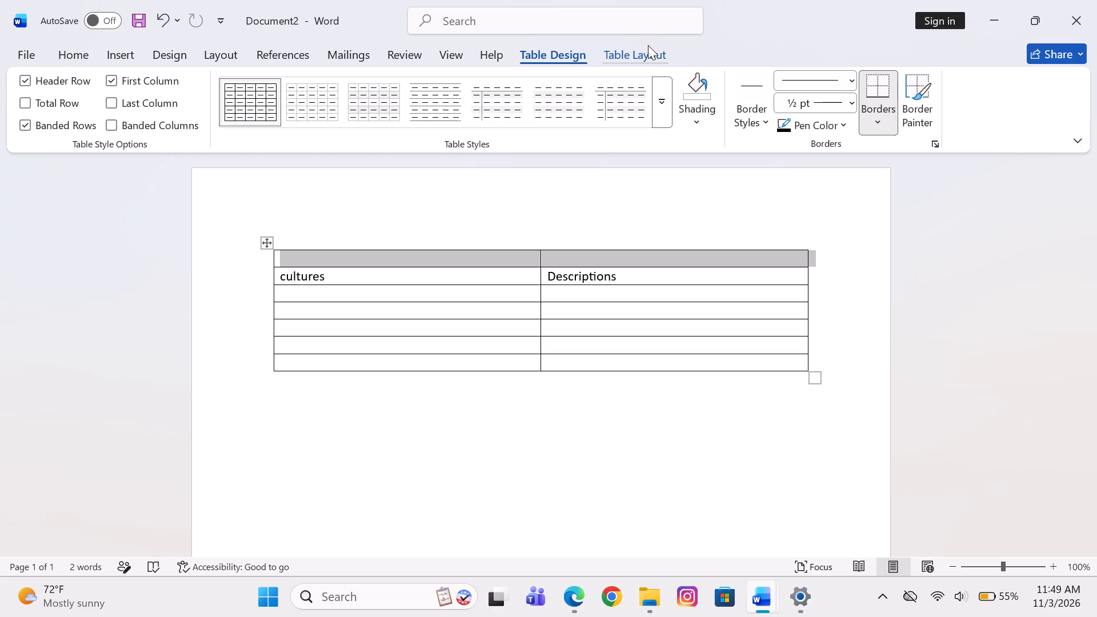
drag(642, 65, 643, 53)
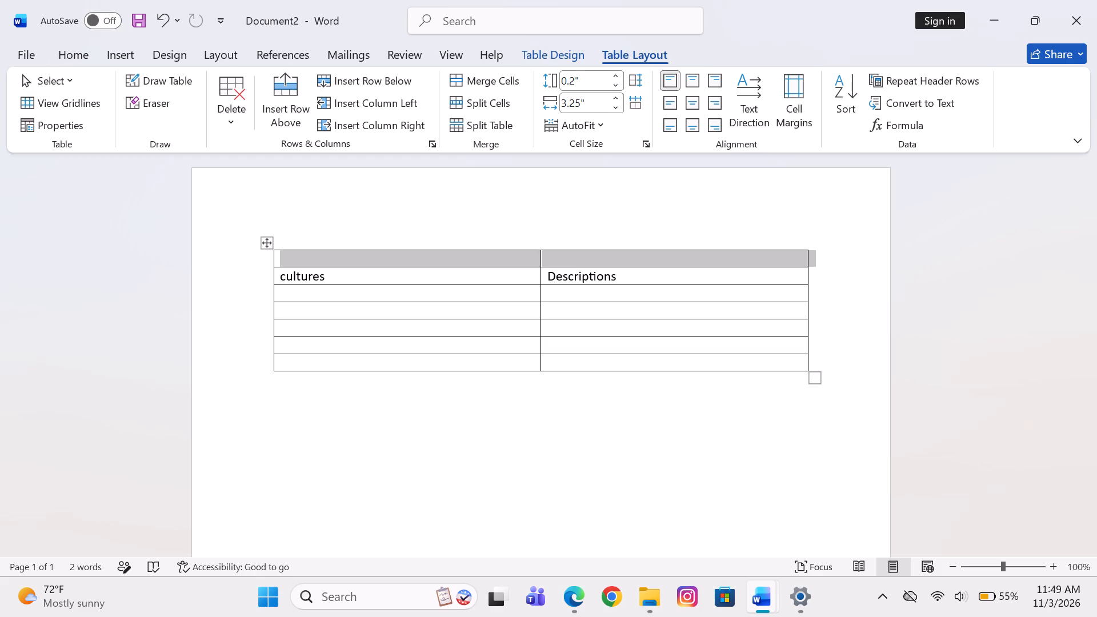
click(487, 79)
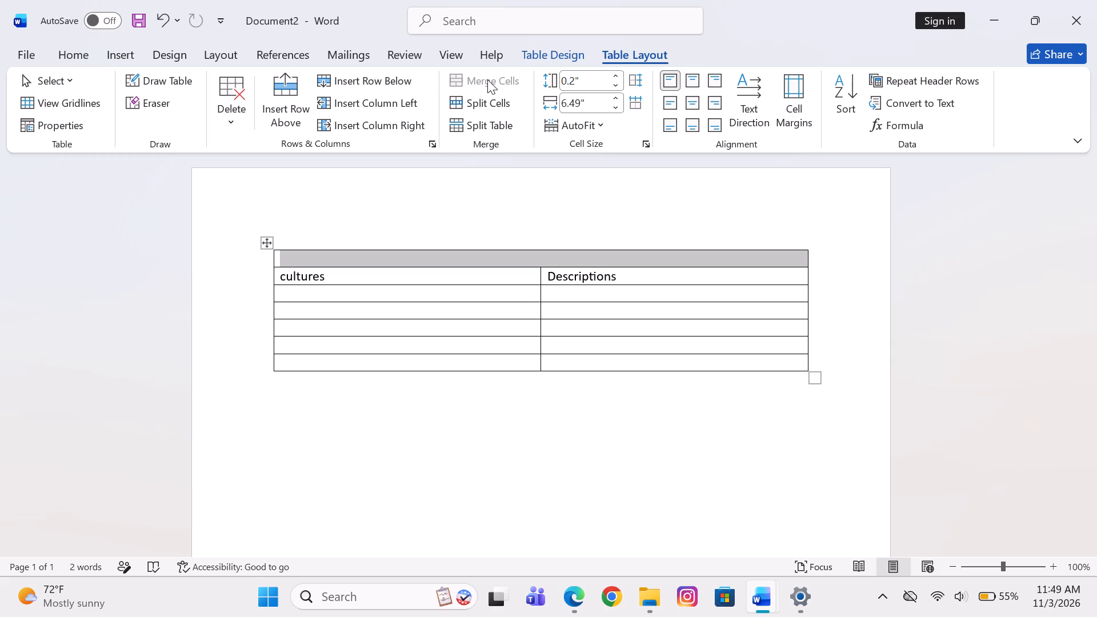
click(533, 218)
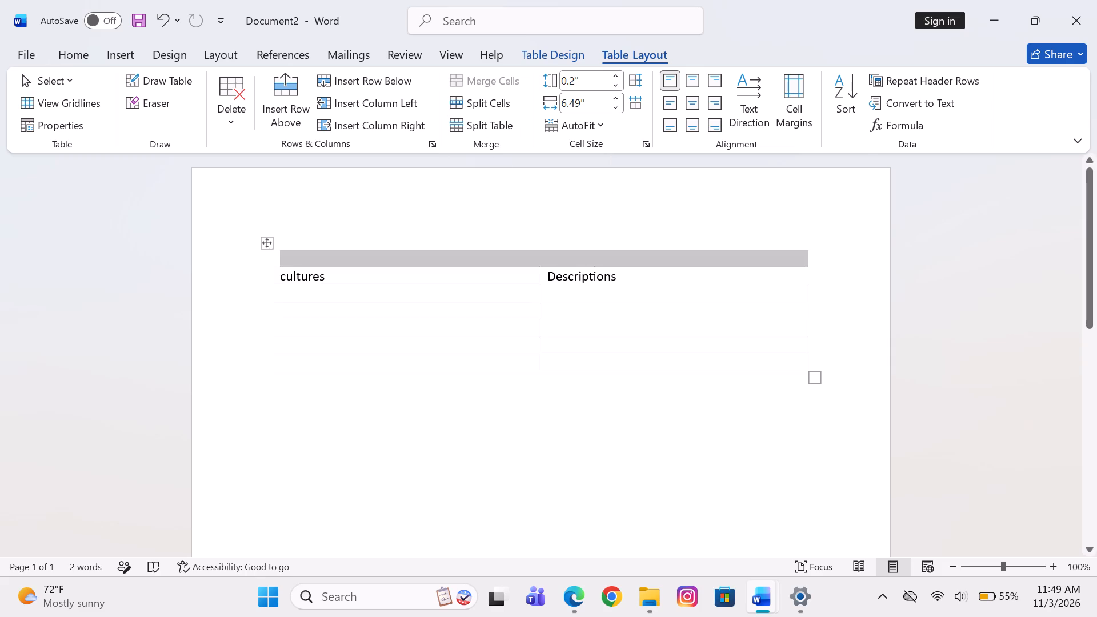
click(568, 499)
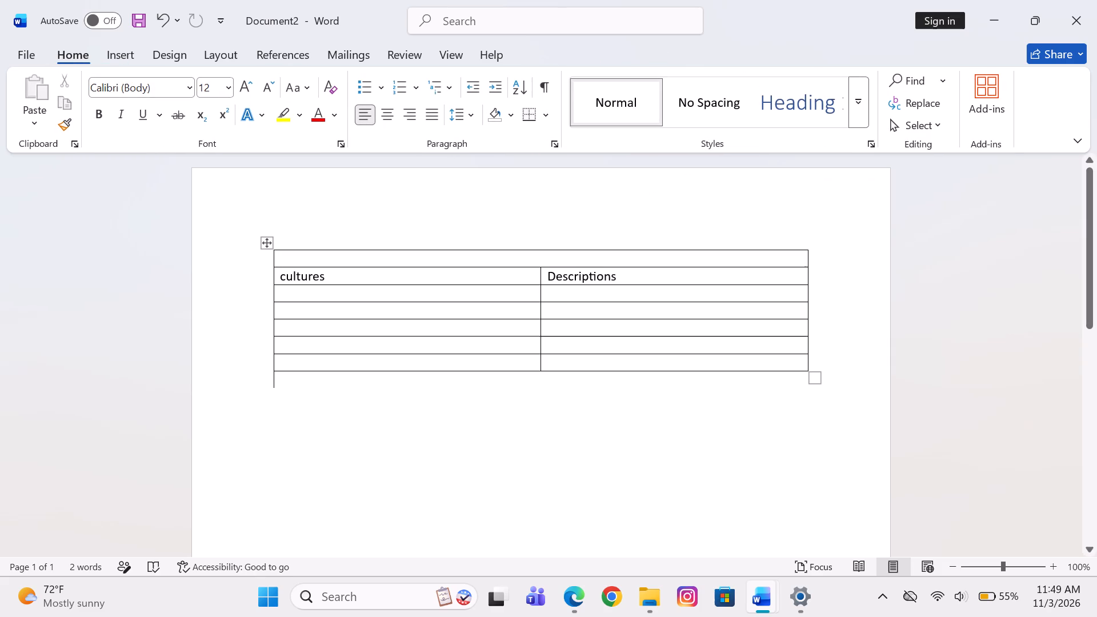
Enter "Different African cultures" as the table title in the merged top row.
click(502, 258)
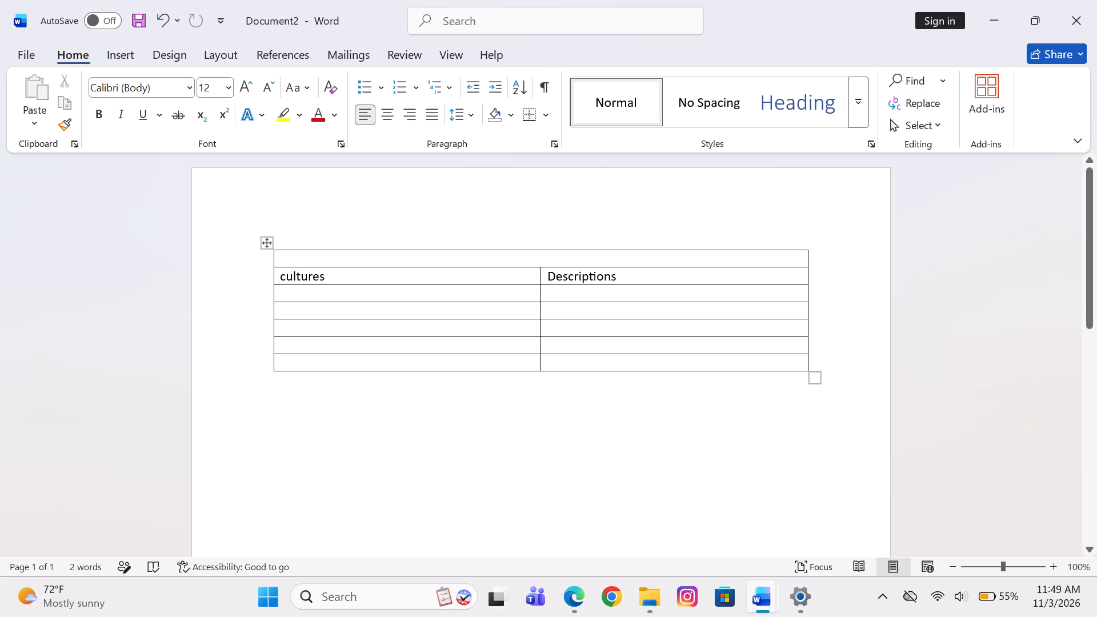
key(d)
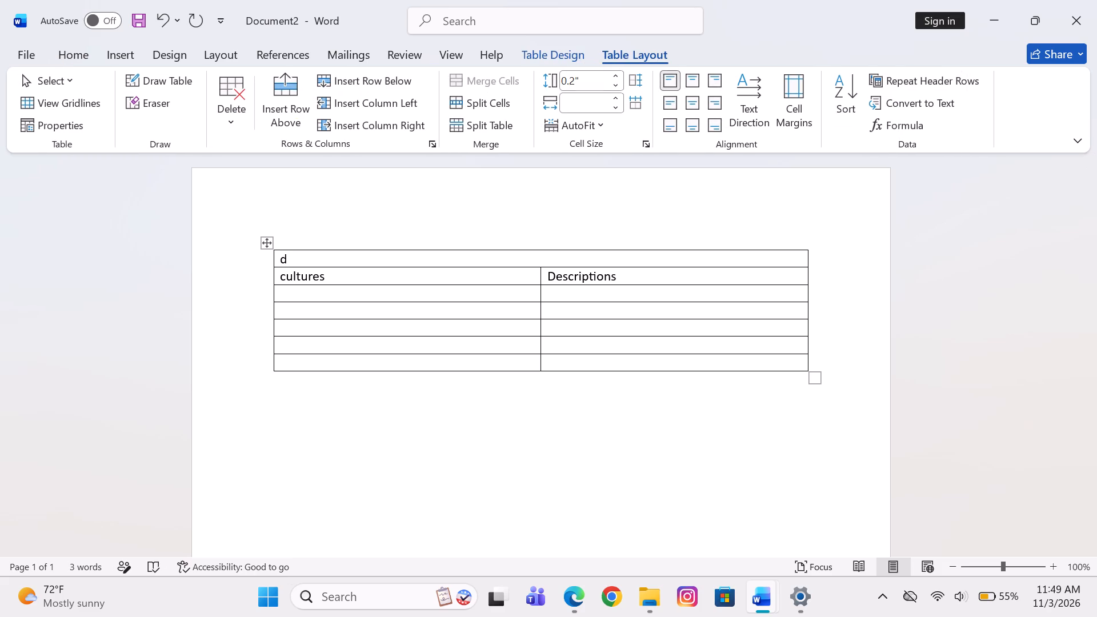
key(BackSpace)
key(d)
key(i)
text(ffrent)
key(space)
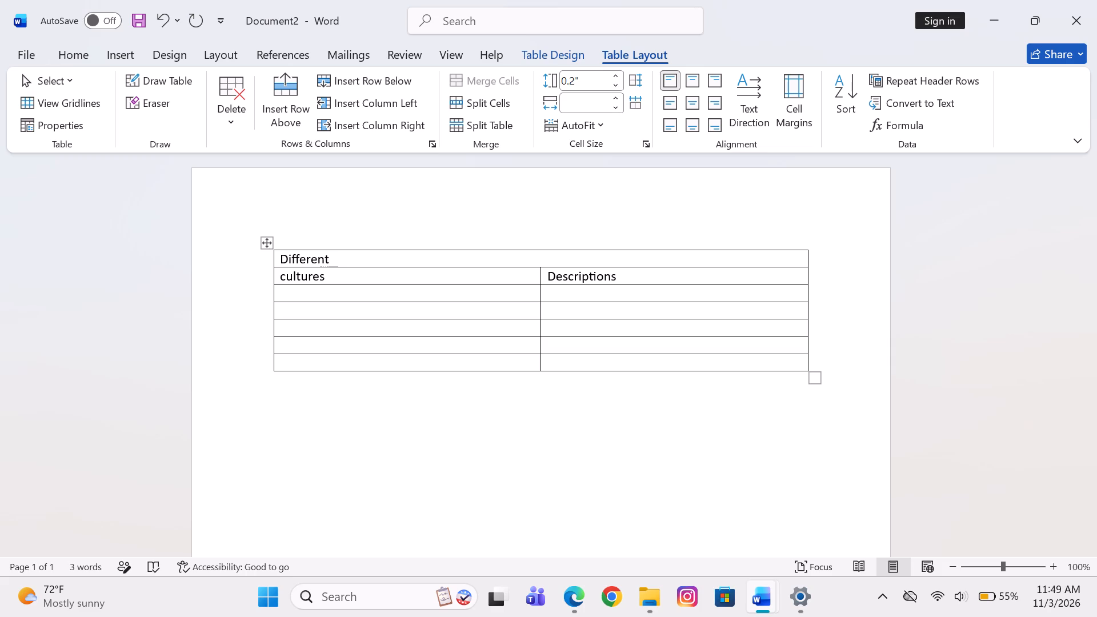
key(a)
text(frican)
key(space)
text(cul)
text(tures)
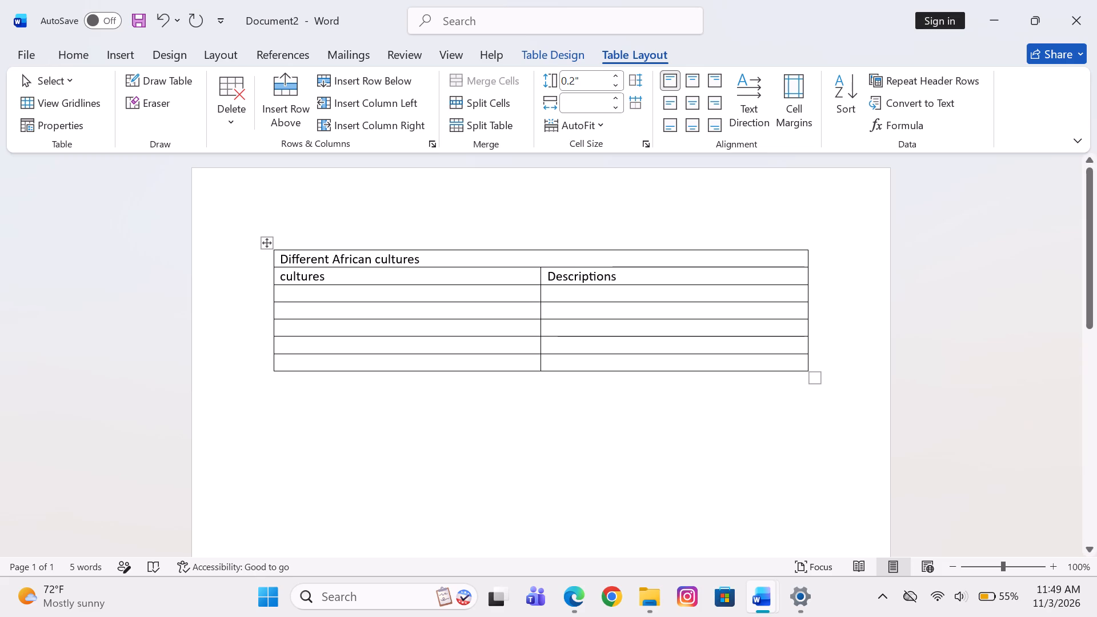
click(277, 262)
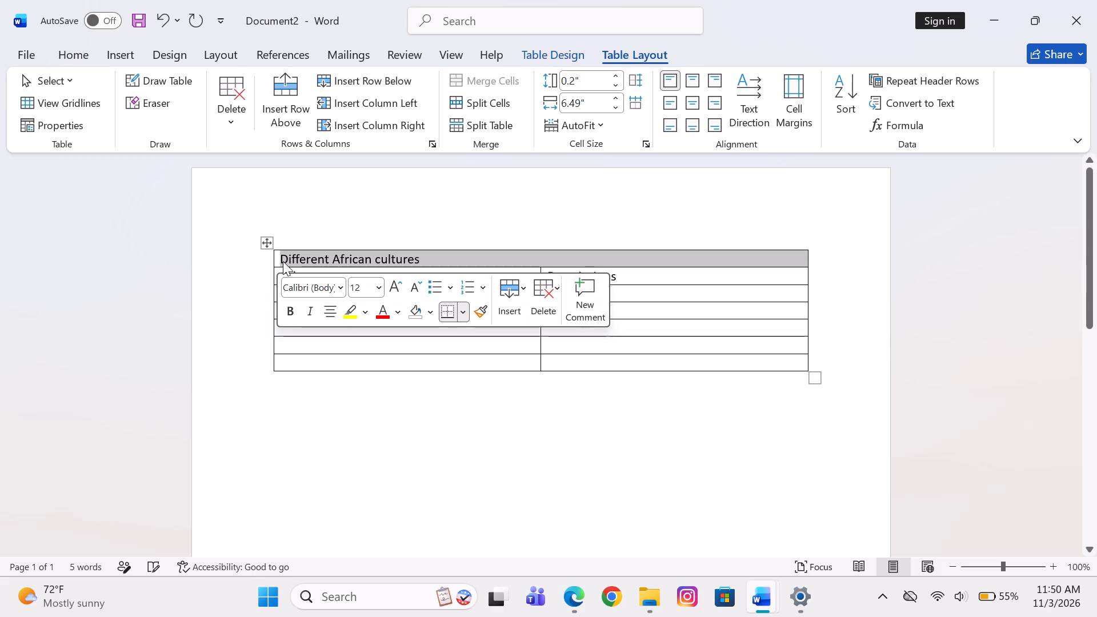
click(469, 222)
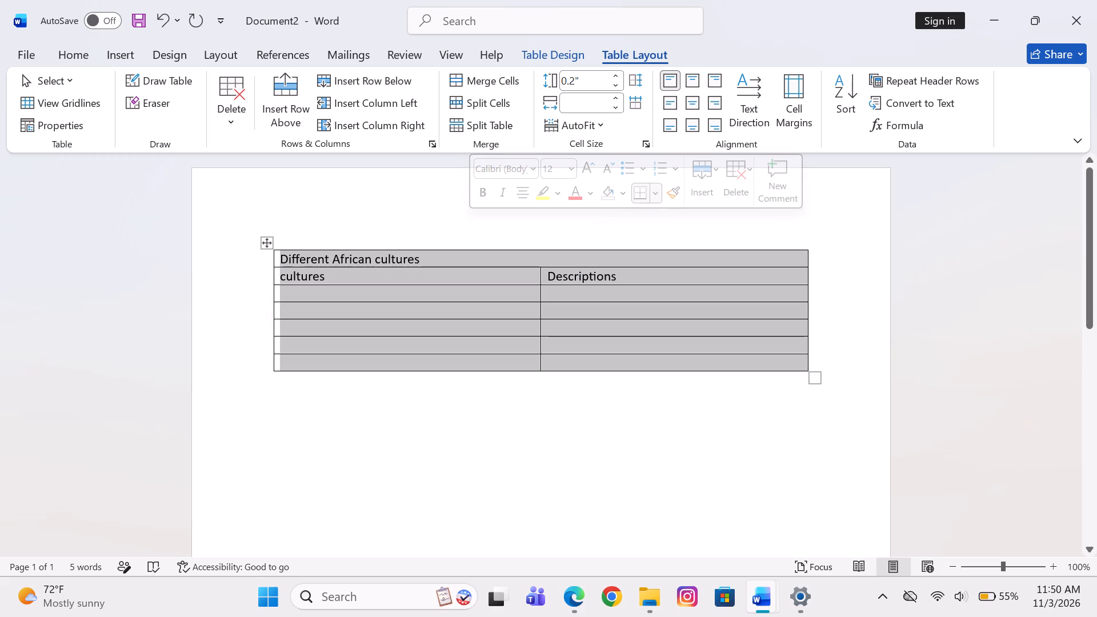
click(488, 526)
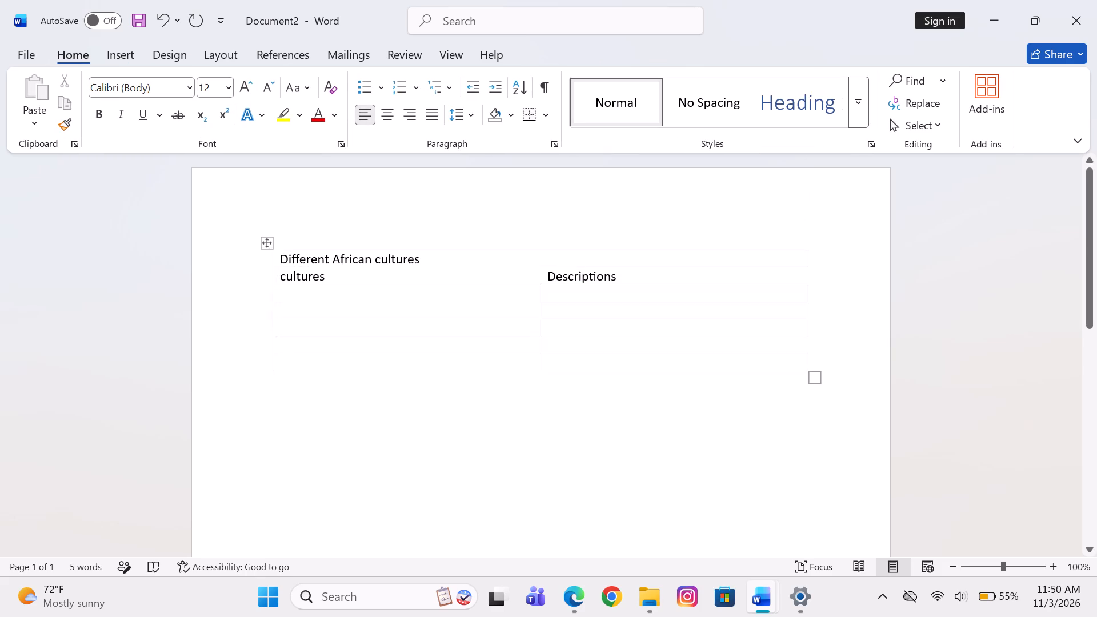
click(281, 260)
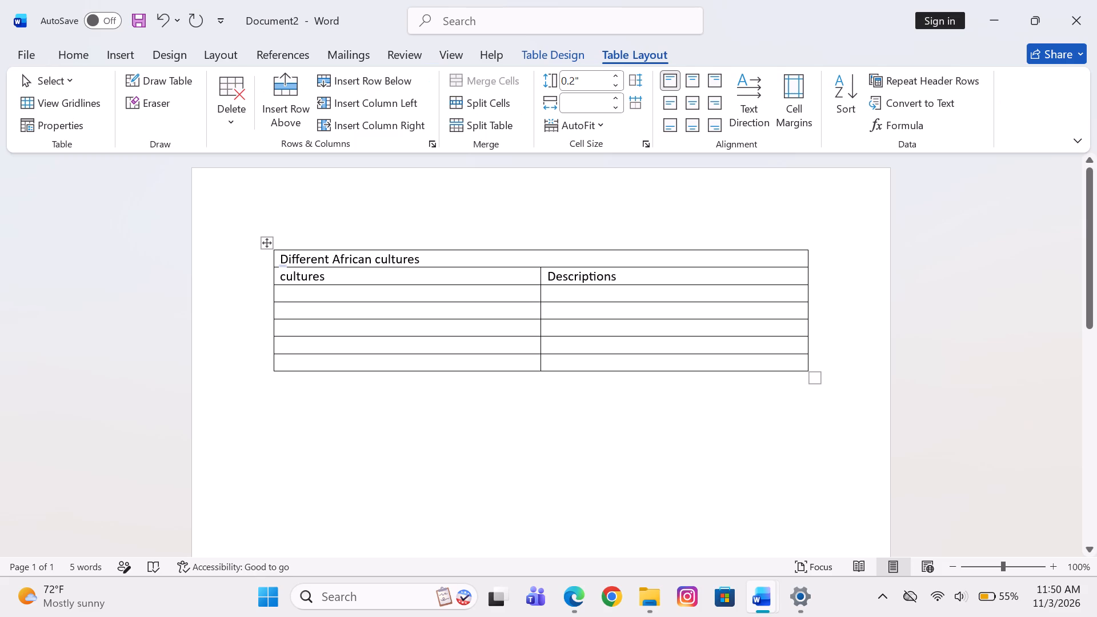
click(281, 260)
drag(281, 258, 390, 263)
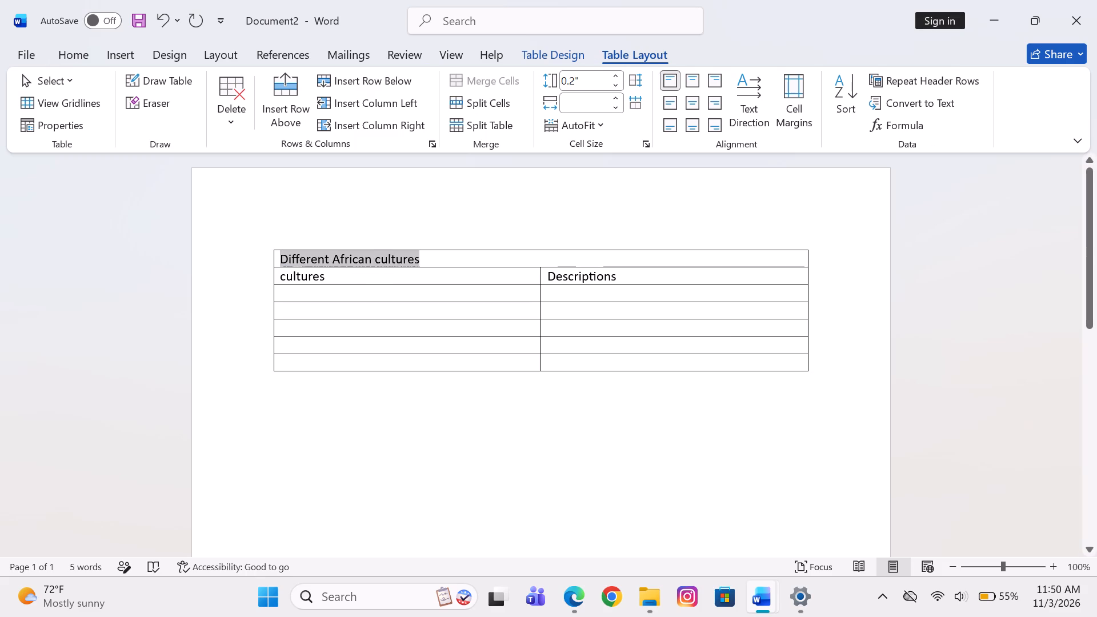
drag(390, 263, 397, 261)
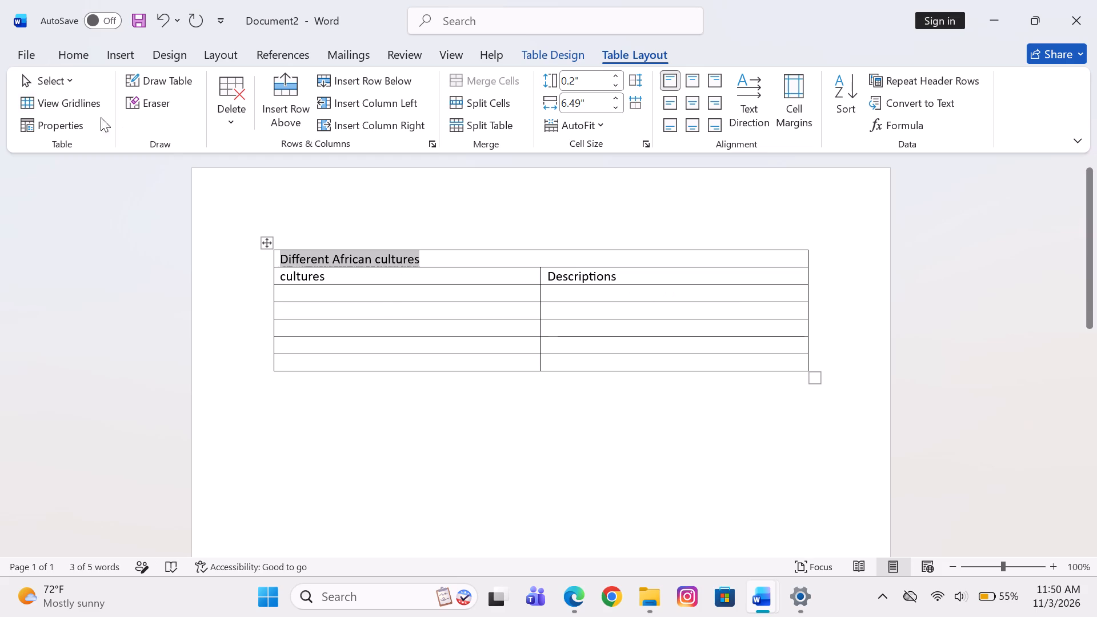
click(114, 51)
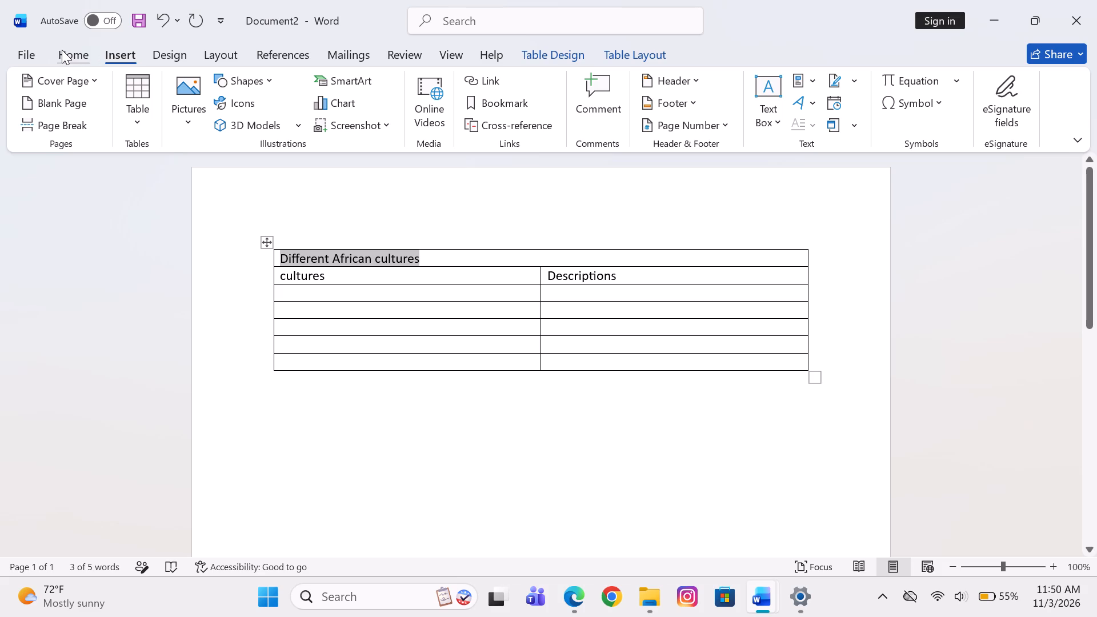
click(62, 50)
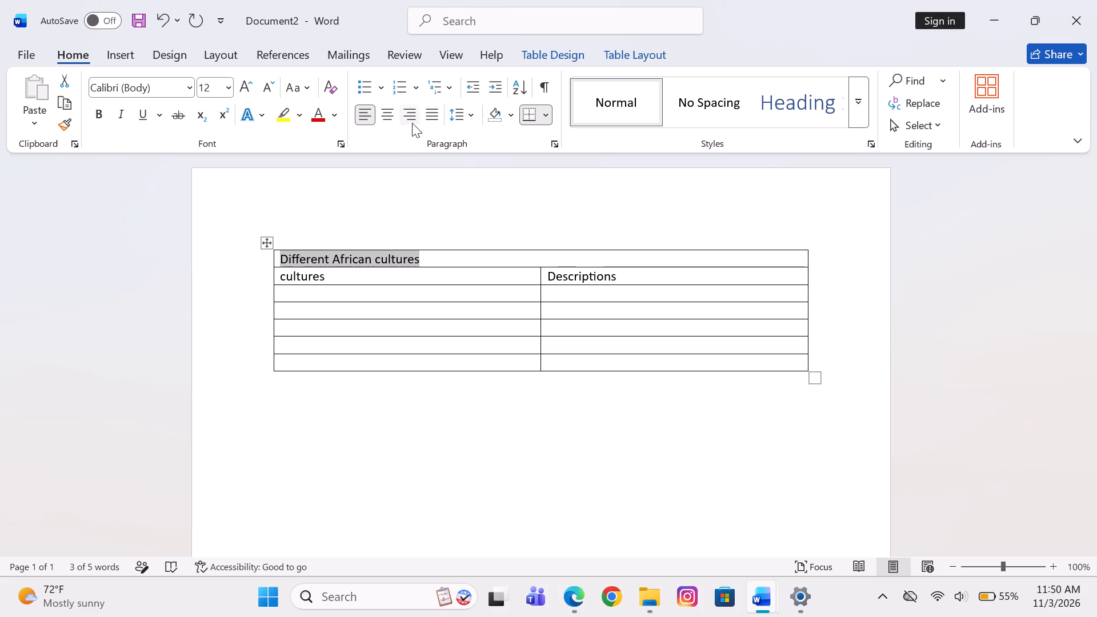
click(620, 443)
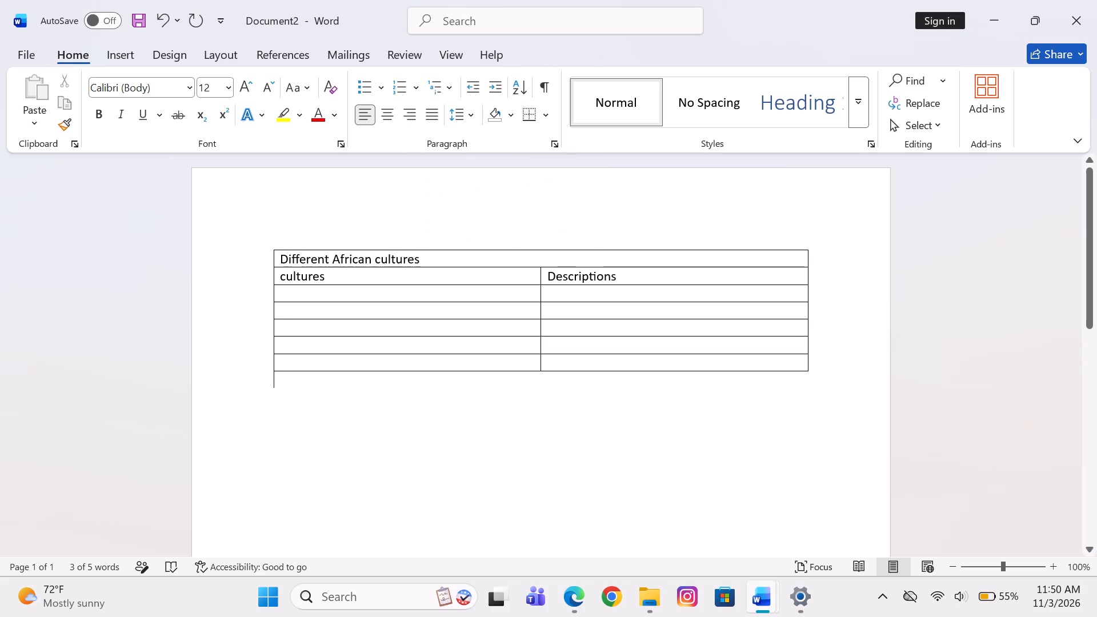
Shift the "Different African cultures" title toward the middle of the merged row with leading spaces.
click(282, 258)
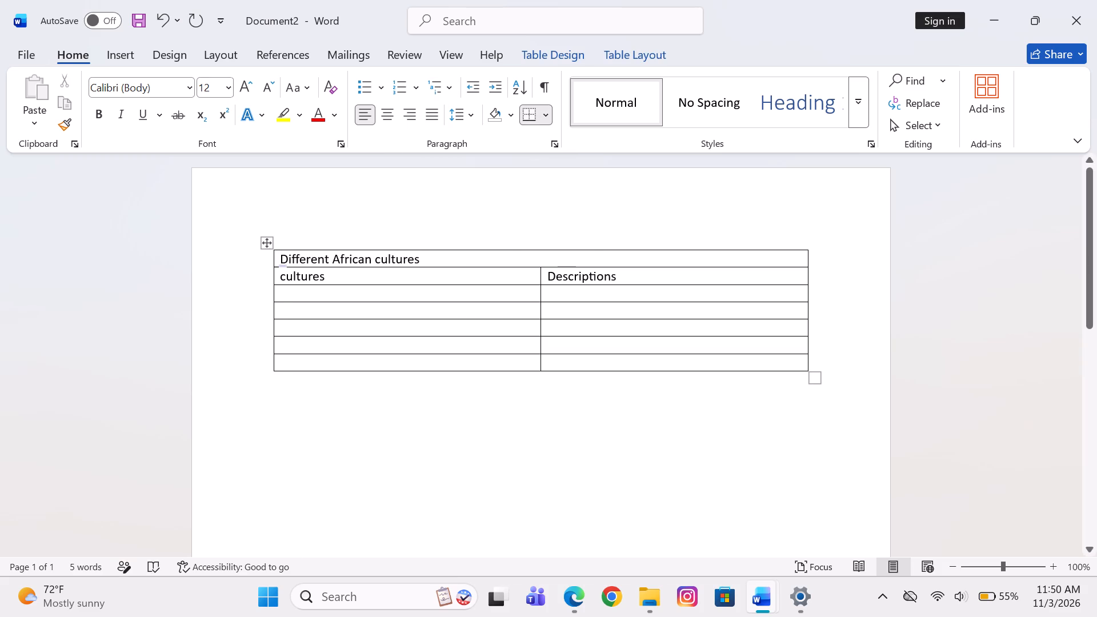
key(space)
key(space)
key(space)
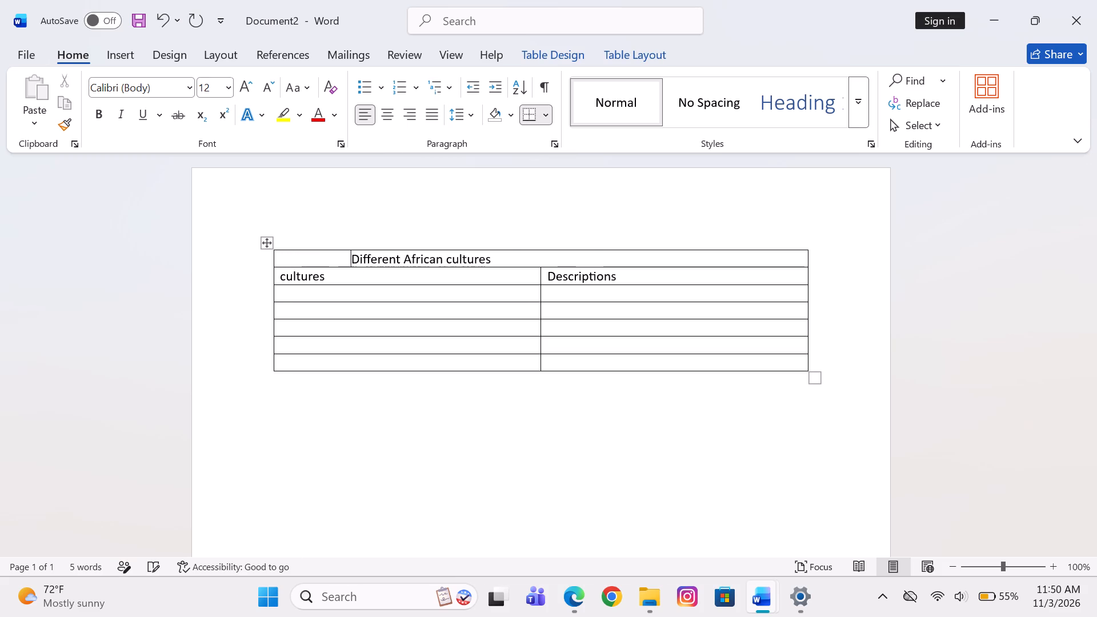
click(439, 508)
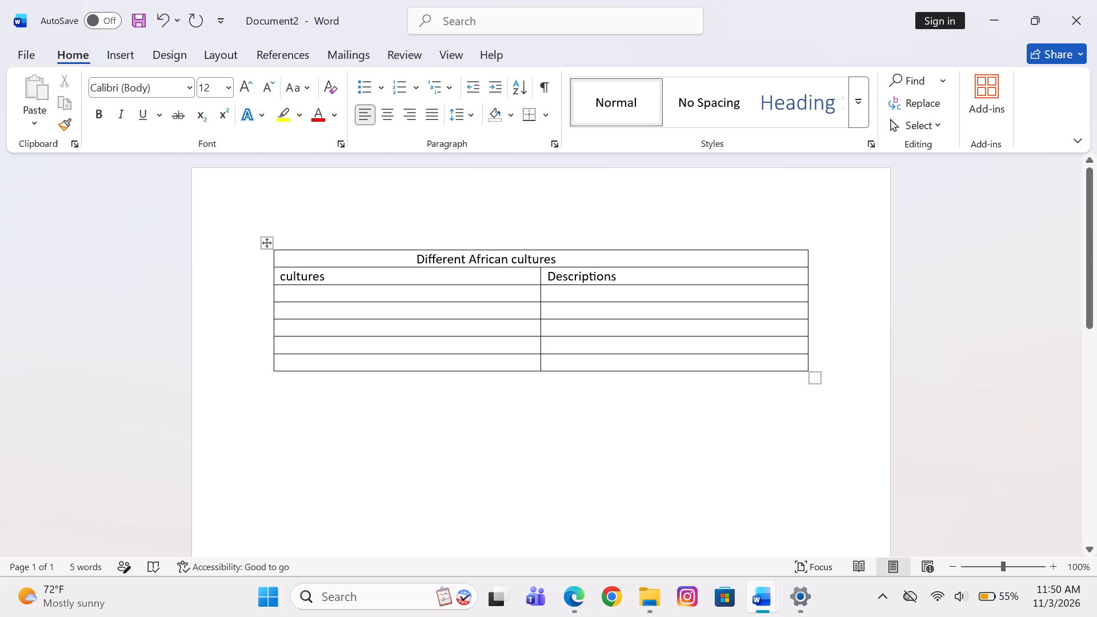
Centre the "Different African cultures" title within the merged top row.
drag(419, 257, 534, 265)
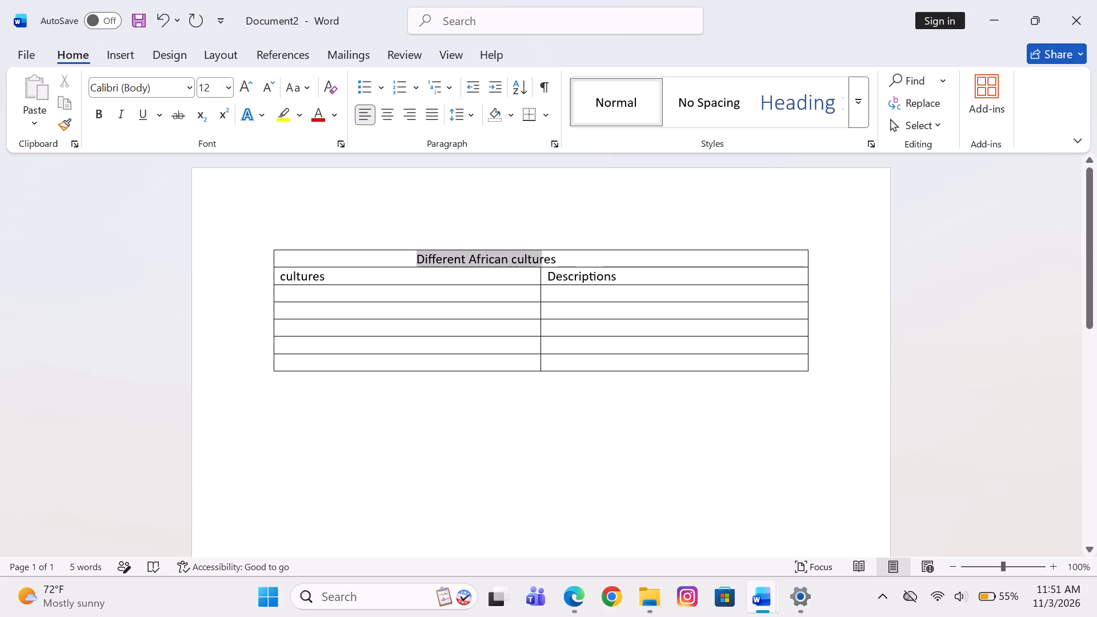
drag(534, 265, 526, 239)
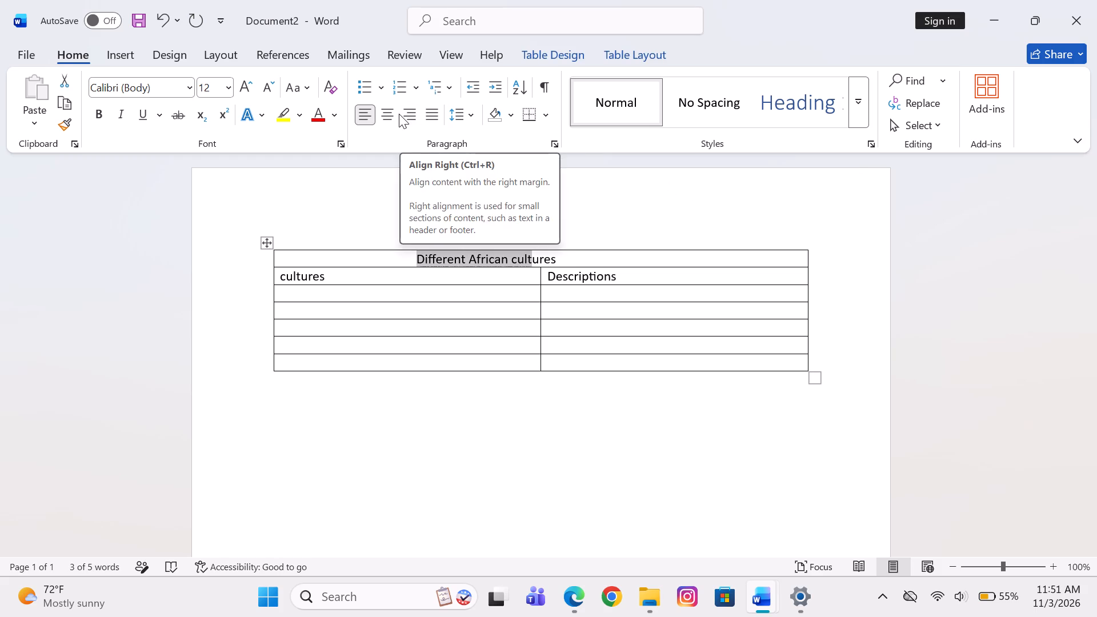
click(389, 114)
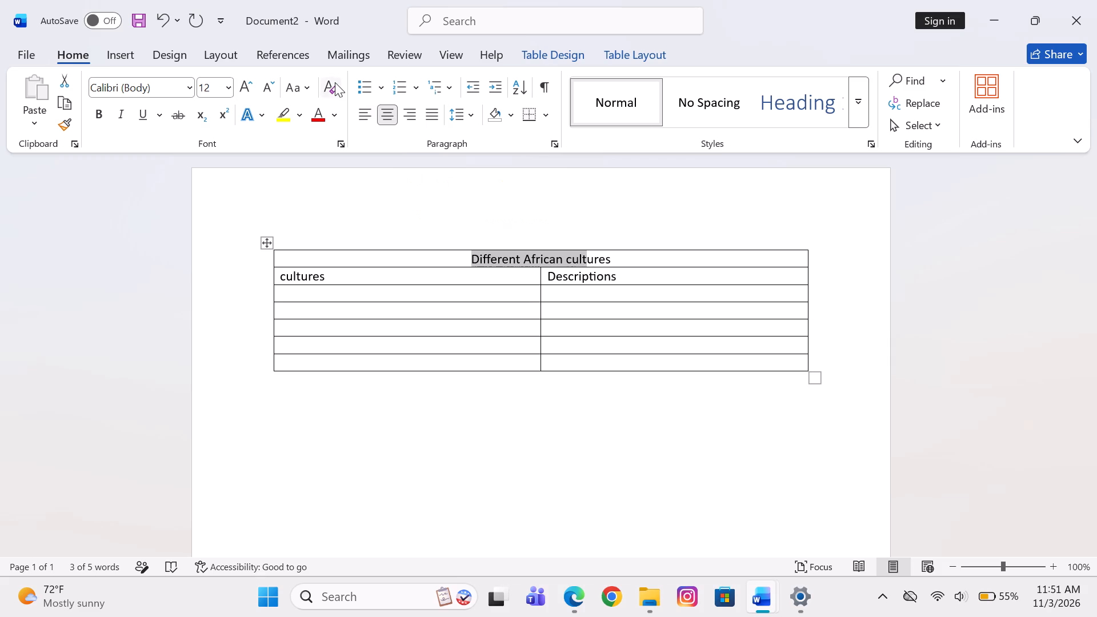
click(362, 166)
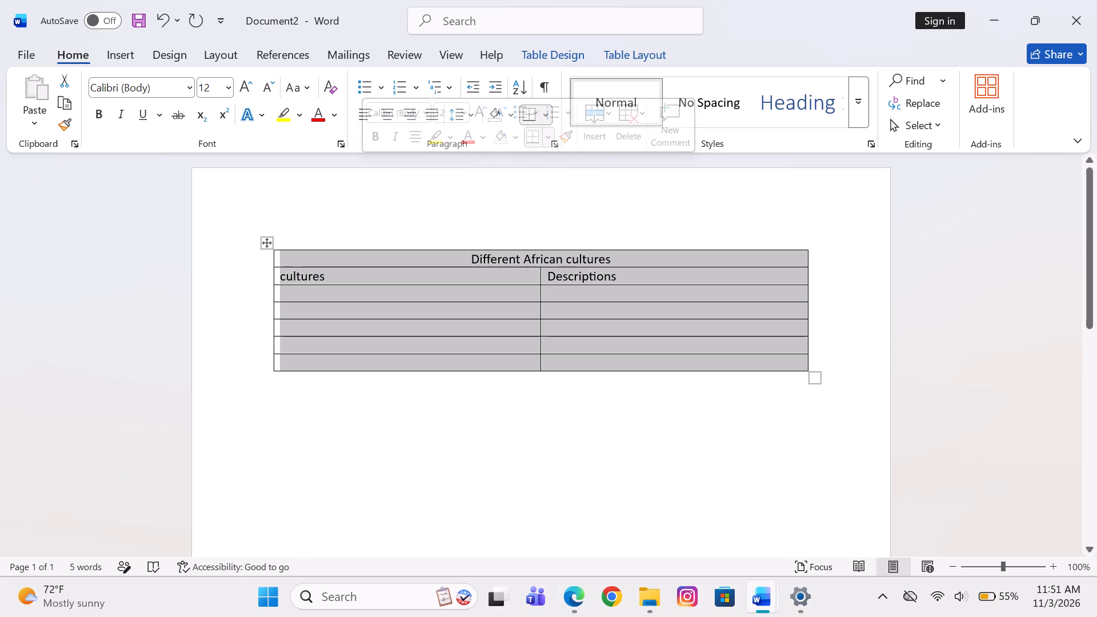
double_click(377, 452)
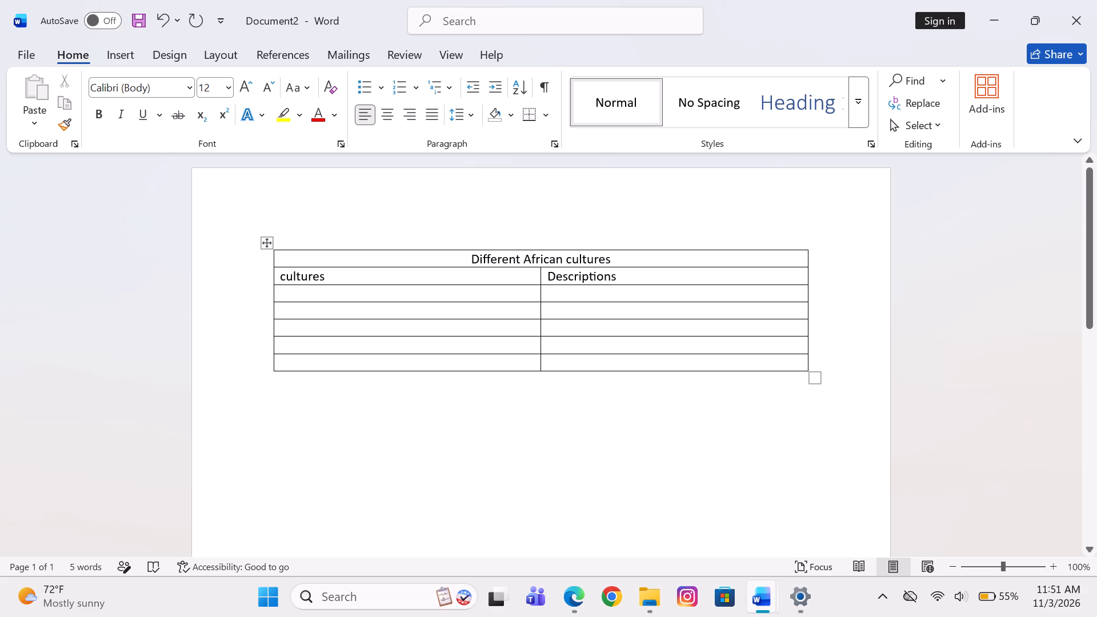
Set the font of the whole "Different African cultures" title to Arial Black.
drag(473, 258, 584, 261)
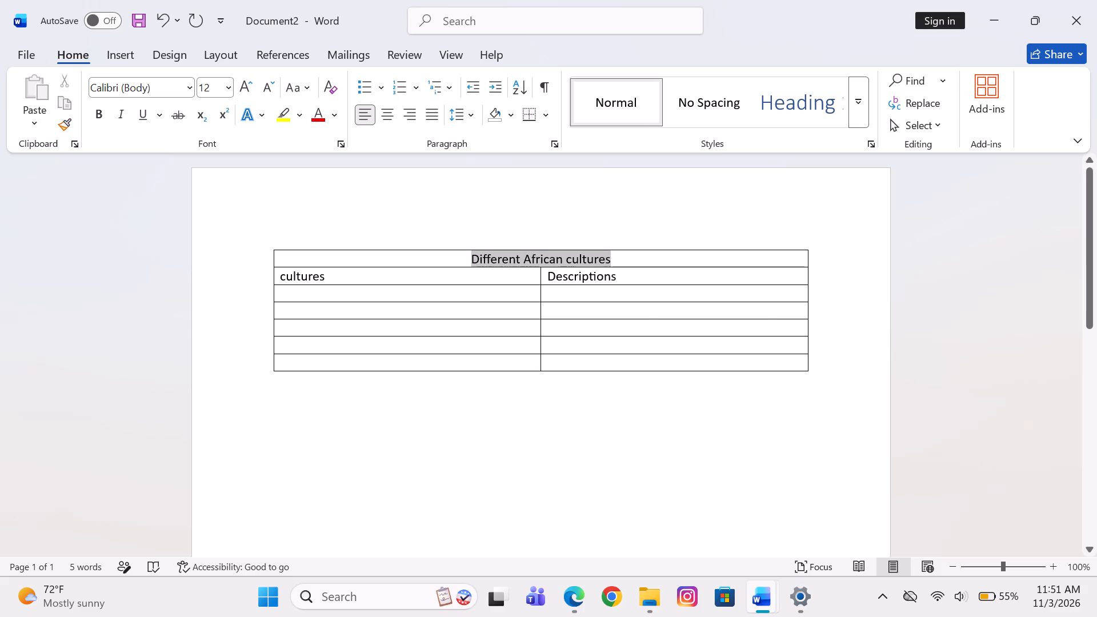
drag(584, 261, 586, 261)
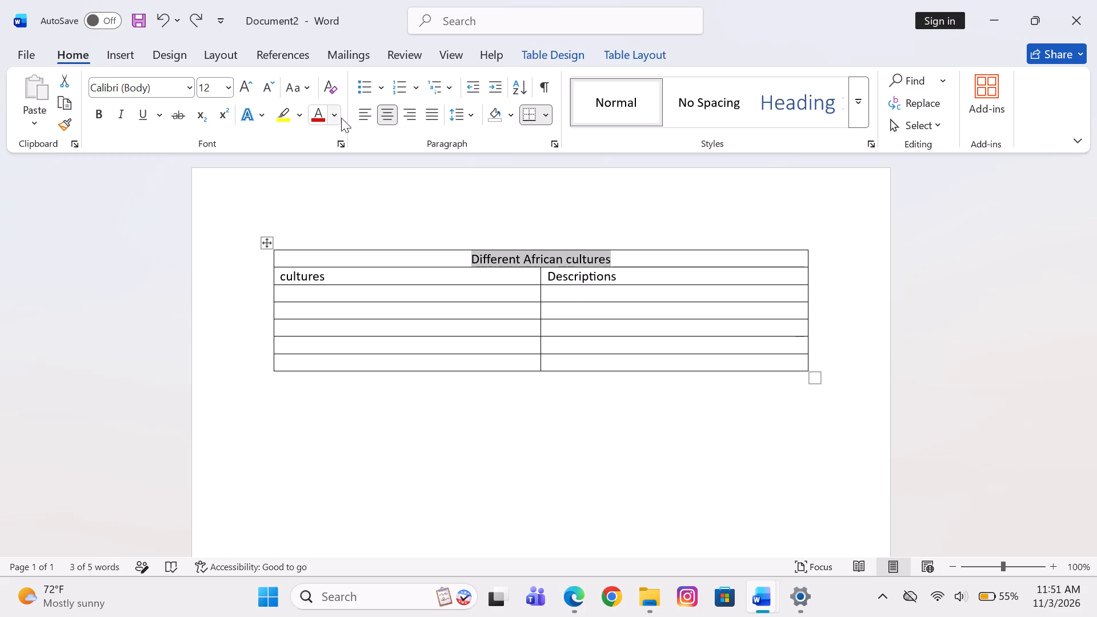
click(334, 116)
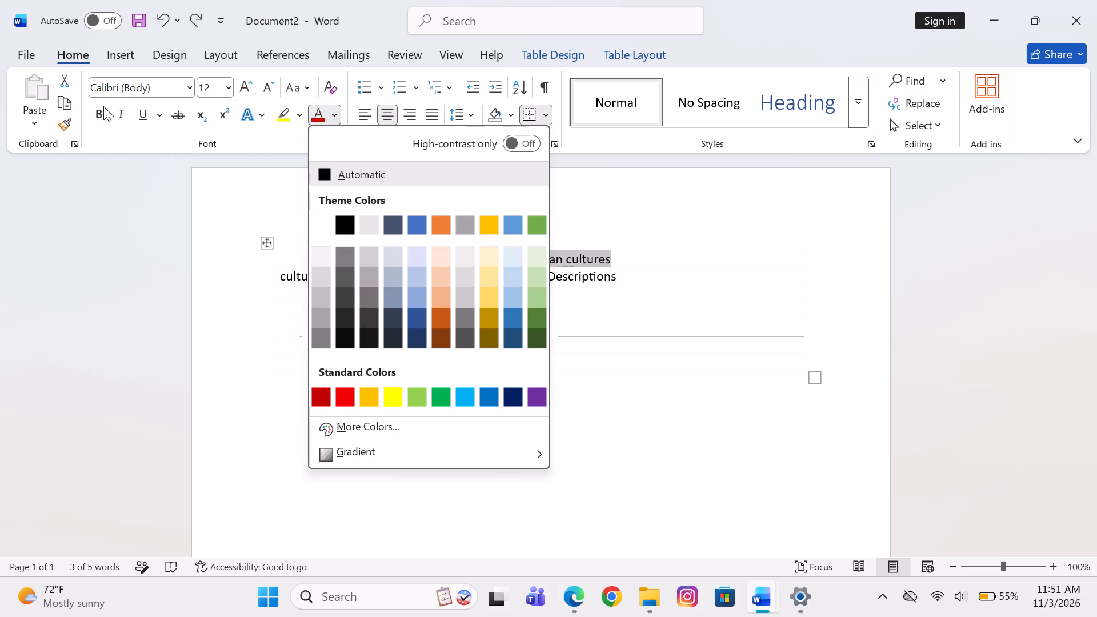
click(191, 90)
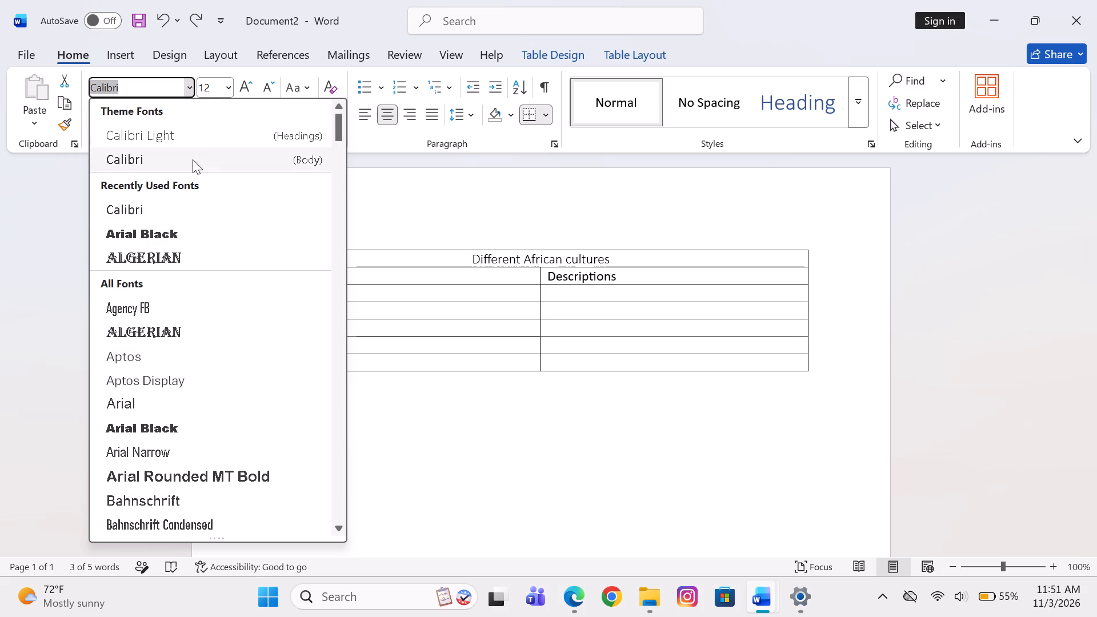
click(178, 233)
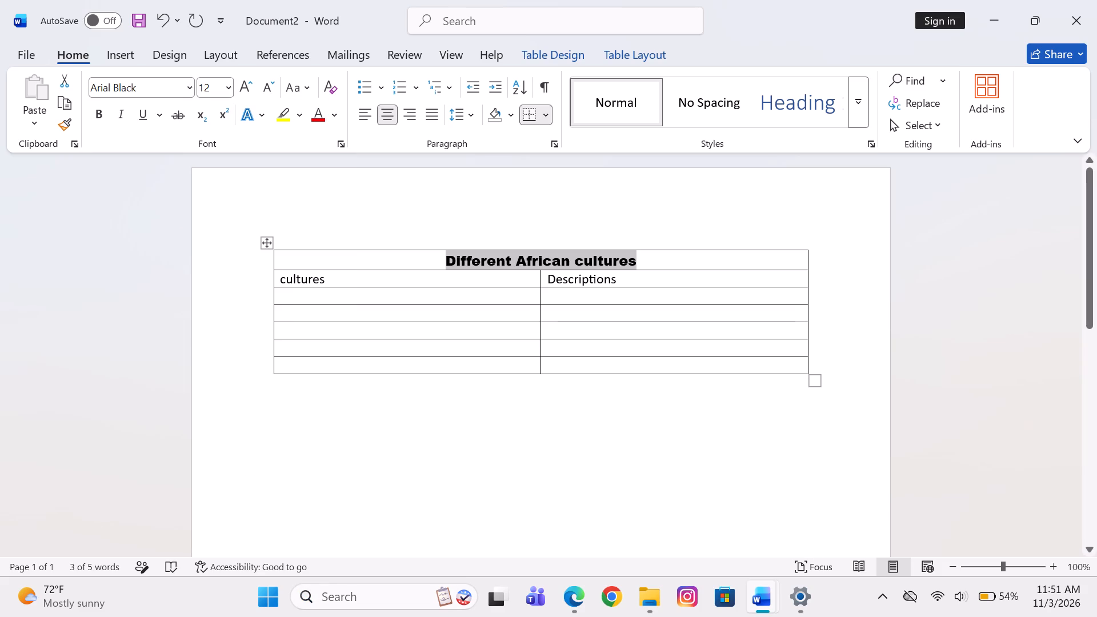
click(327, 517)
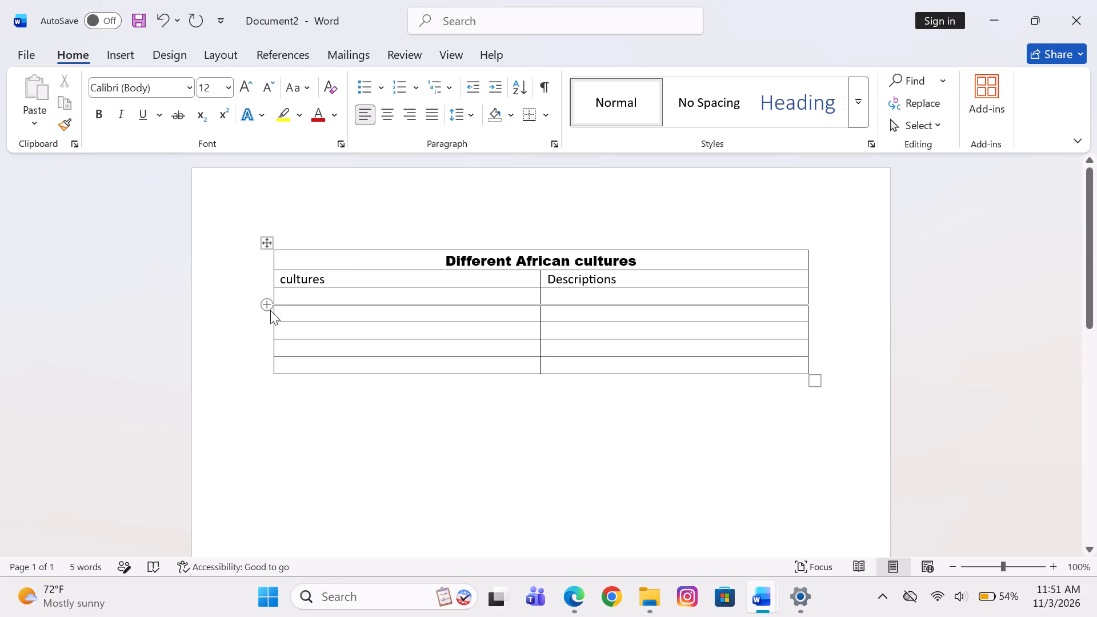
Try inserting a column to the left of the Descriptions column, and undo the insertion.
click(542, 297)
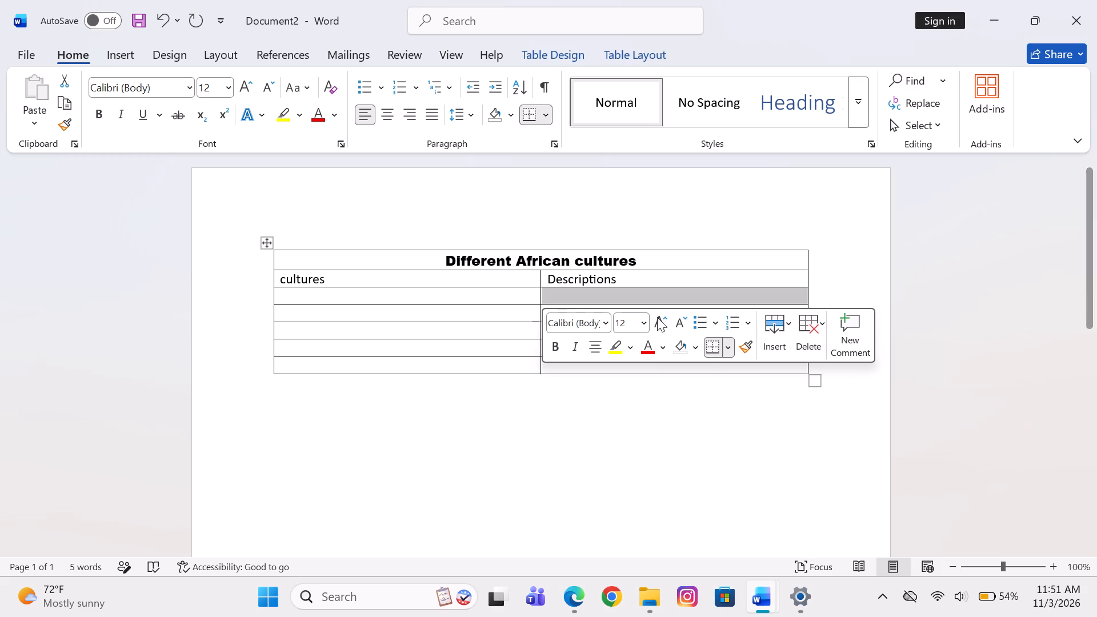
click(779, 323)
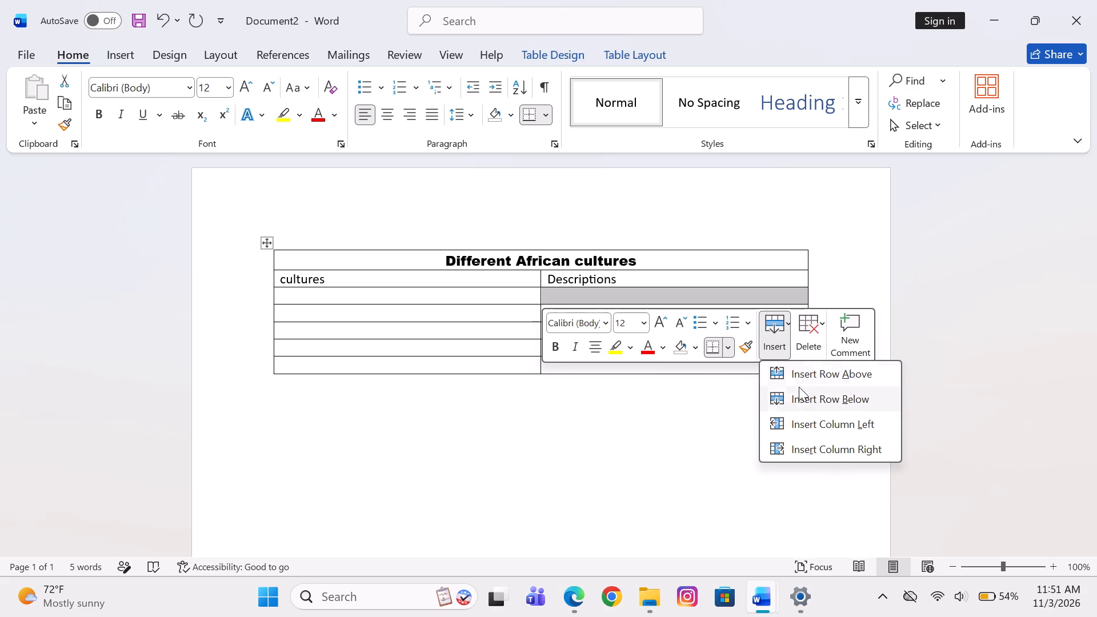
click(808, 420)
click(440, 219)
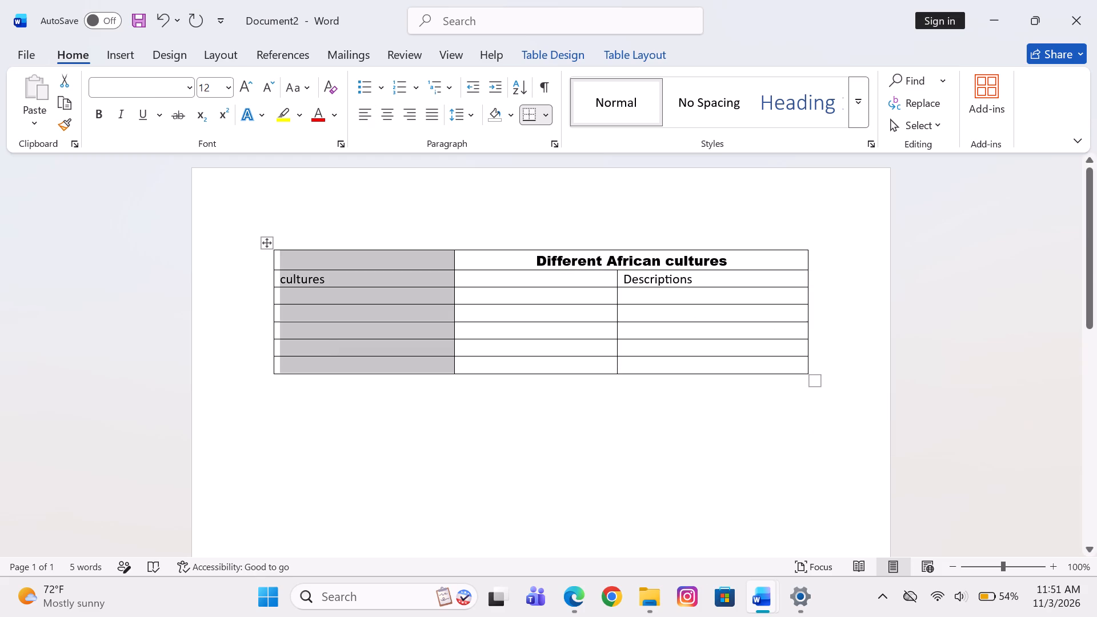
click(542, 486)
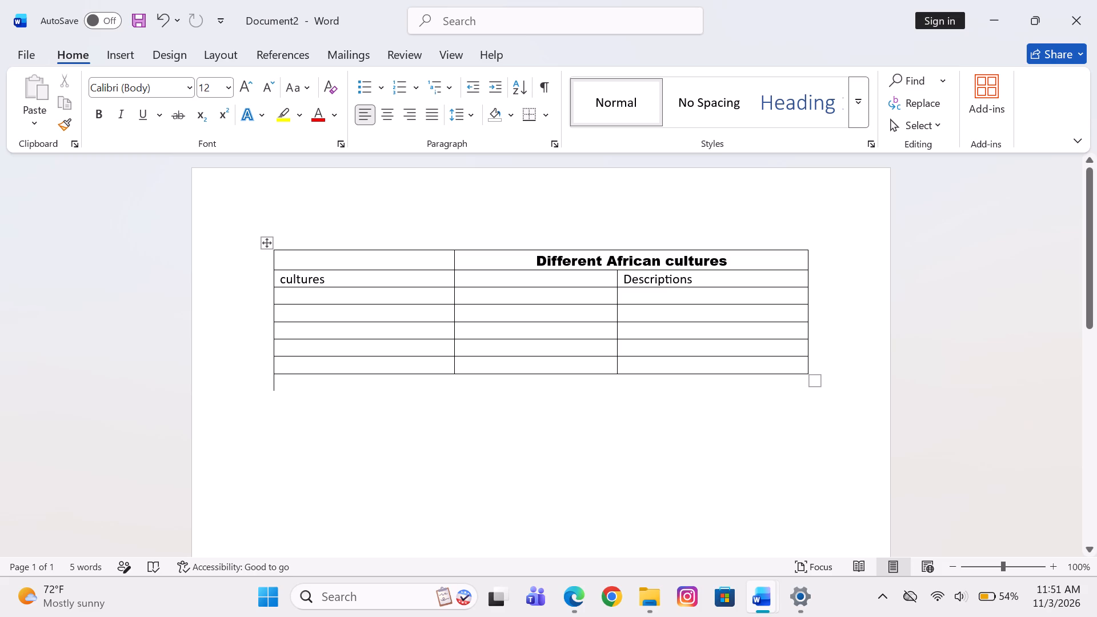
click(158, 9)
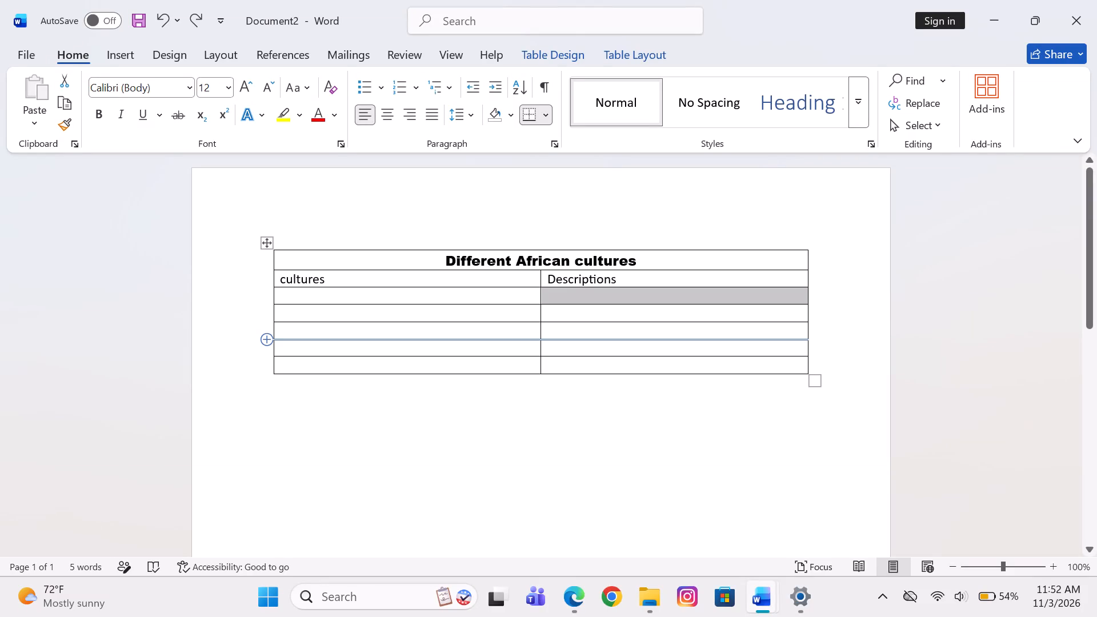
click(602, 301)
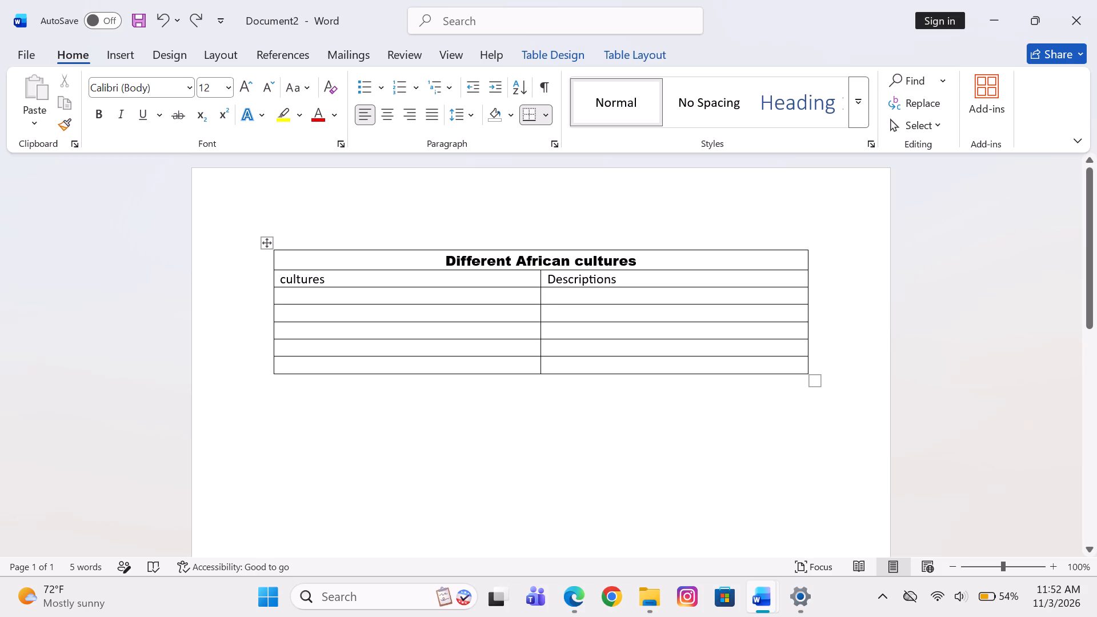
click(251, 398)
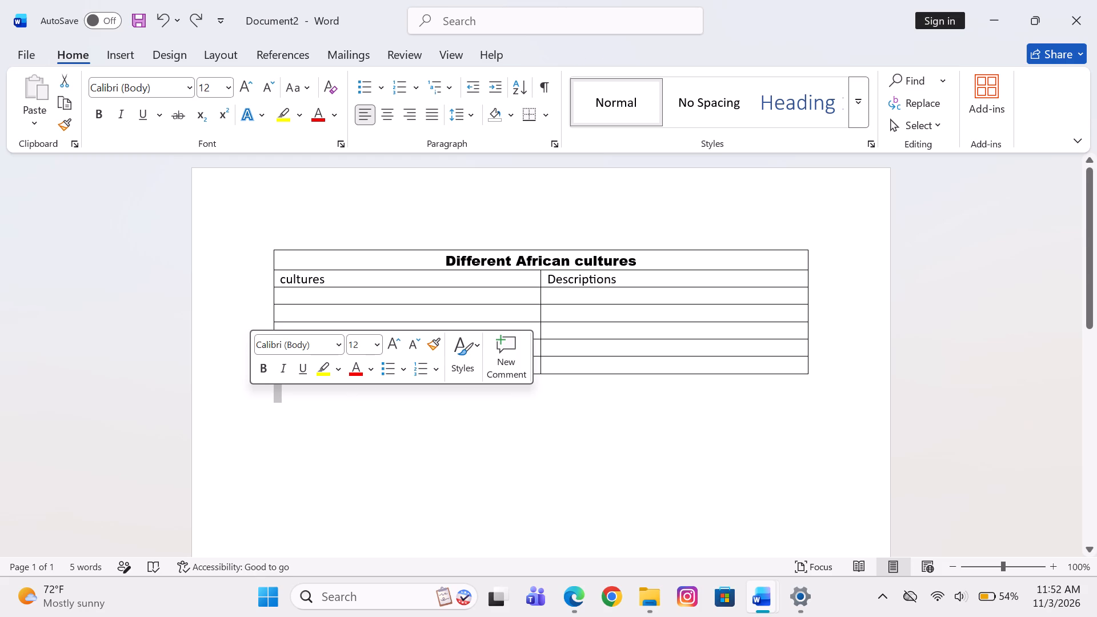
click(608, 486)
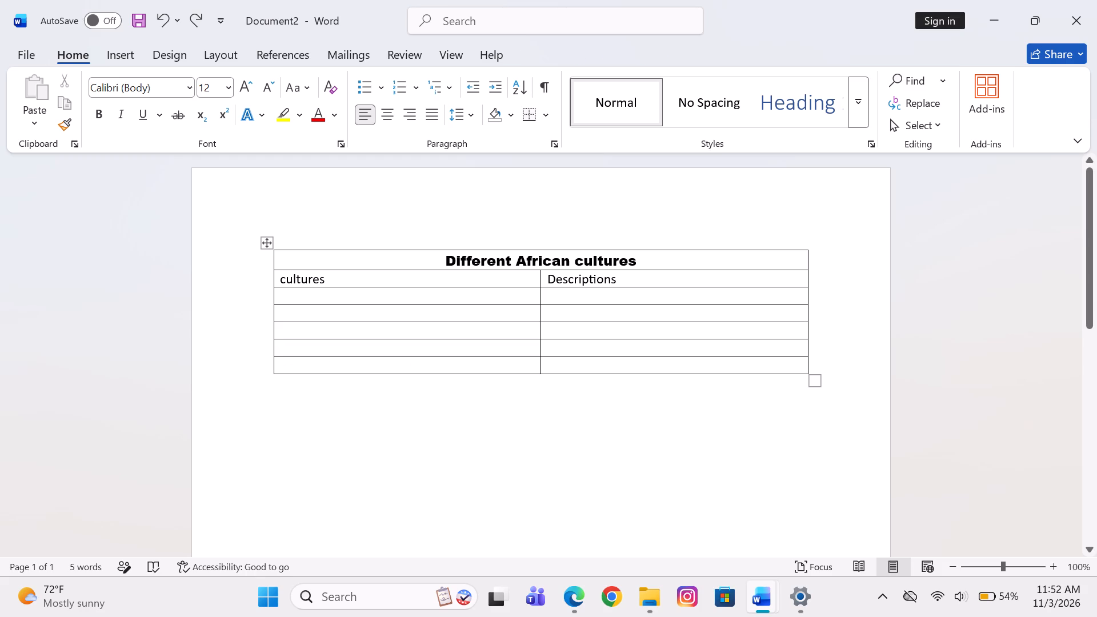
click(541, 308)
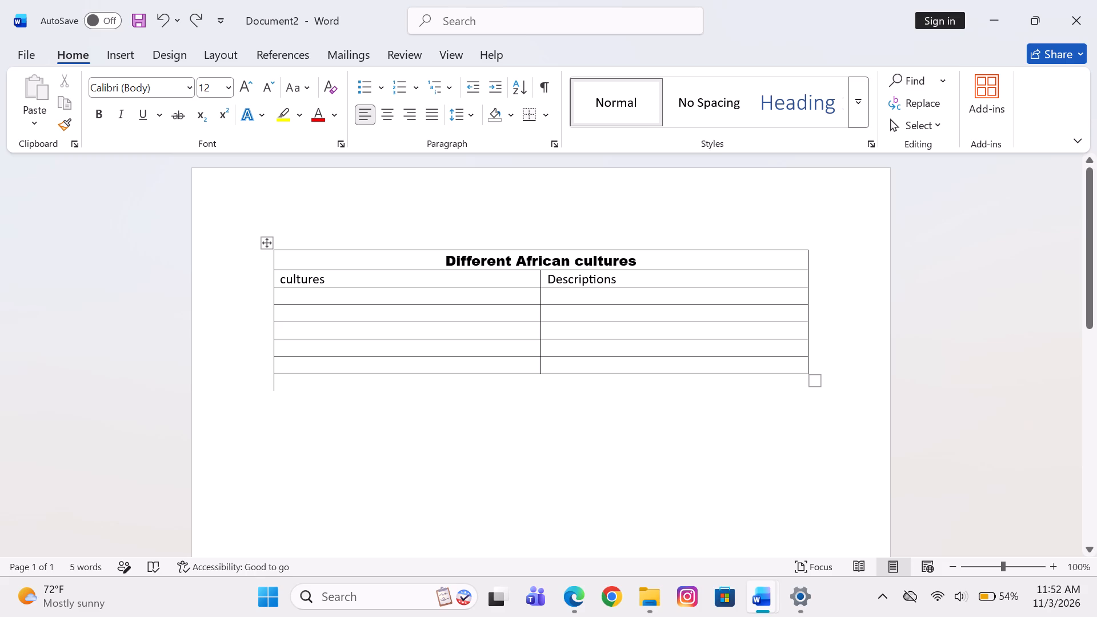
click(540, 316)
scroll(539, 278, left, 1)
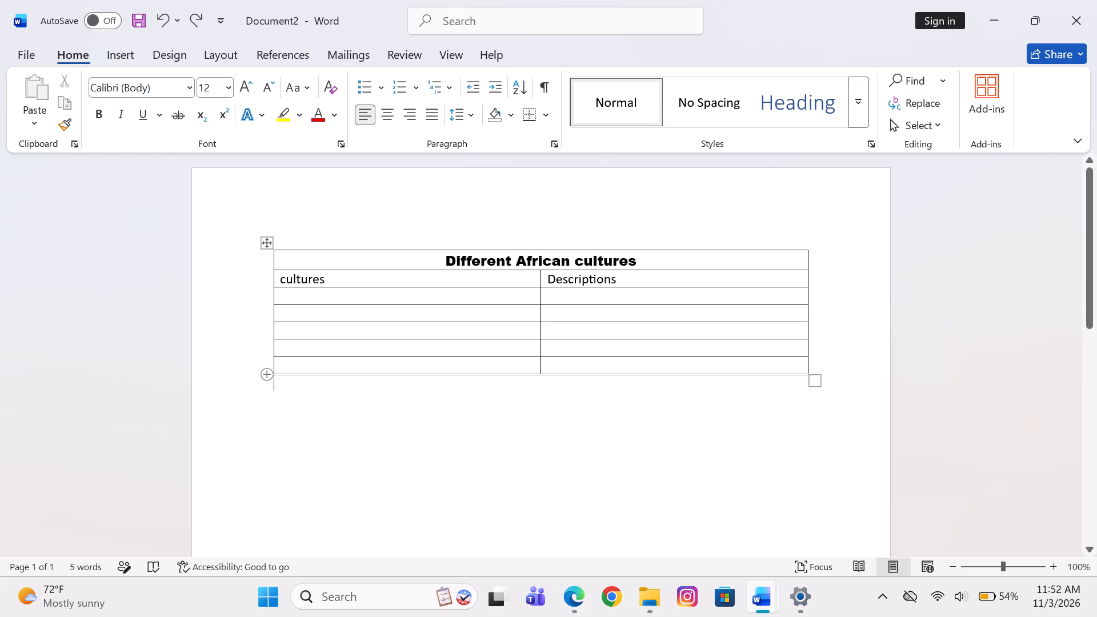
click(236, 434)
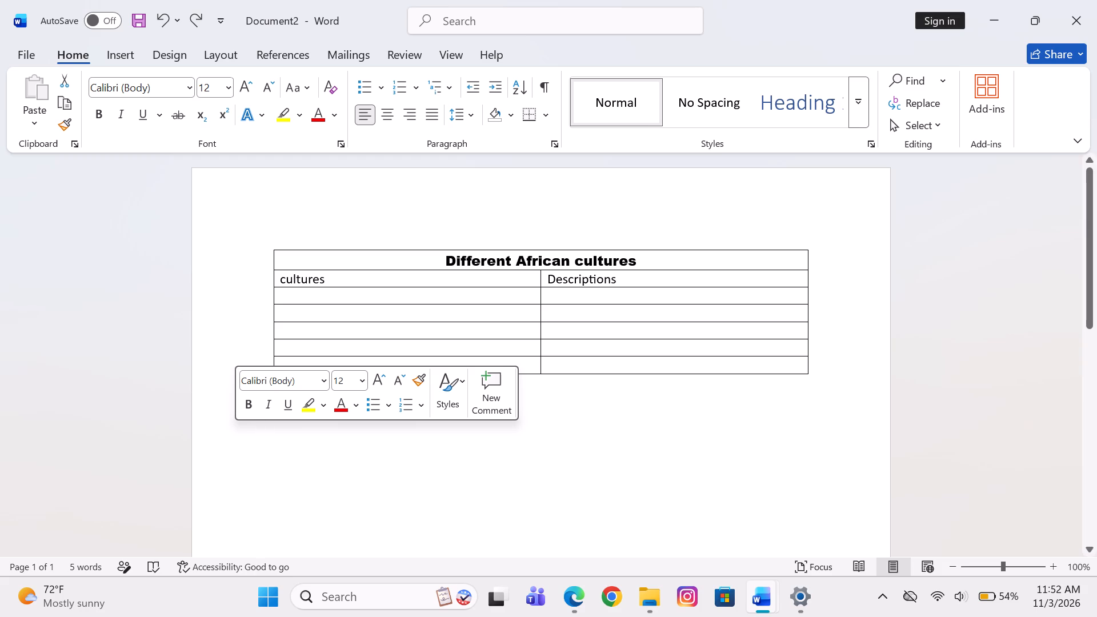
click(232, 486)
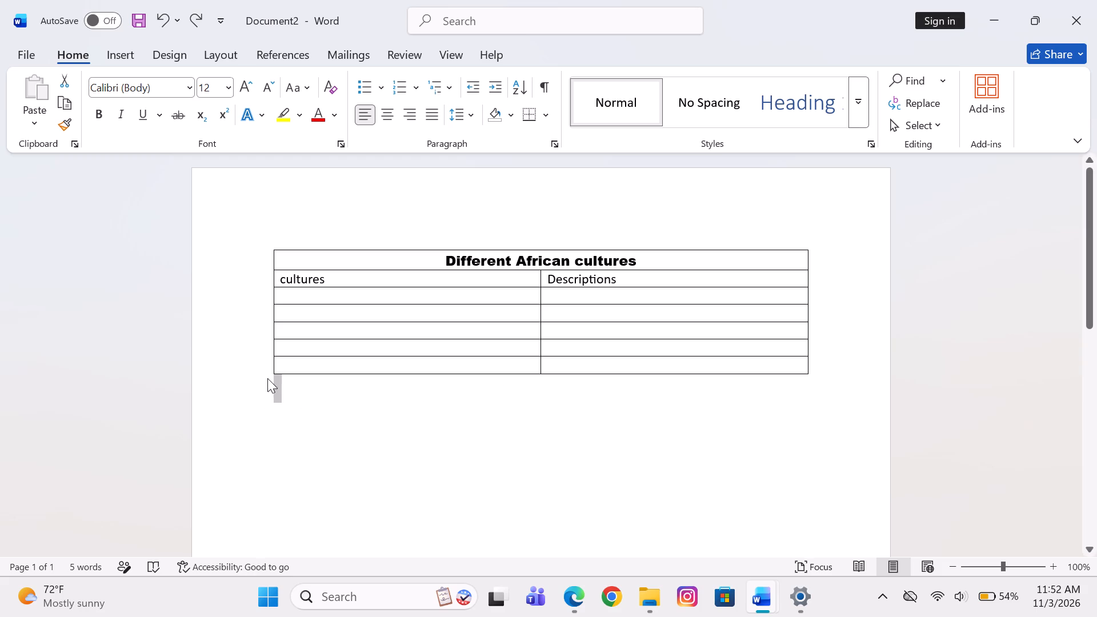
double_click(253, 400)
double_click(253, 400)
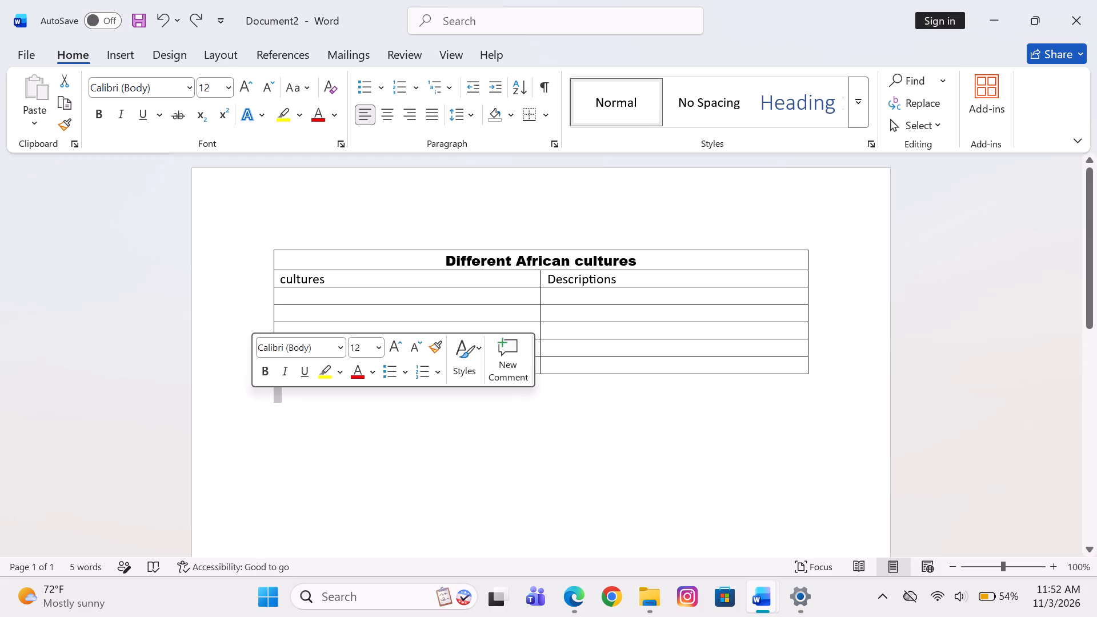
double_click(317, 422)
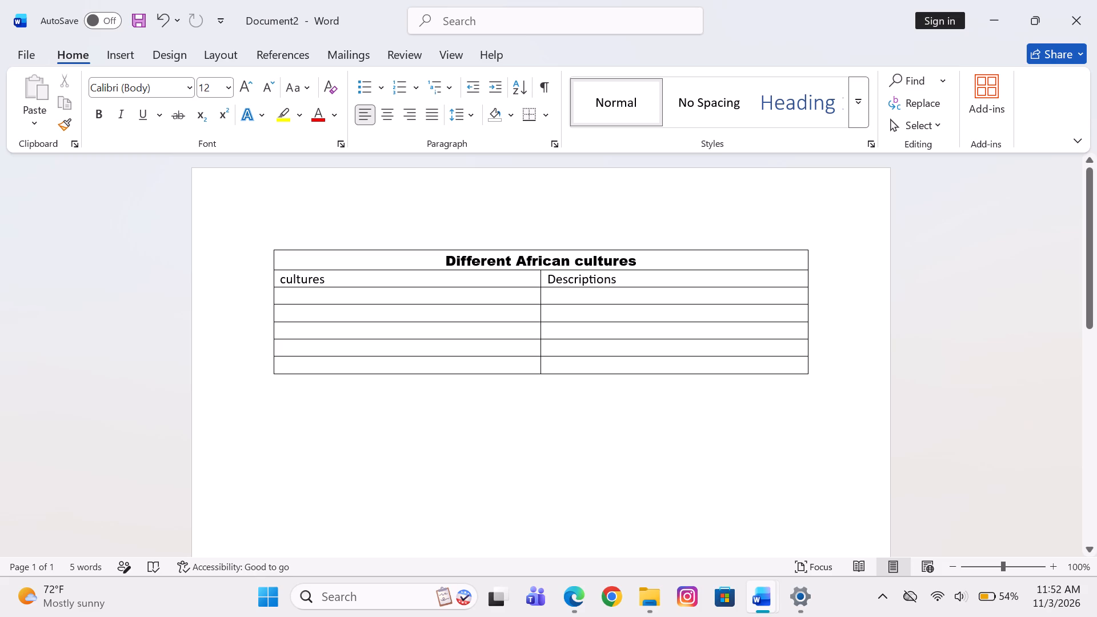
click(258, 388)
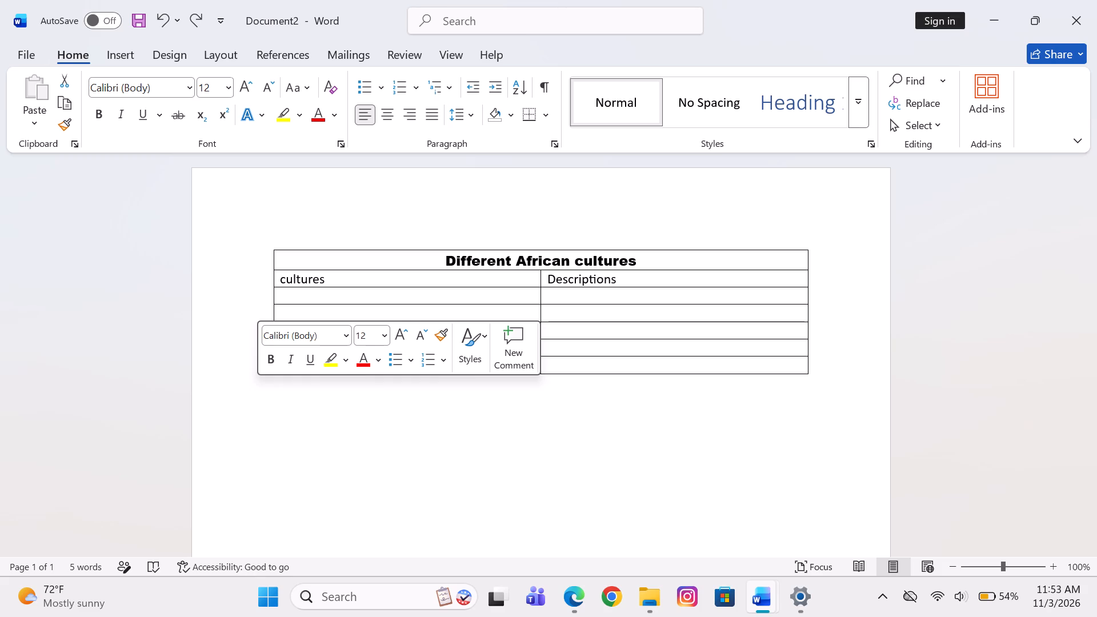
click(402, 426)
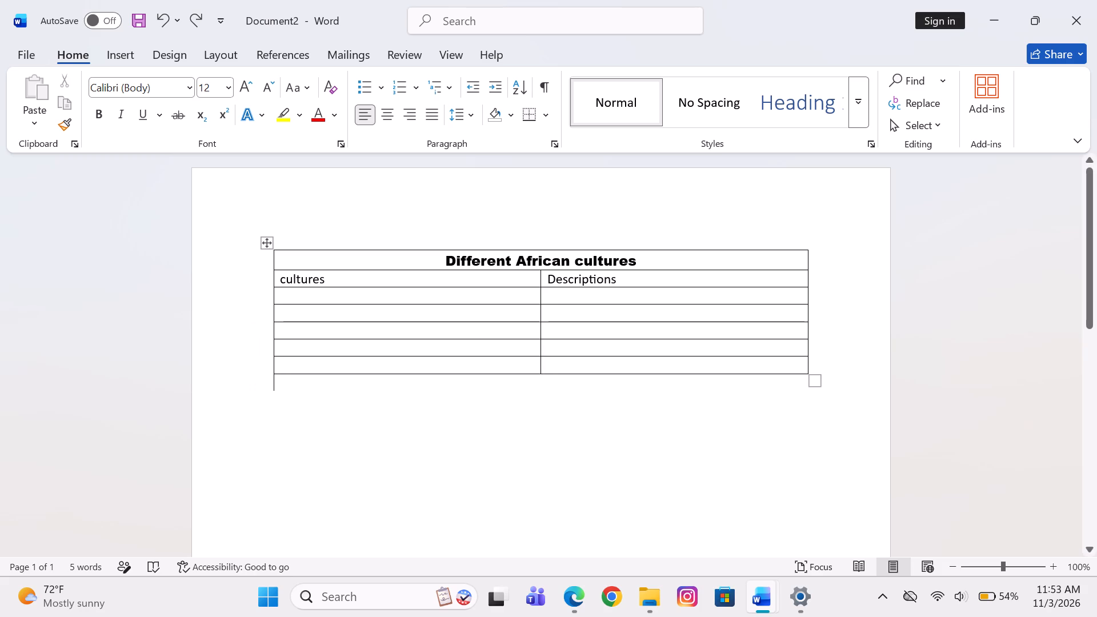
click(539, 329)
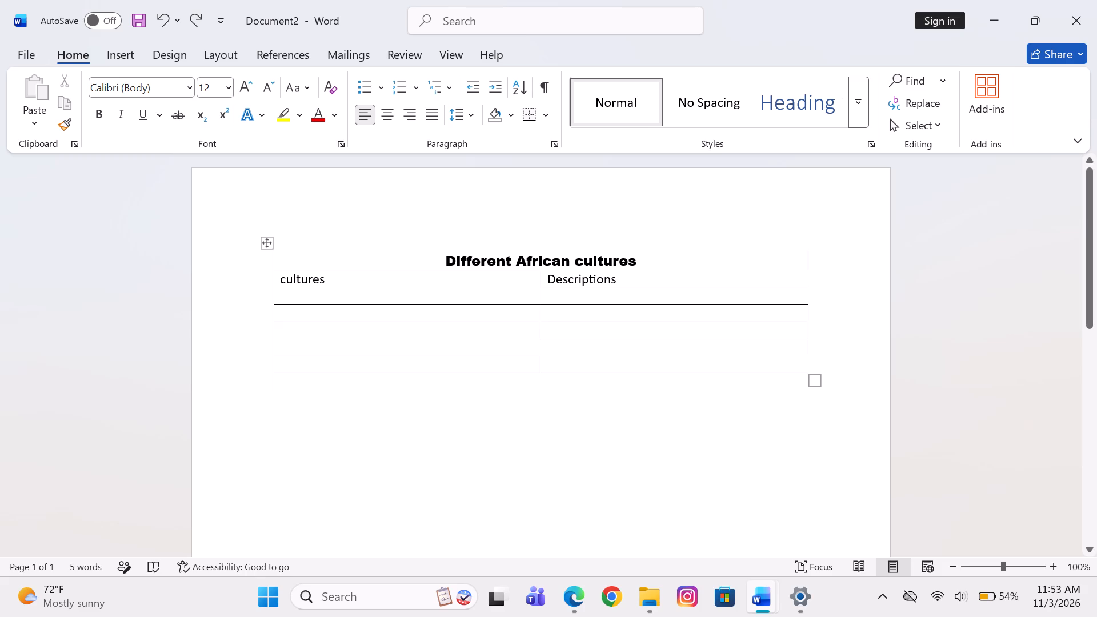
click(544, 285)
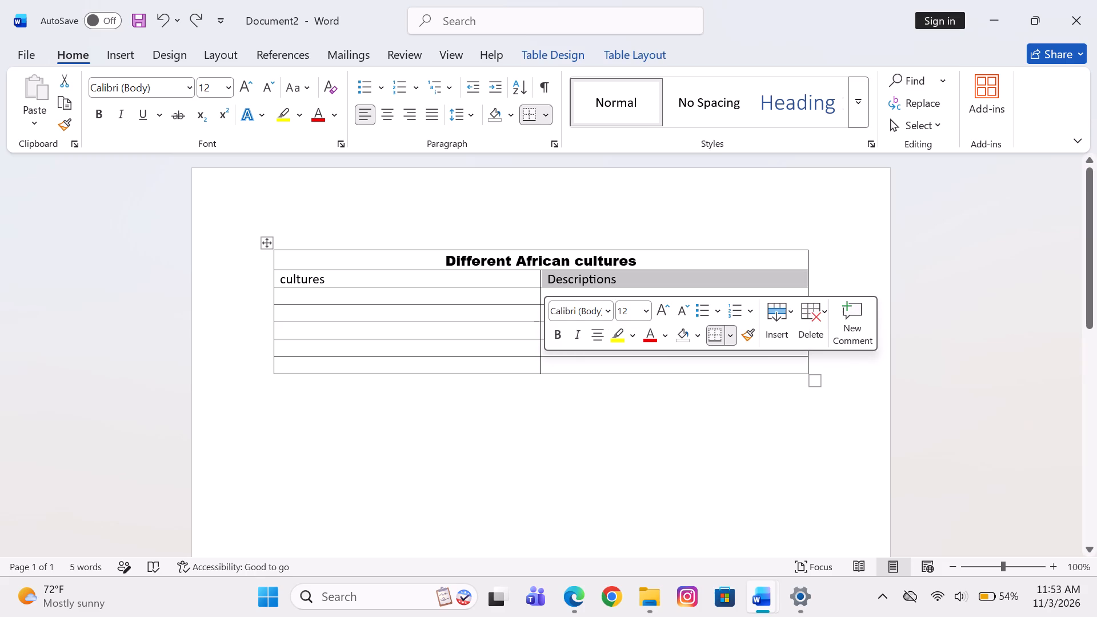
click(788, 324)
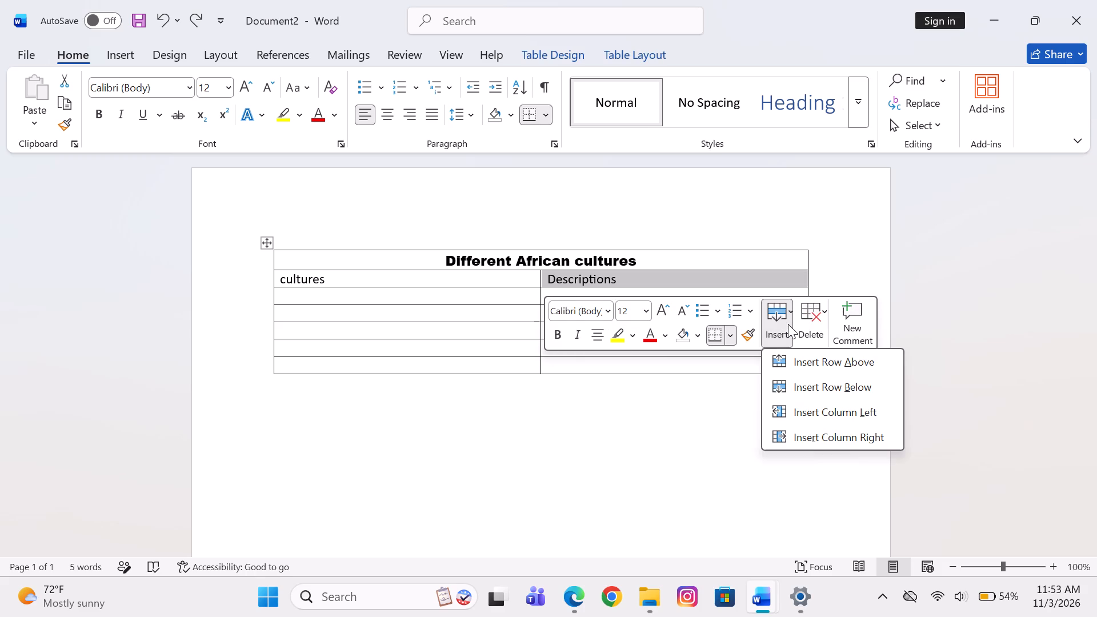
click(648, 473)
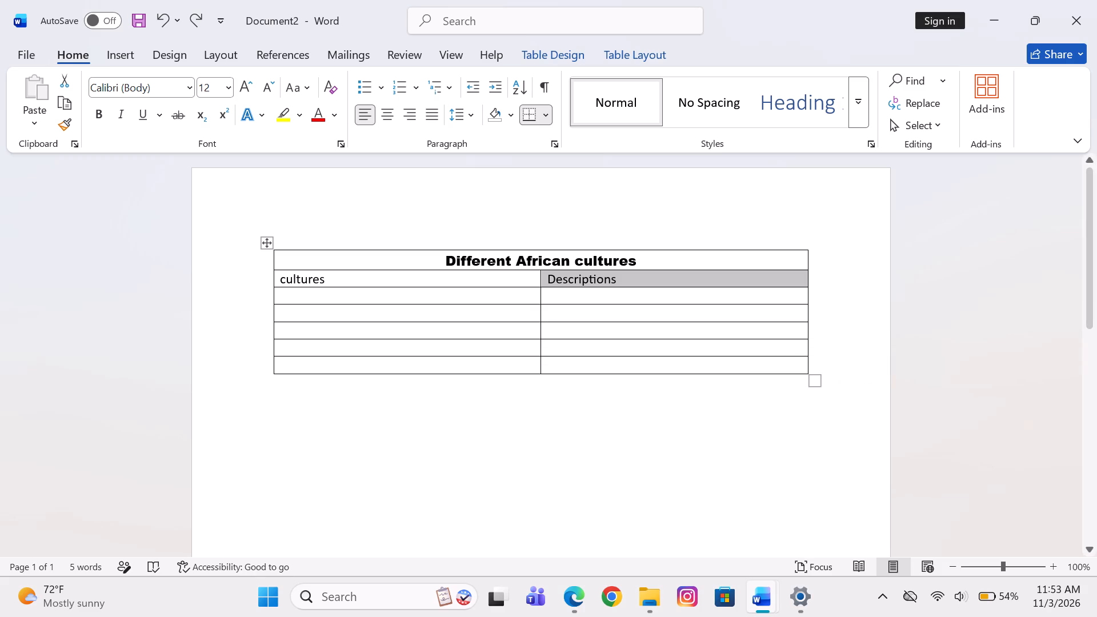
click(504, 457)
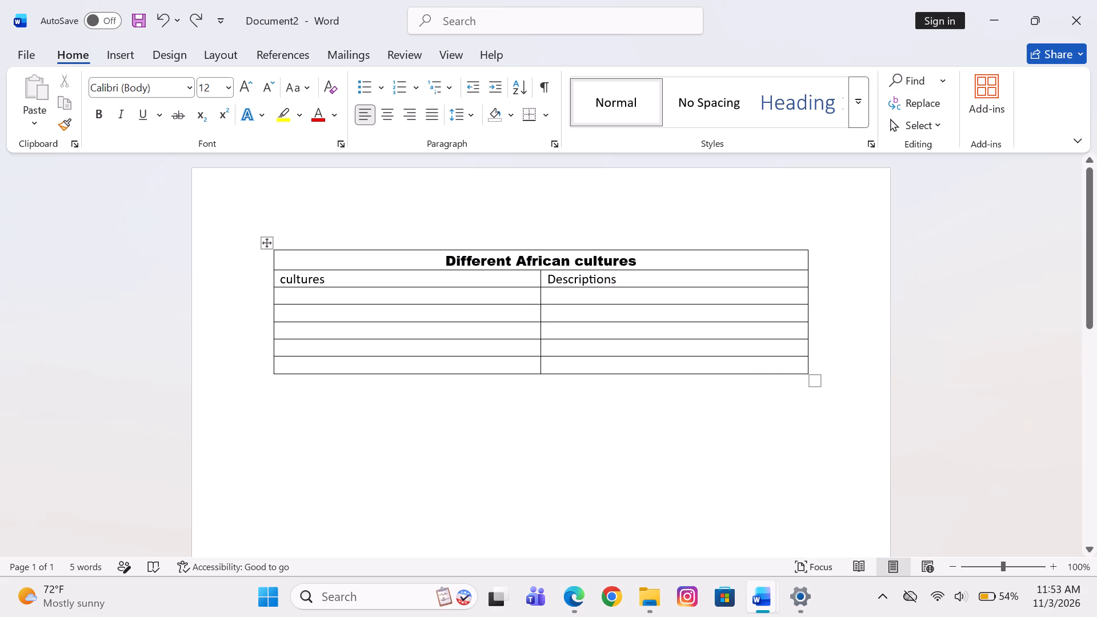
Insert a new column to the left of the Descriptions column.
click(542, 312)
click(776, 362)
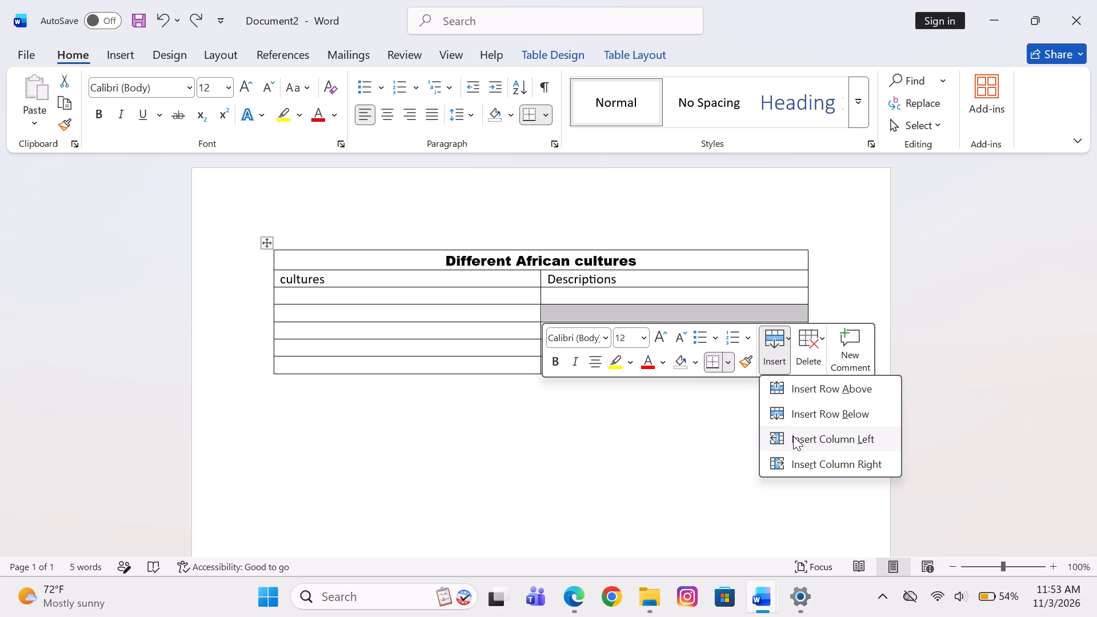
click(794, 436)
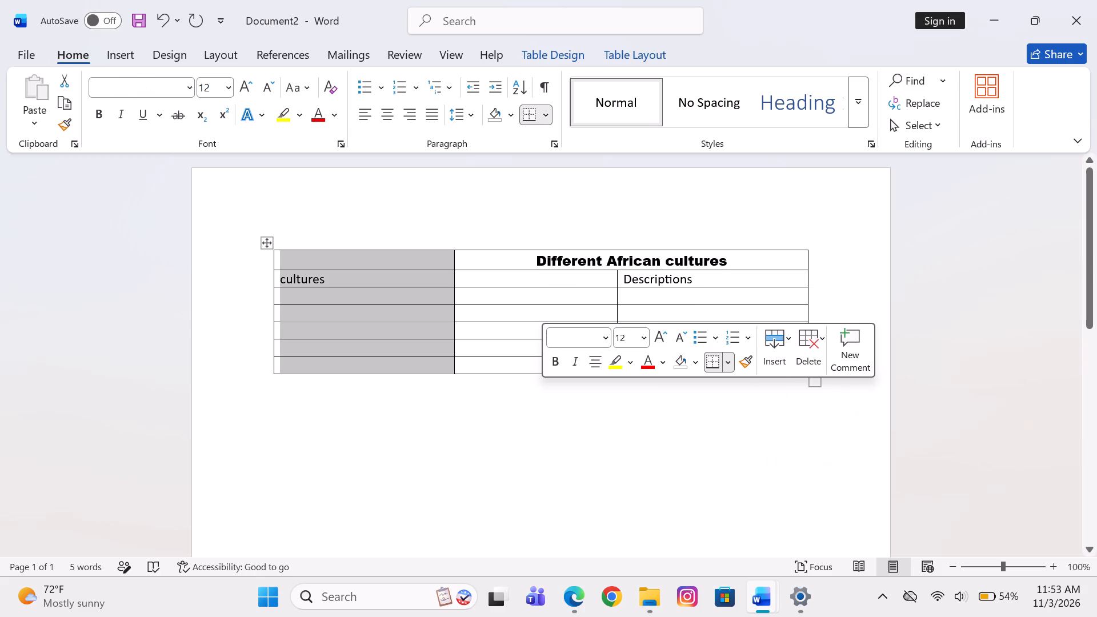
click(465, 430)
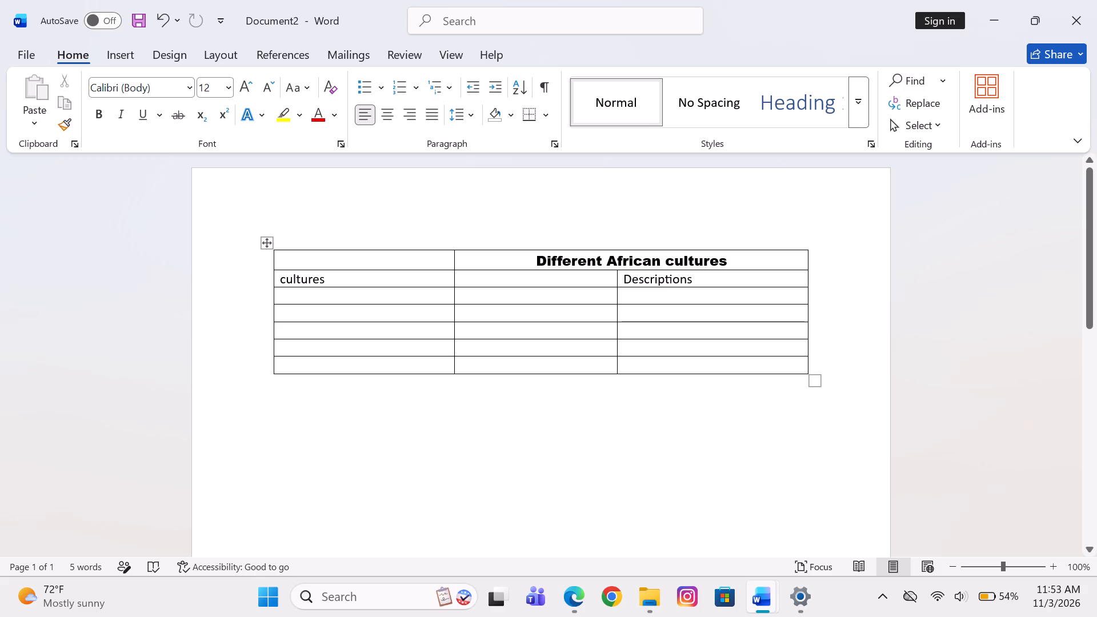
Narrow the table's first column to just fit its "cultures" heading, giving the freed width to the empty middle column.
drag(453, 279, 332, 283)
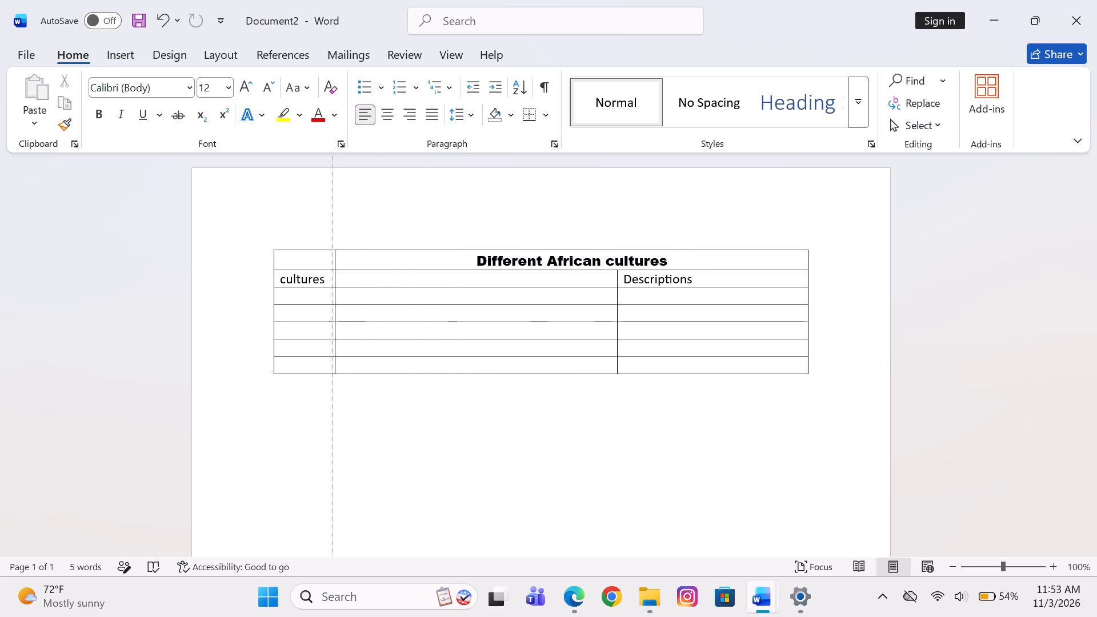
drag(332, 283, 331, 283)
Replace the first column's "cultures" heading with "no".
click(322, 278)
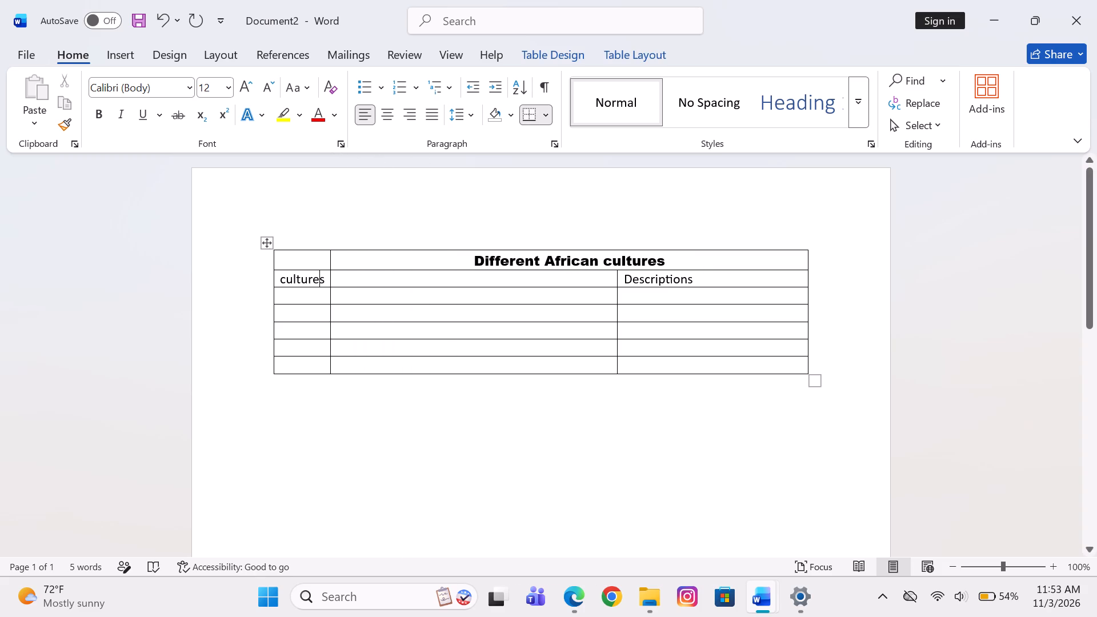
key(BackSpace)
key(BackSpace)
key(BackSpace)
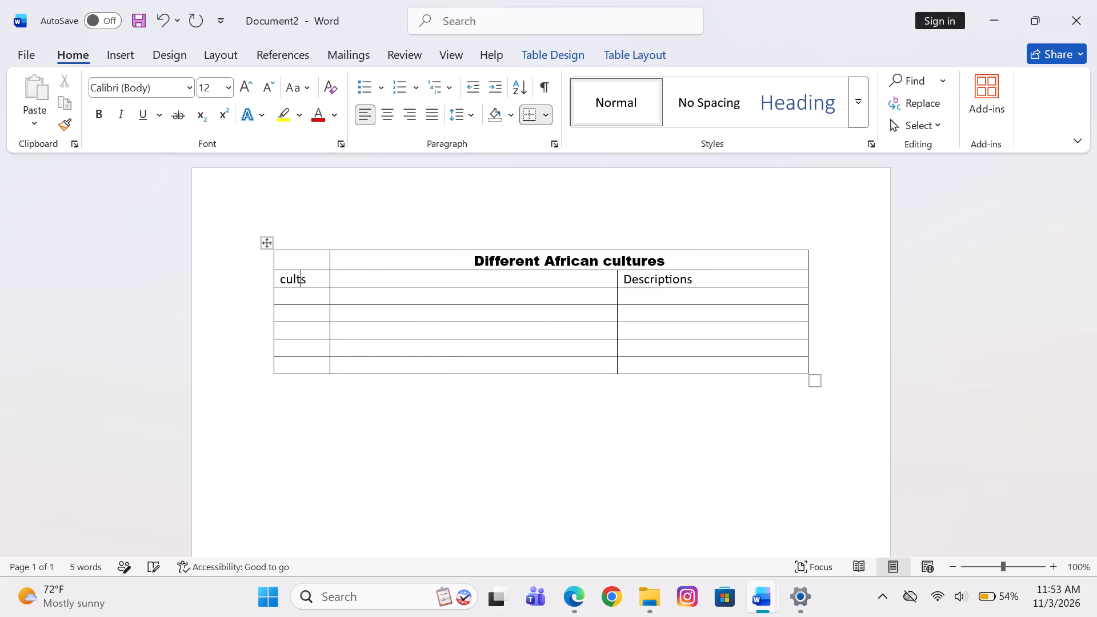
key(BackSpace)
key(BackSpace)
key(BackSpace)
key(BackSpace)
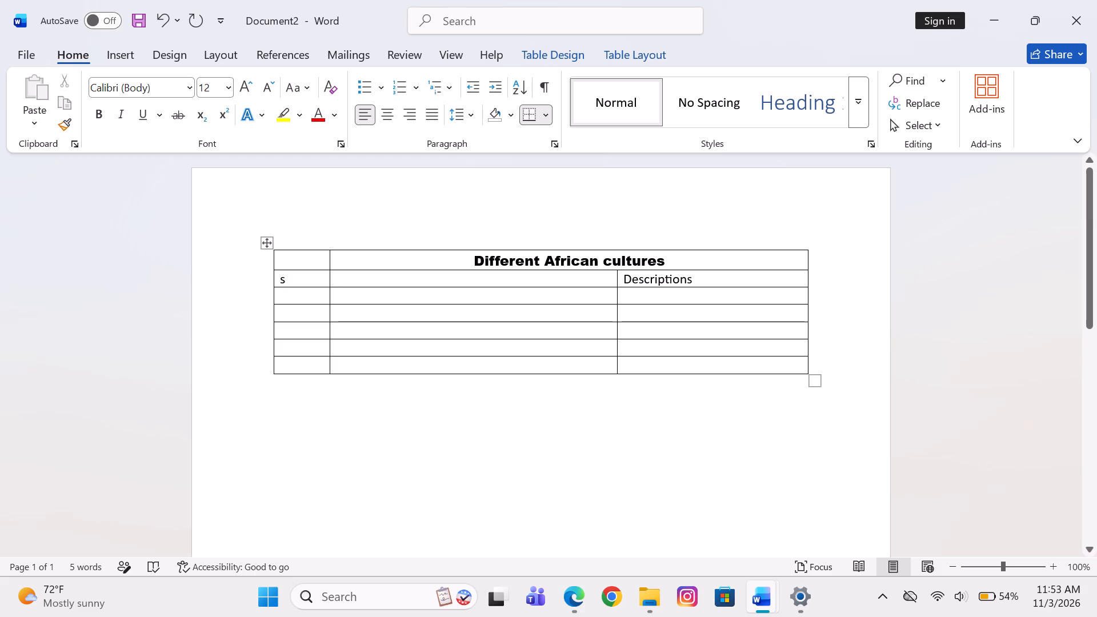
click(290, 283)
key(backslash)
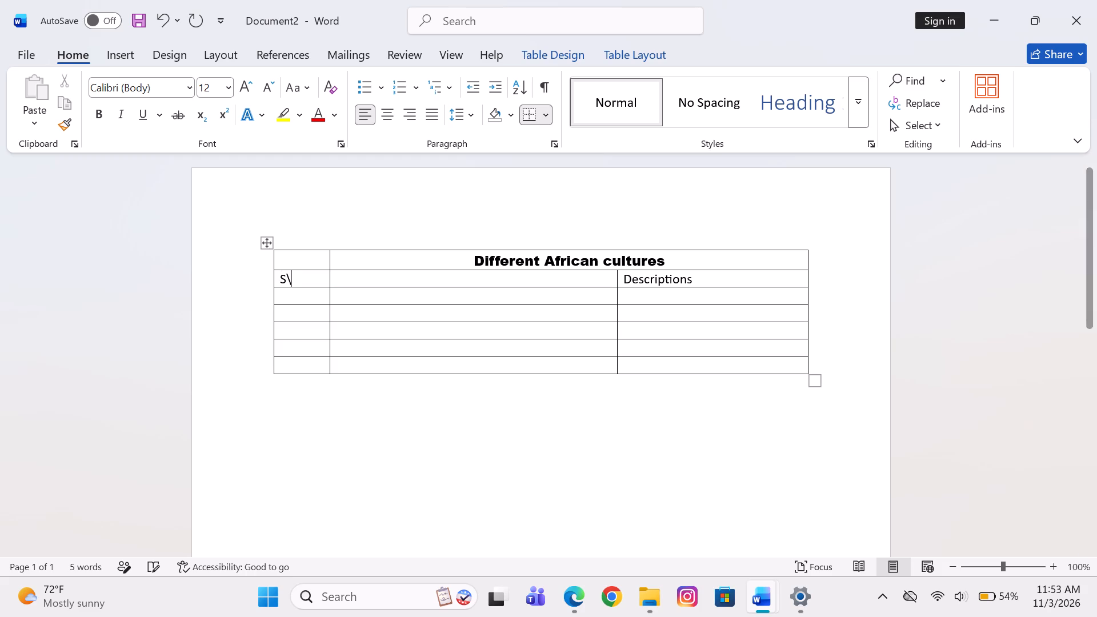
key(BackSpace)
key(BackSpace)
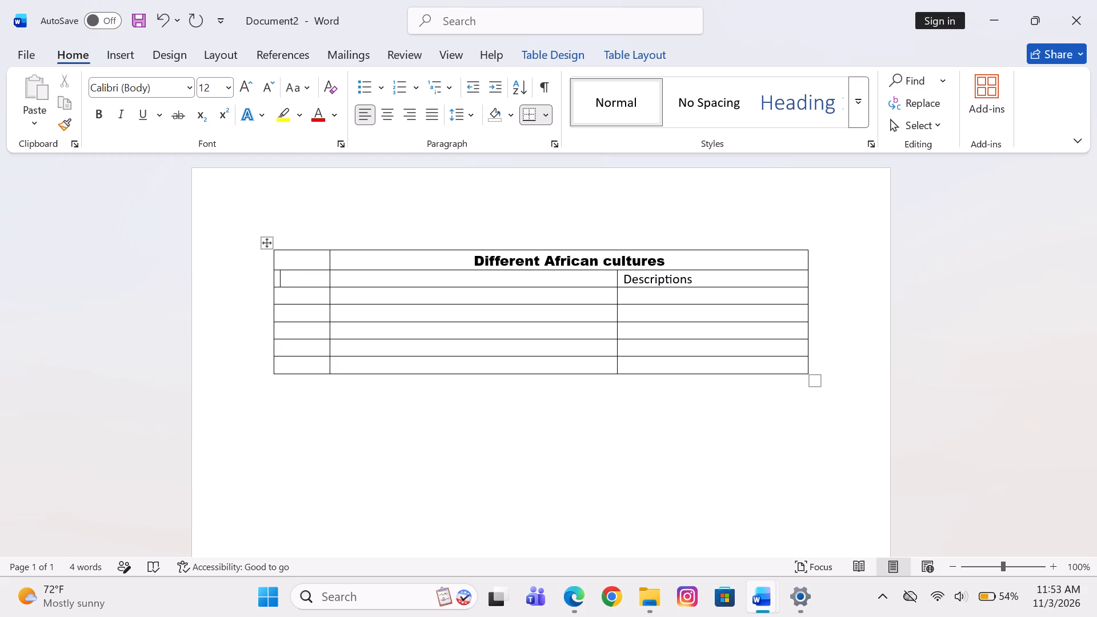
key(n)
key(o)
Enter "cultures" as the heading of the empty middle column.
click(409, 282)
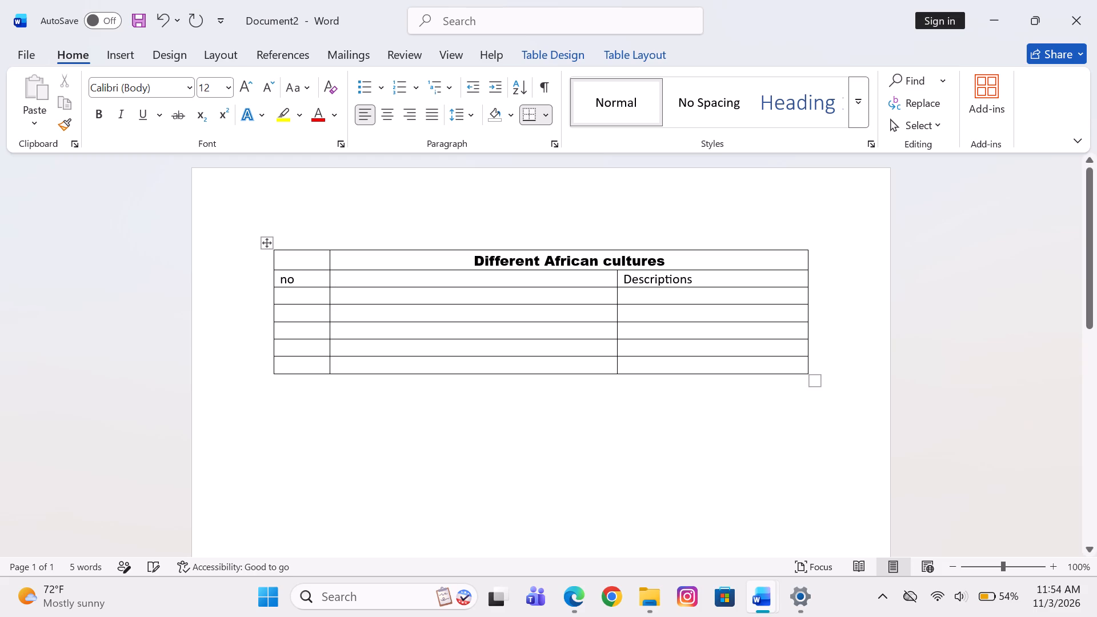
text(cultures)
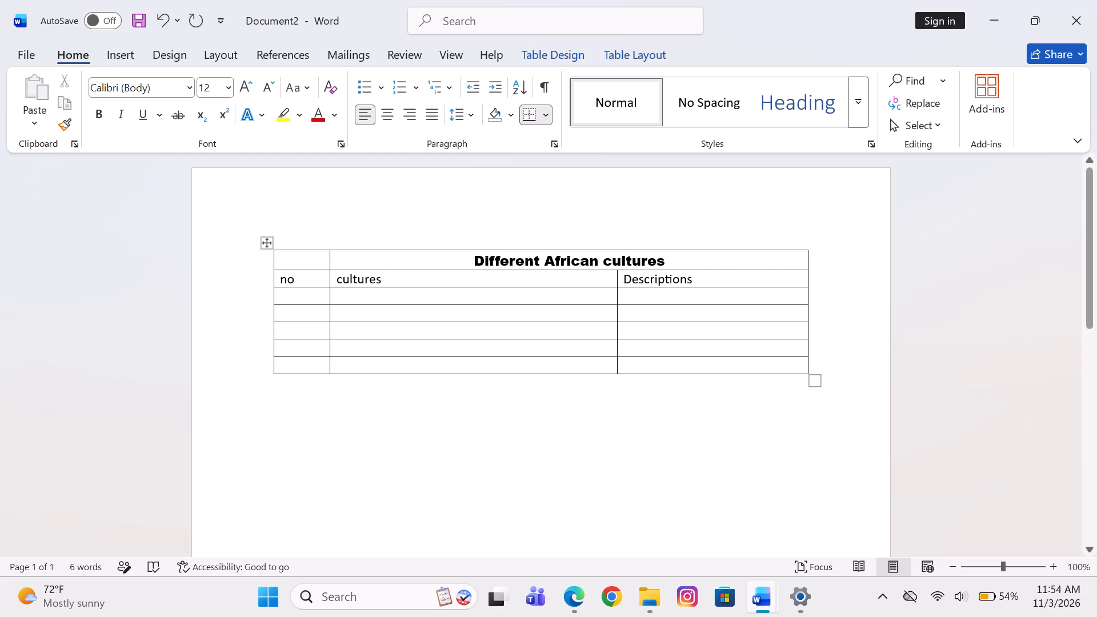
Number the five empty rows 1 to 5 in the "no" column.
click(286, 293)
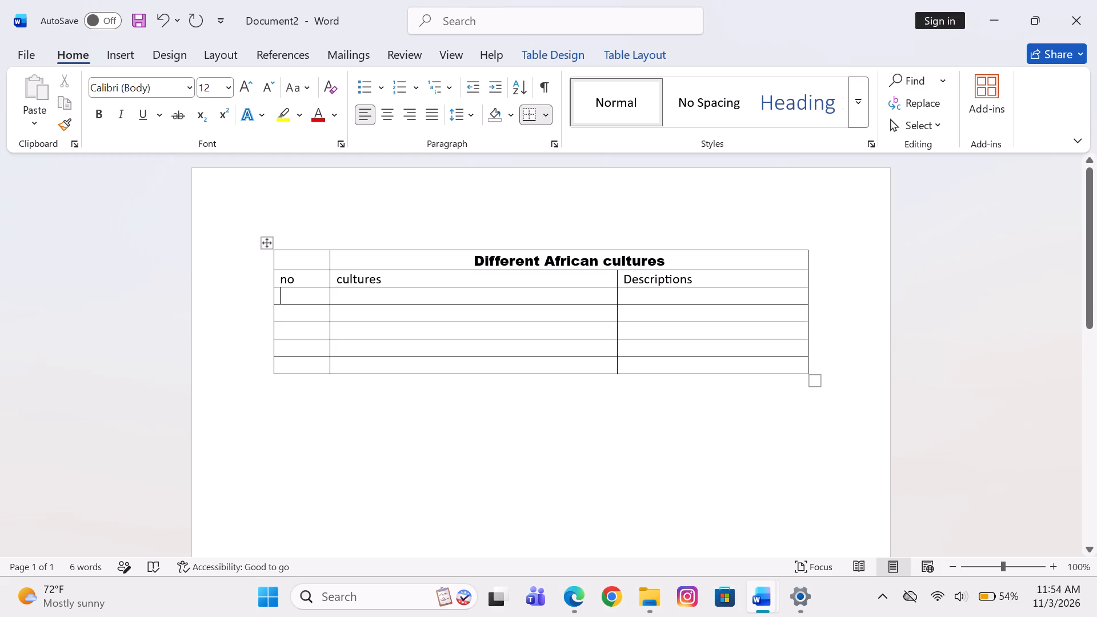
key(1)
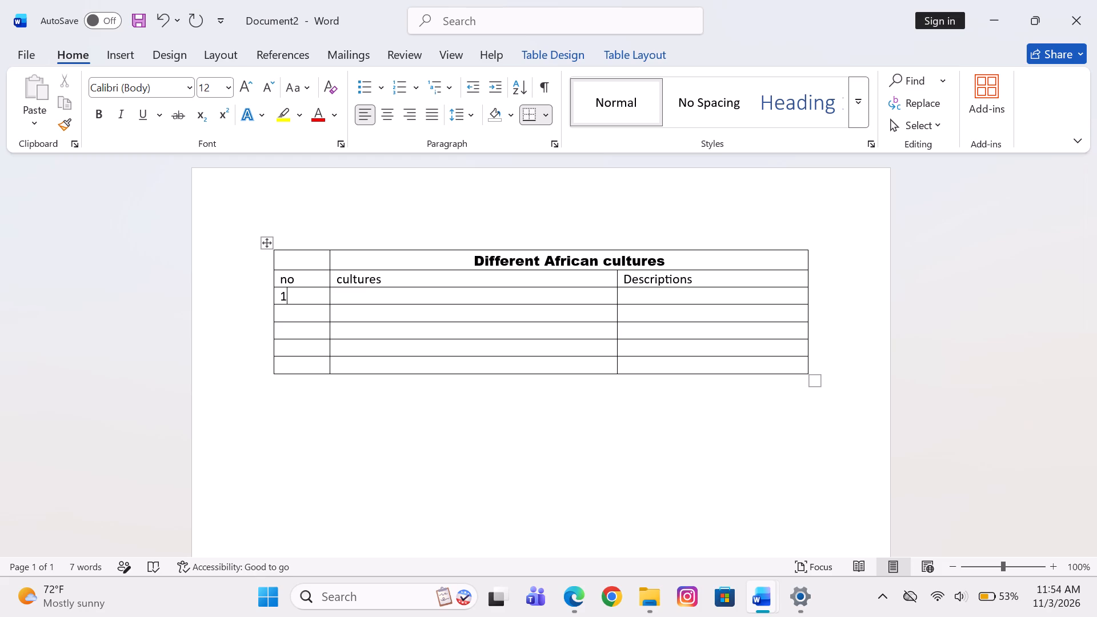
click(297, 316)
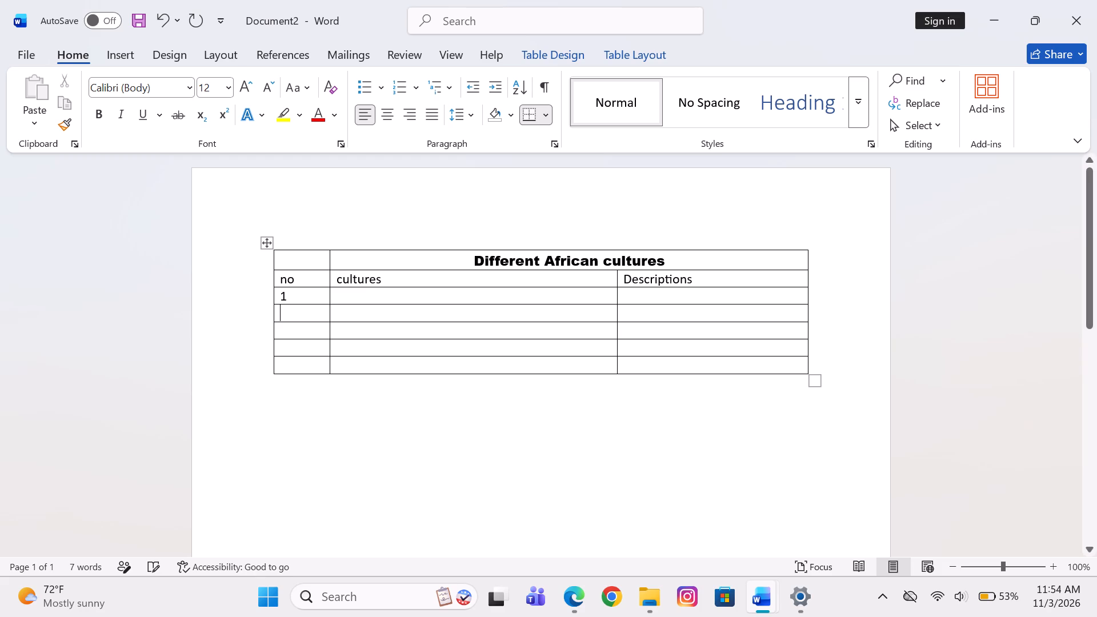
key(2)
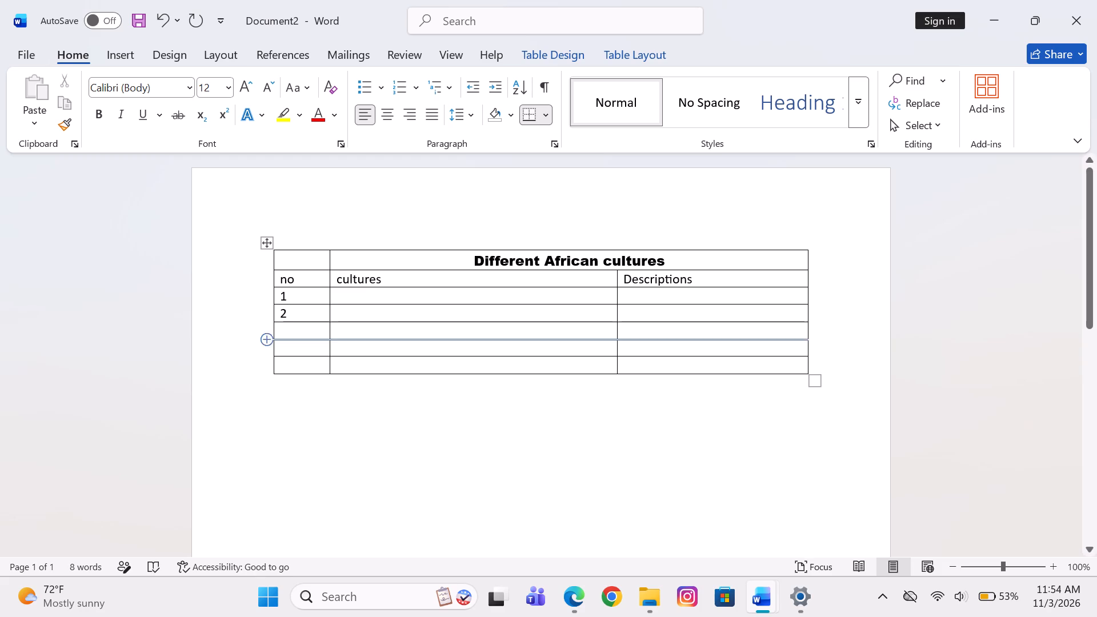
click(303, 331)
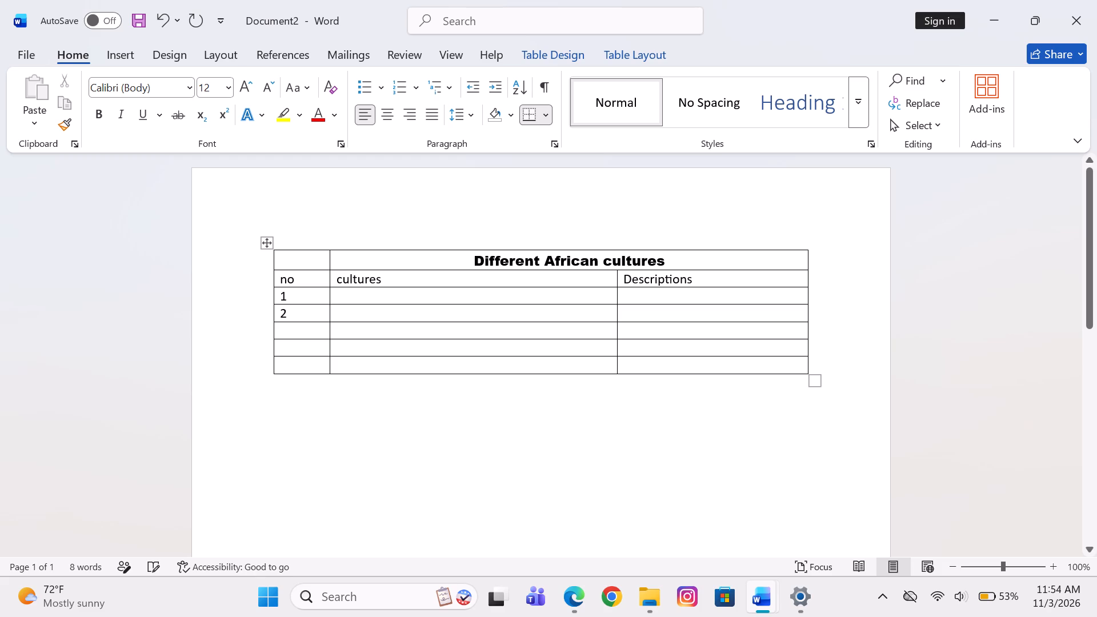
key(3)
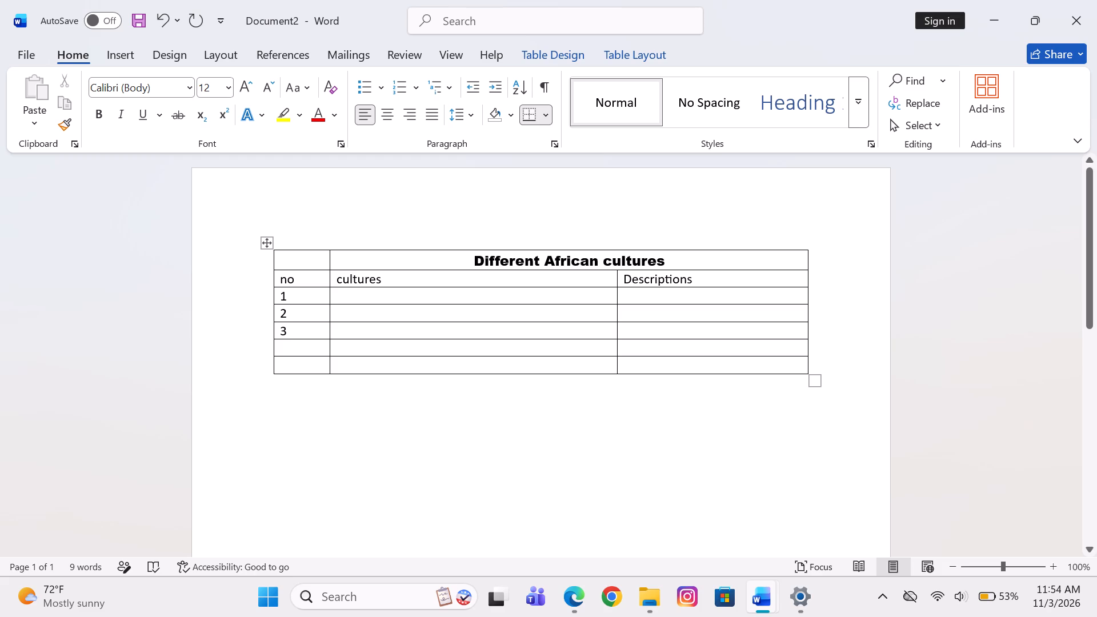
click(291, 352)
key(4)
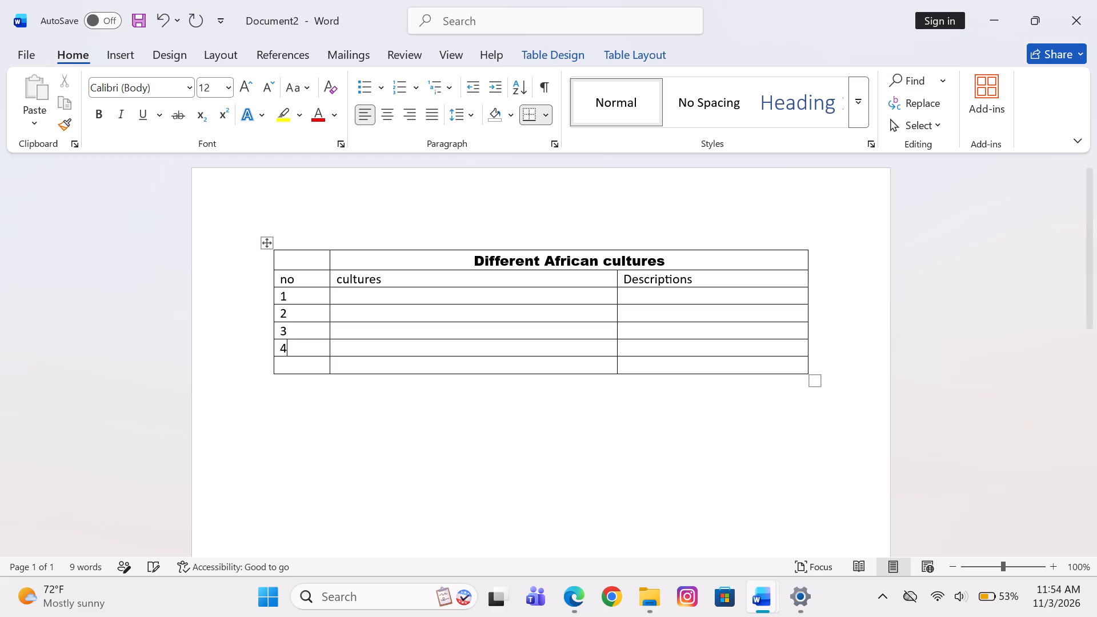
click(289, 357)
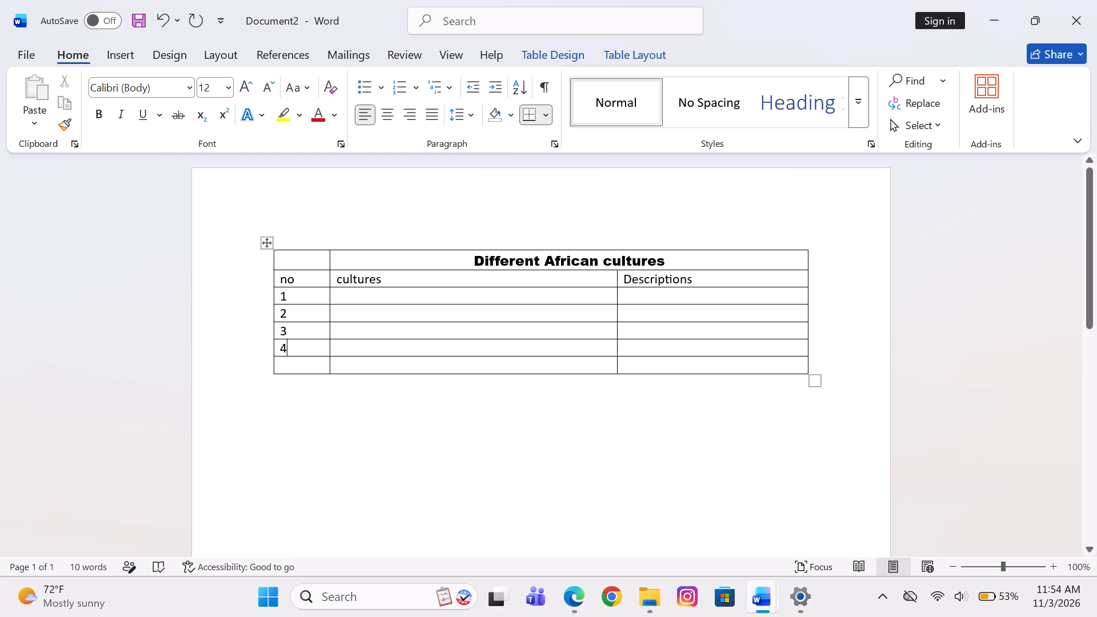
click(287, 363)
key(5)
Narrow the cultures column and widen the Descriptions column by moving the border between them.
drag(616, 314, 561, 326)
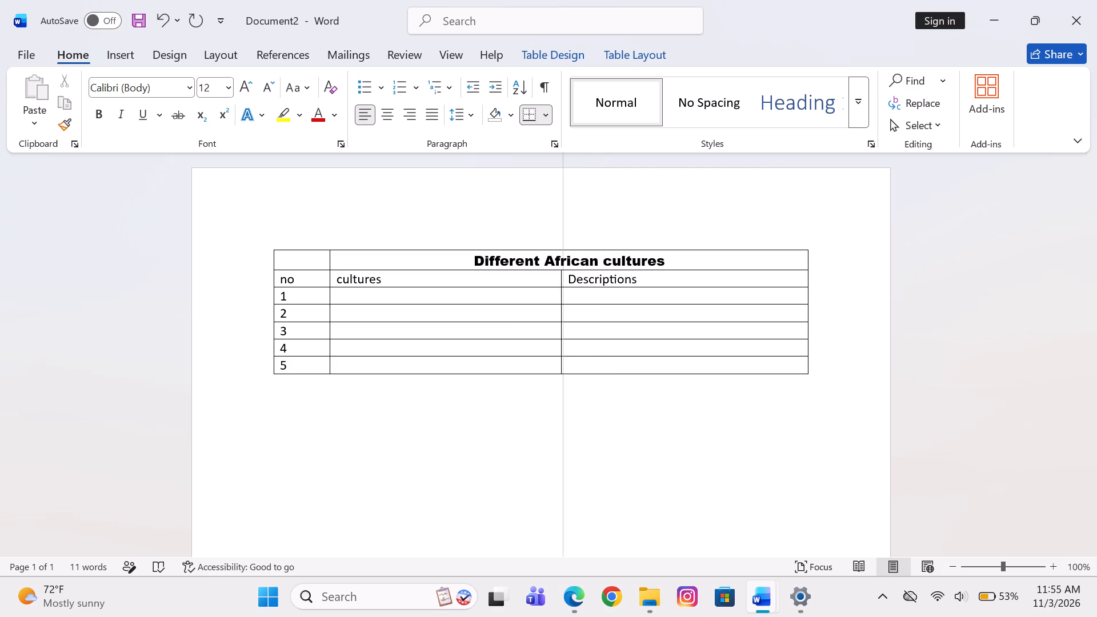
drag(561, 326, 551, 328)
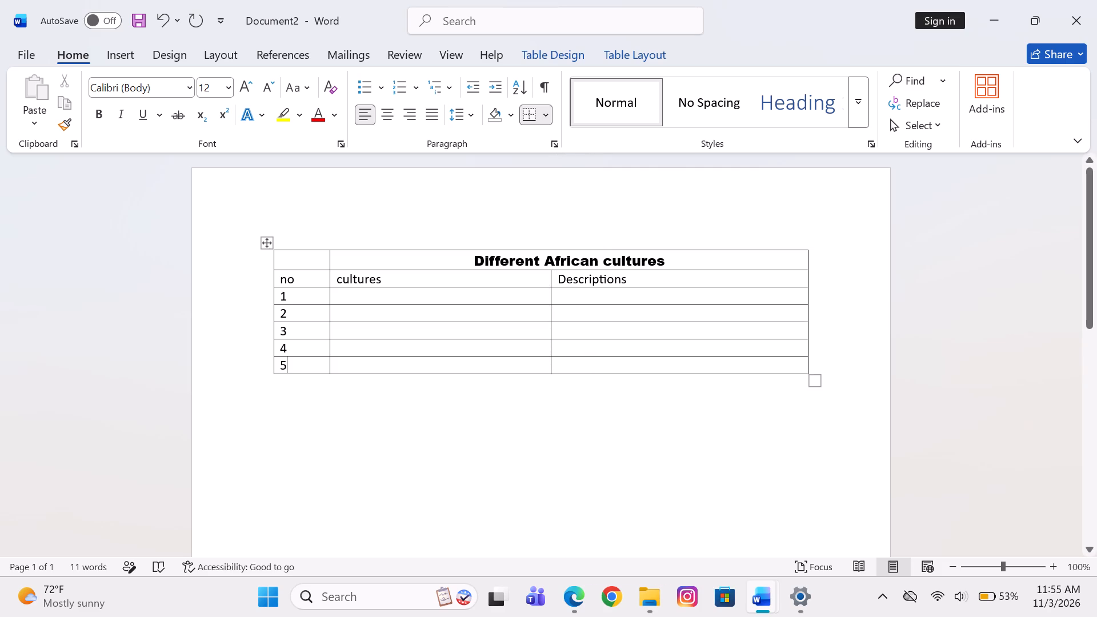
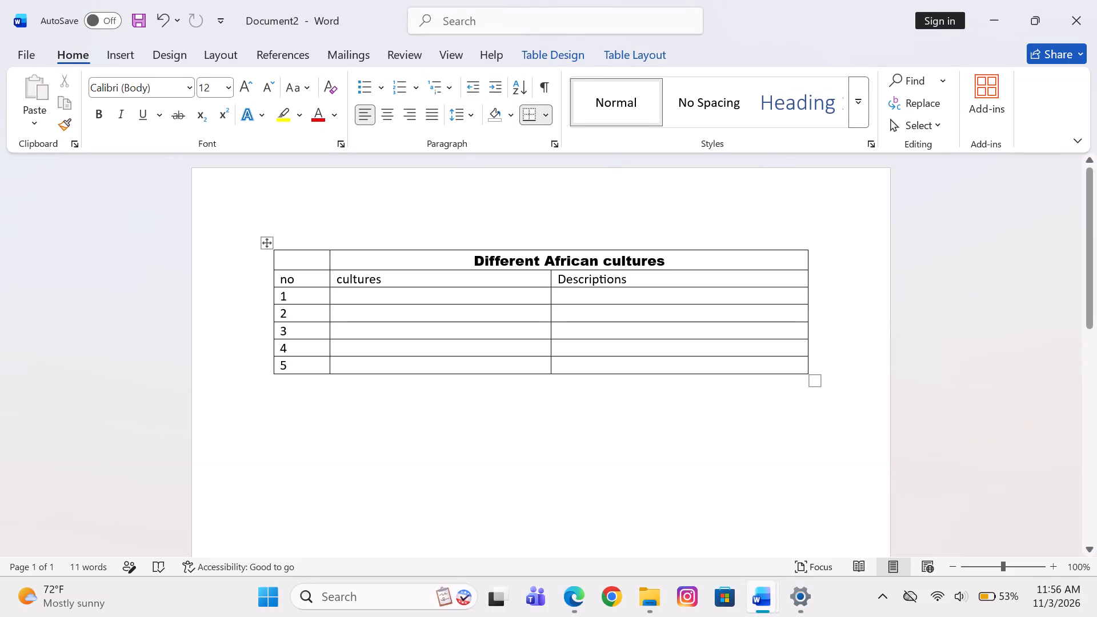
Merge the empty first cell of the top row with the "Different African cultures" title cell so the title spans the whole table.
click(273, 257)
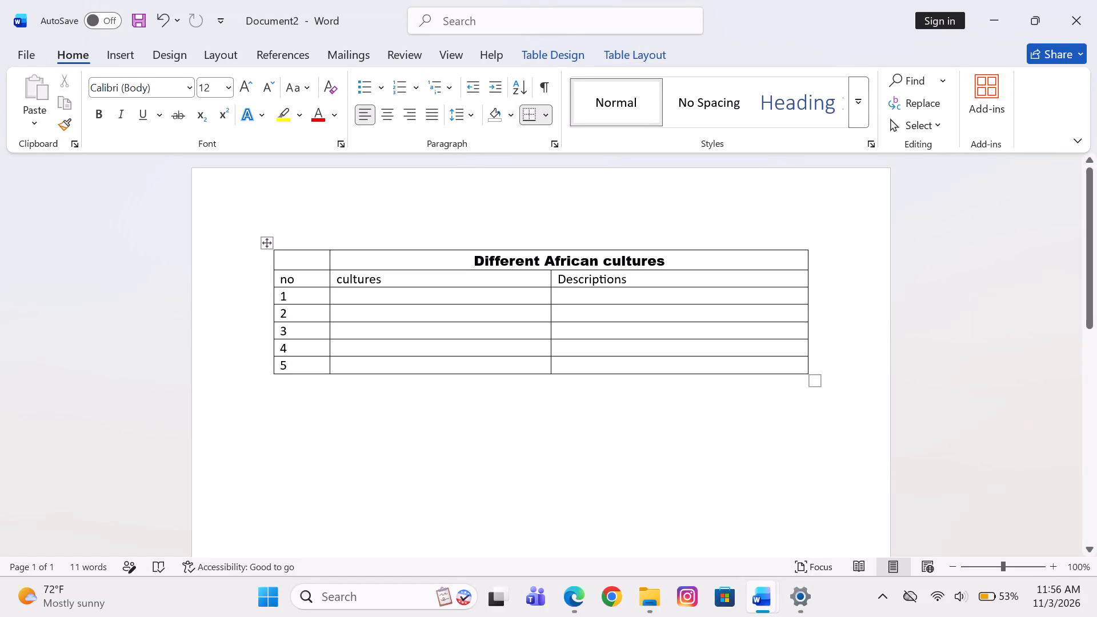
click(293, 267)
click(299, 261)
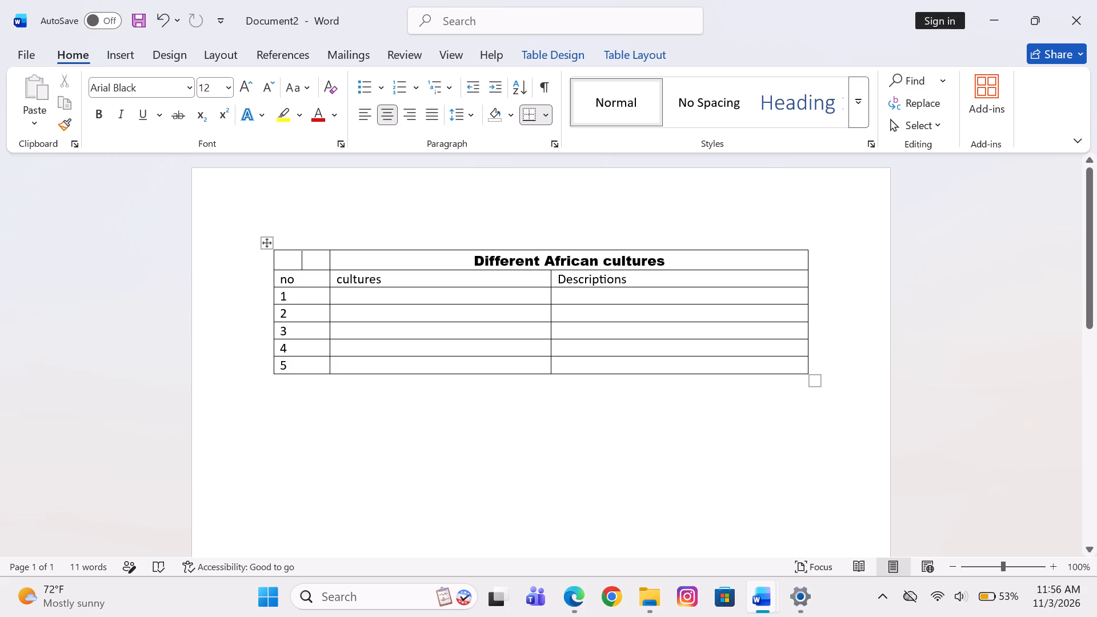
drag(281, 258, 511, 247)
drag(511, 247, 600, 239)
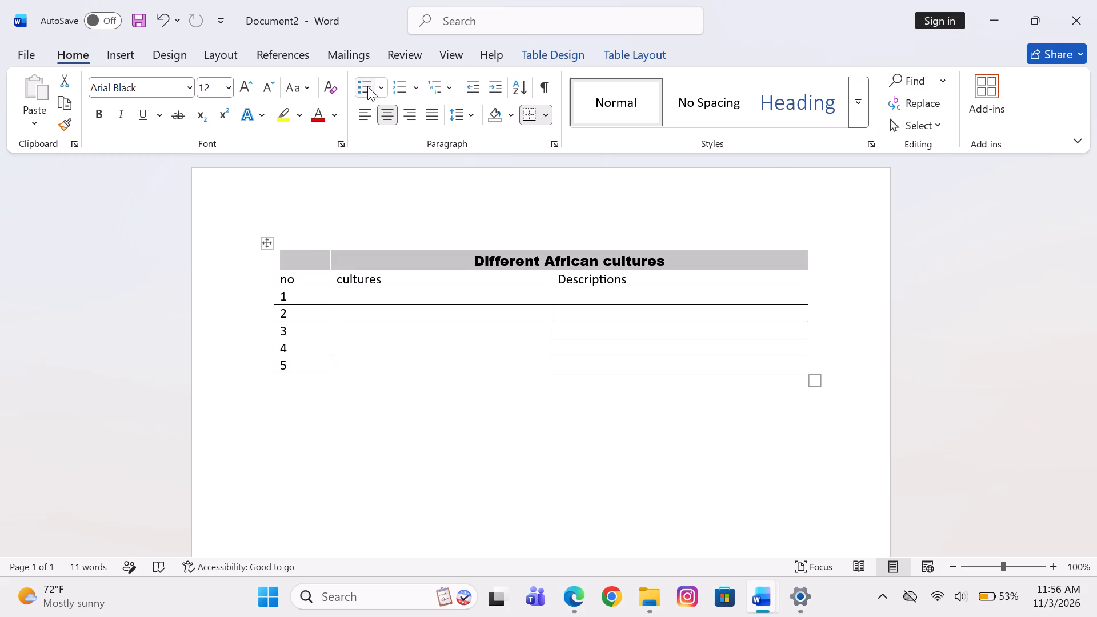
click(538, 52)
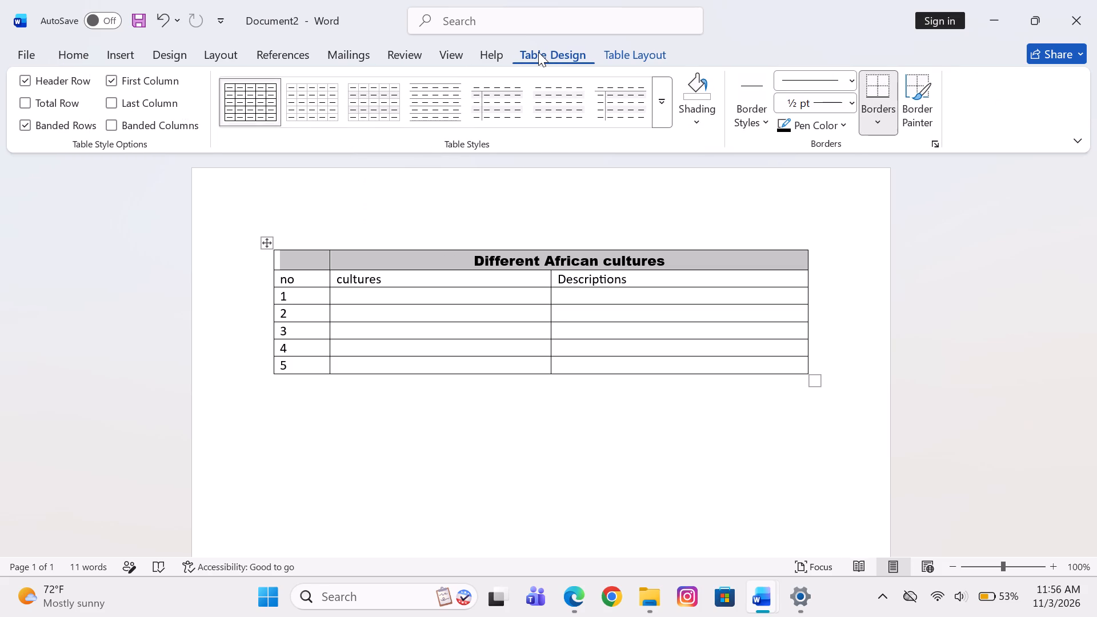
click(638, 41)
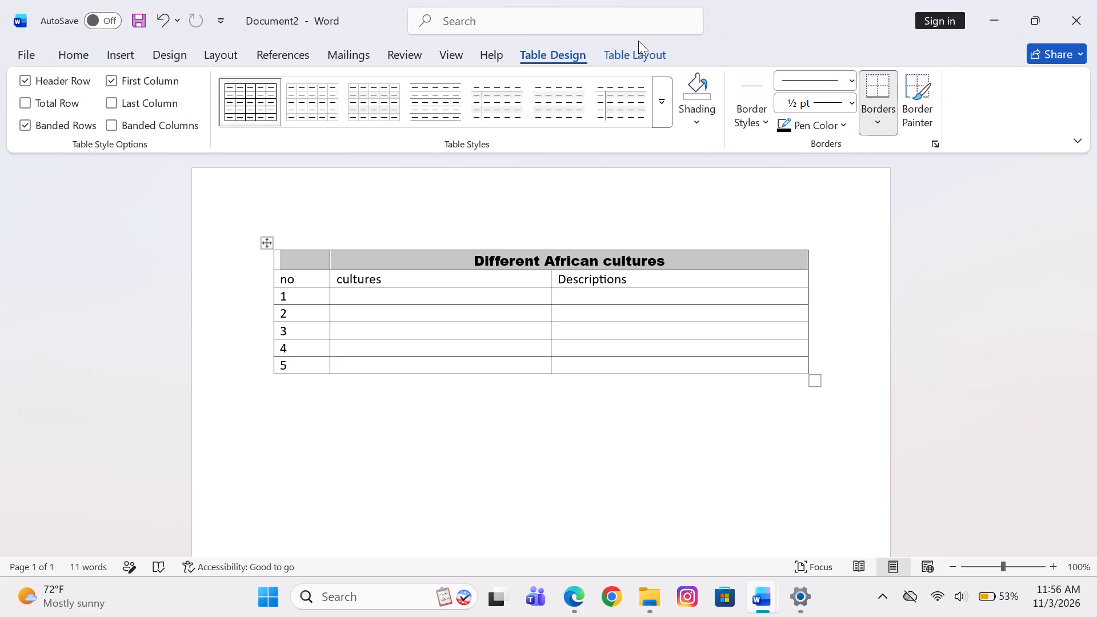
click(639, 49)
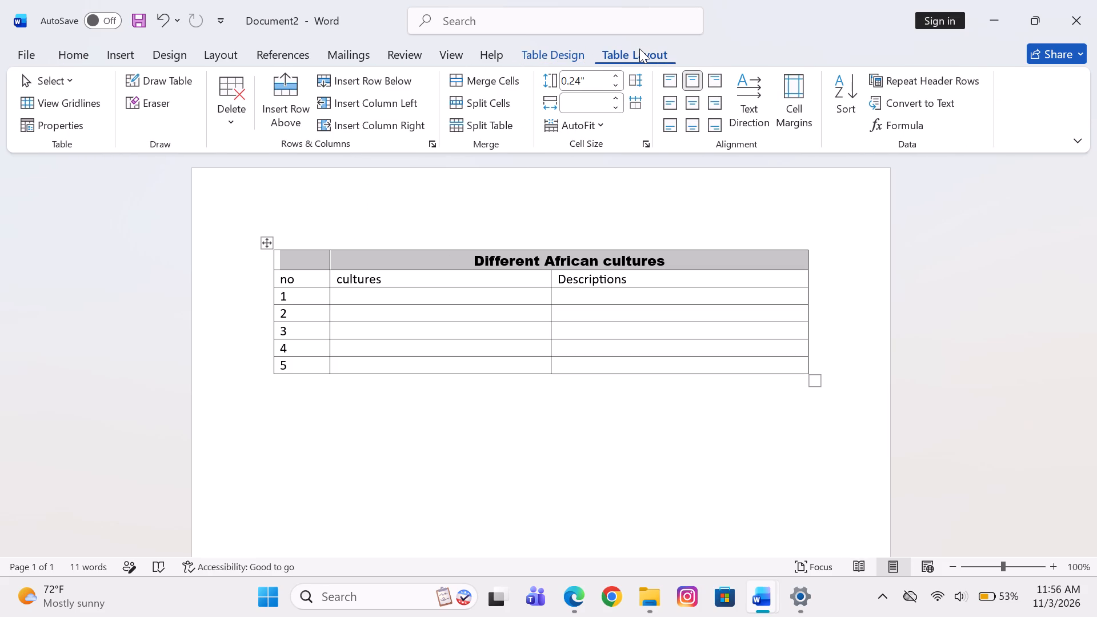
click(486, 70)
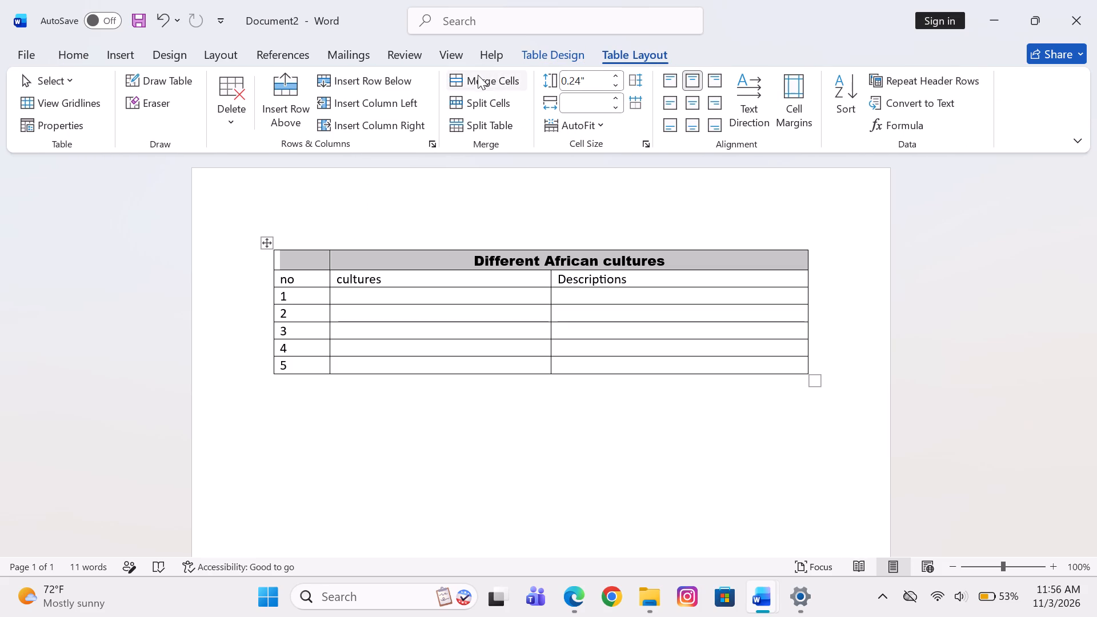
click(477, 75)
click(423, 156)
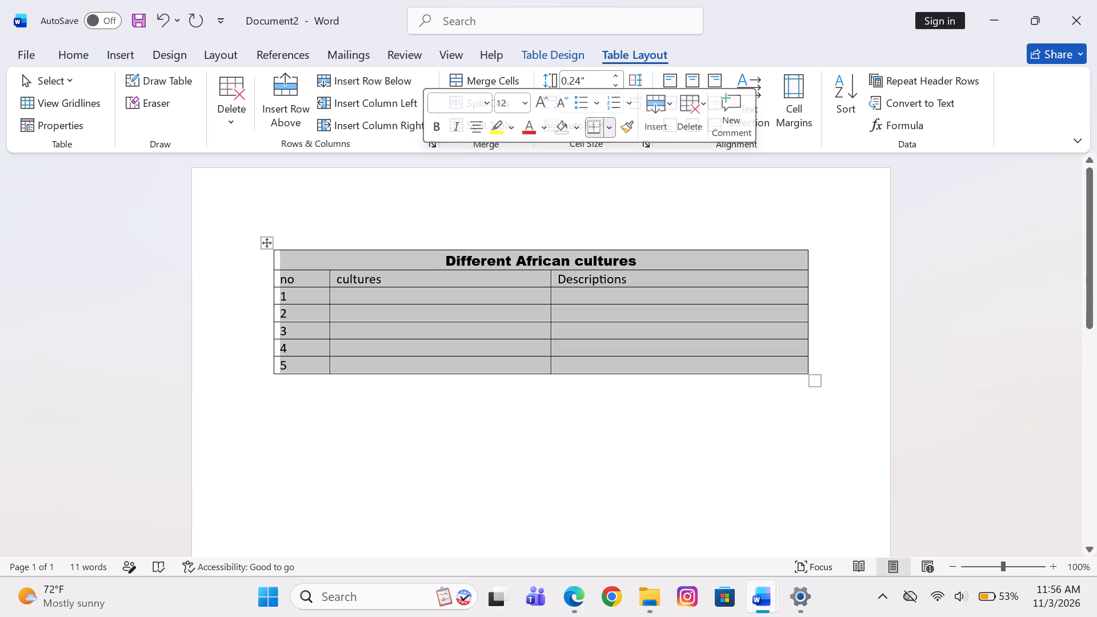
click(477, 488)
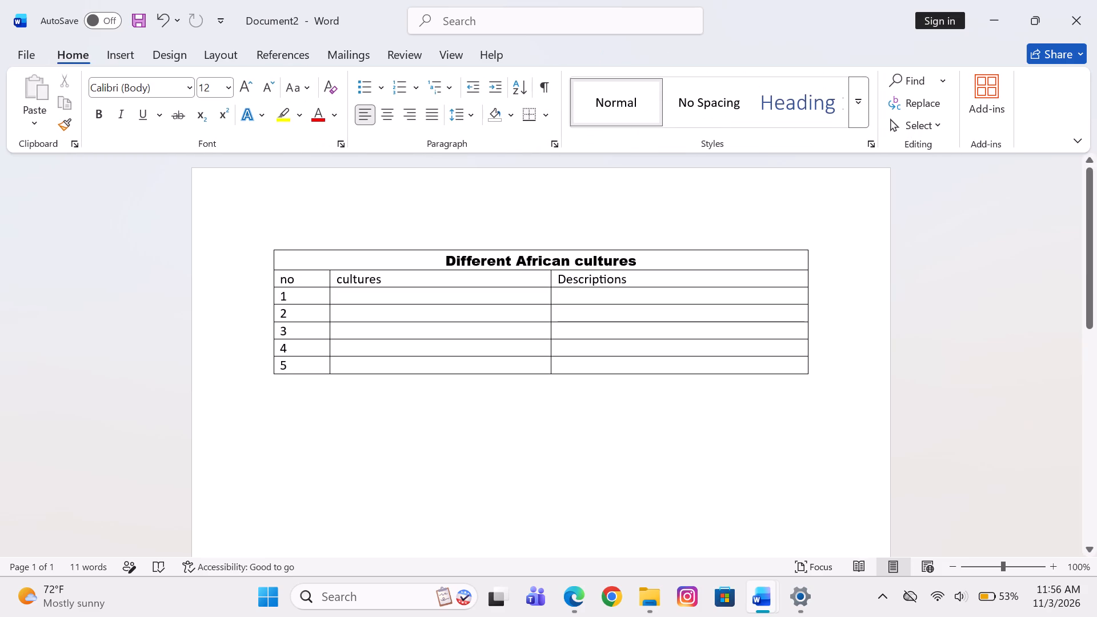
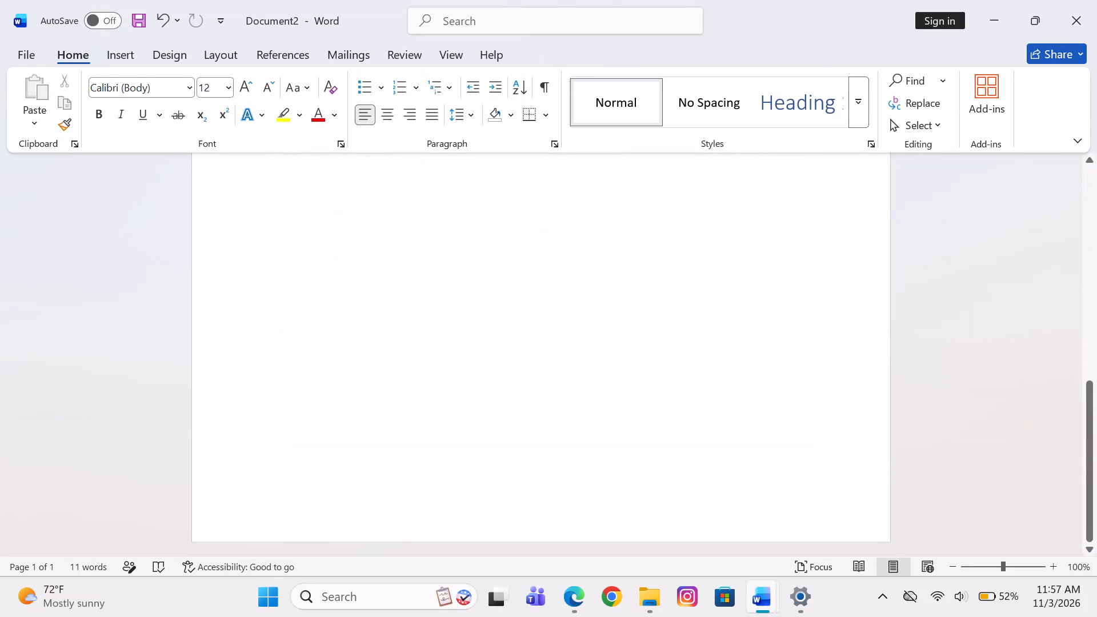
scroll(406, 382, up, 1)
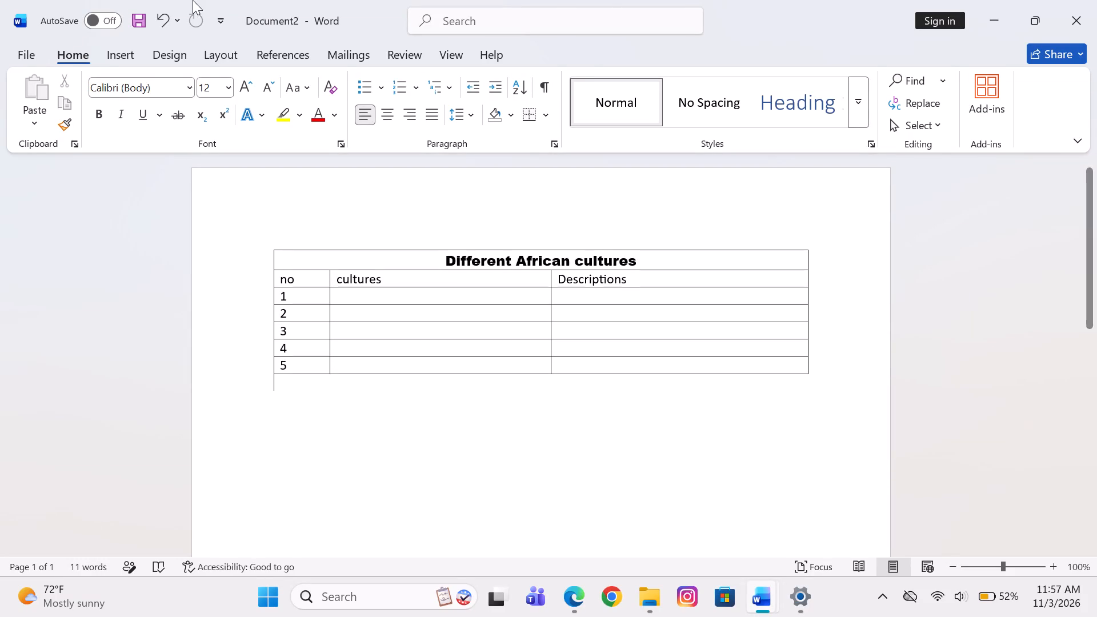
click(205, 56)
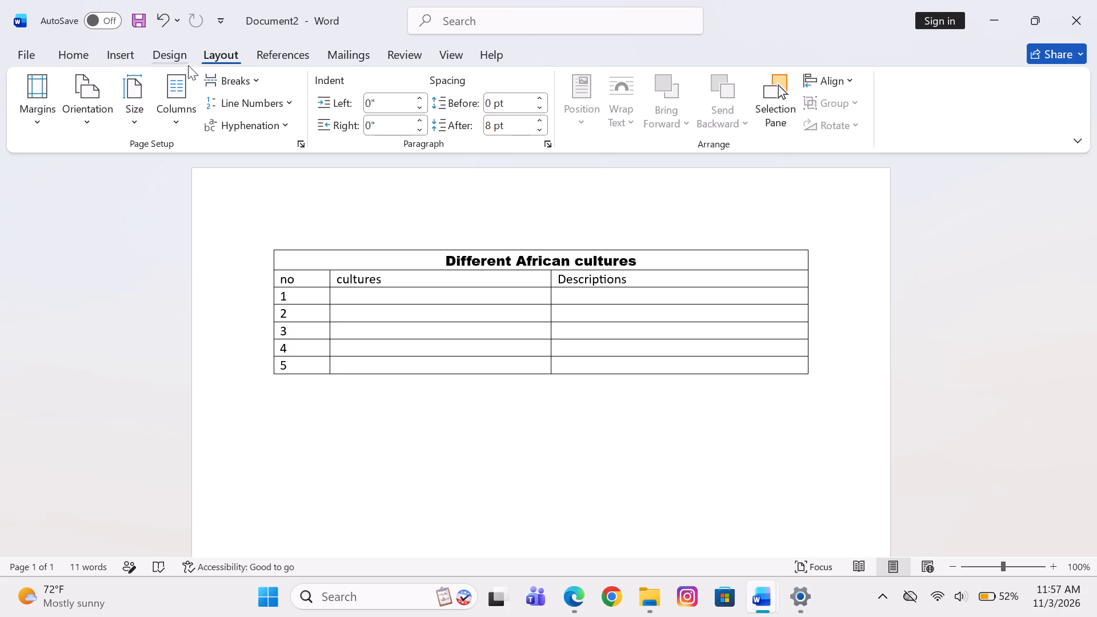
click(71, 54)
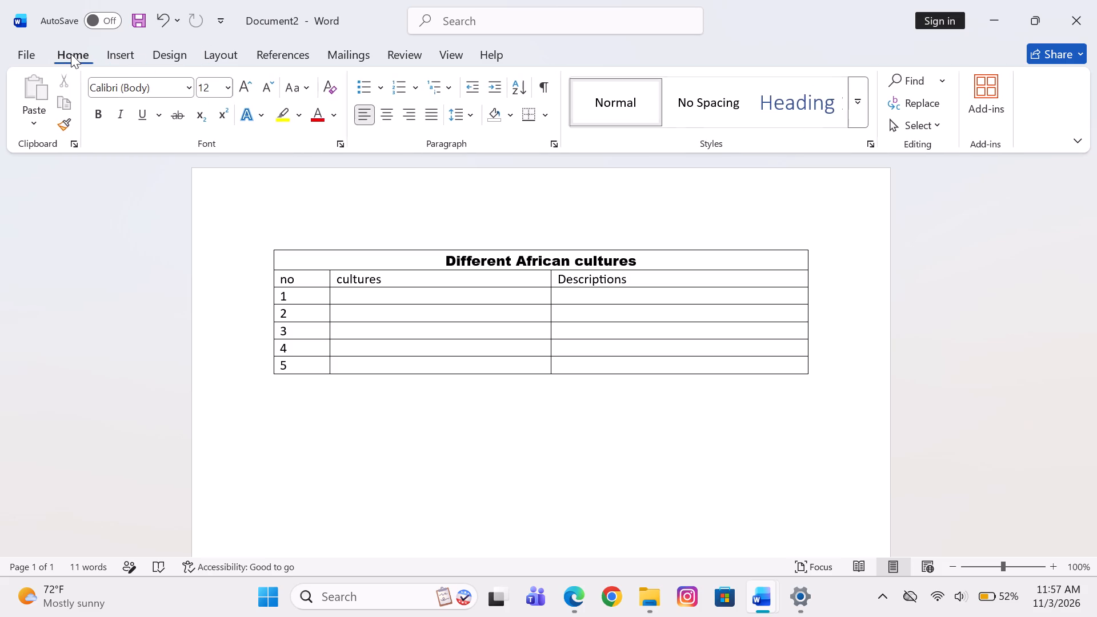
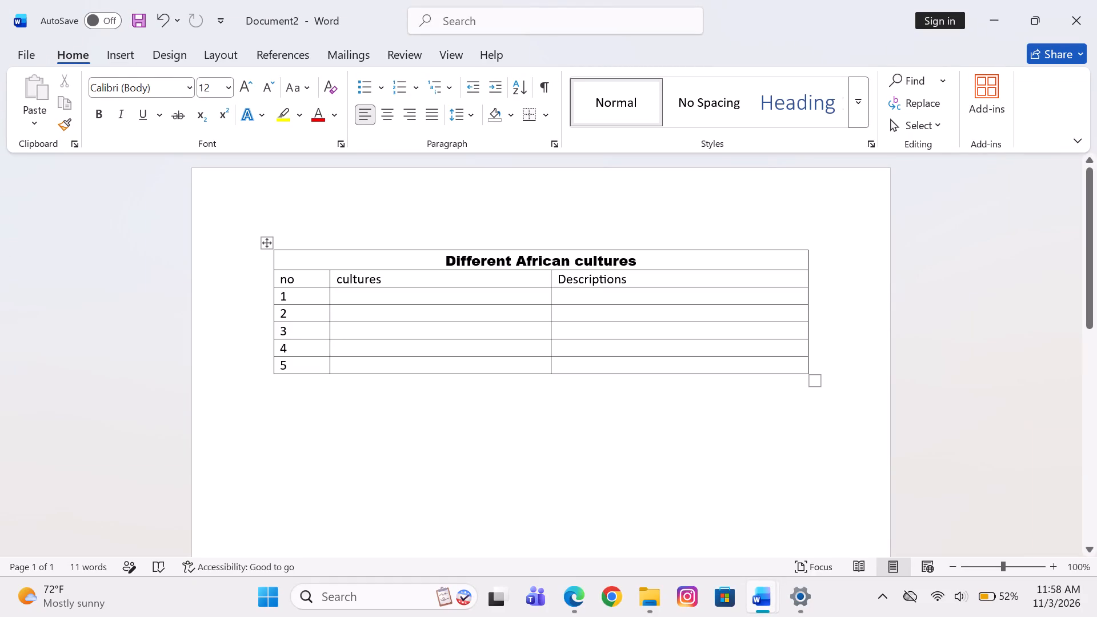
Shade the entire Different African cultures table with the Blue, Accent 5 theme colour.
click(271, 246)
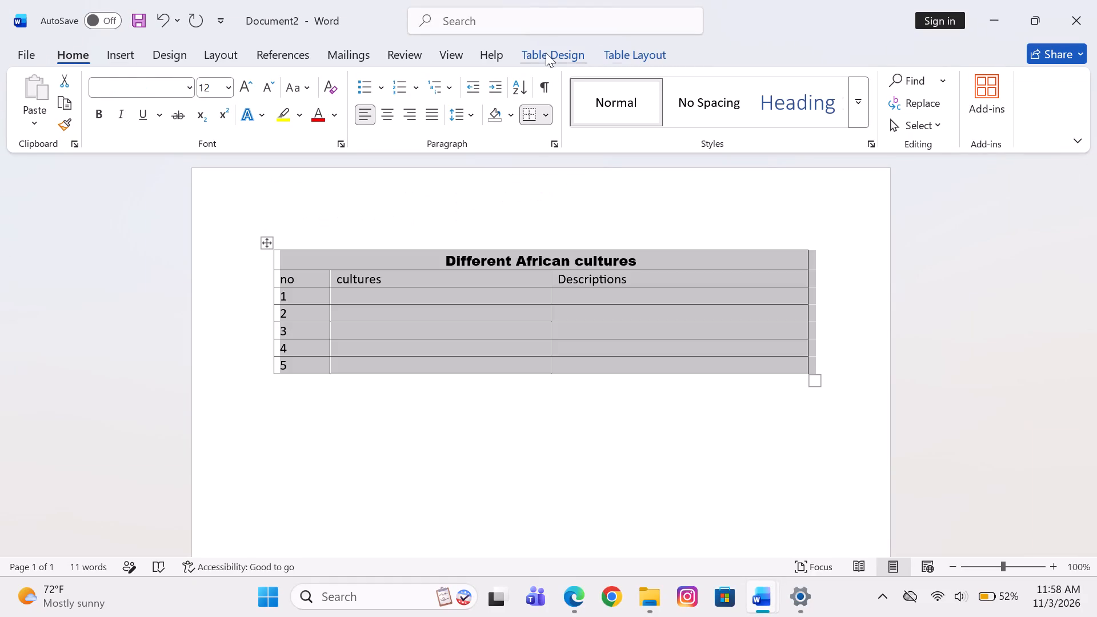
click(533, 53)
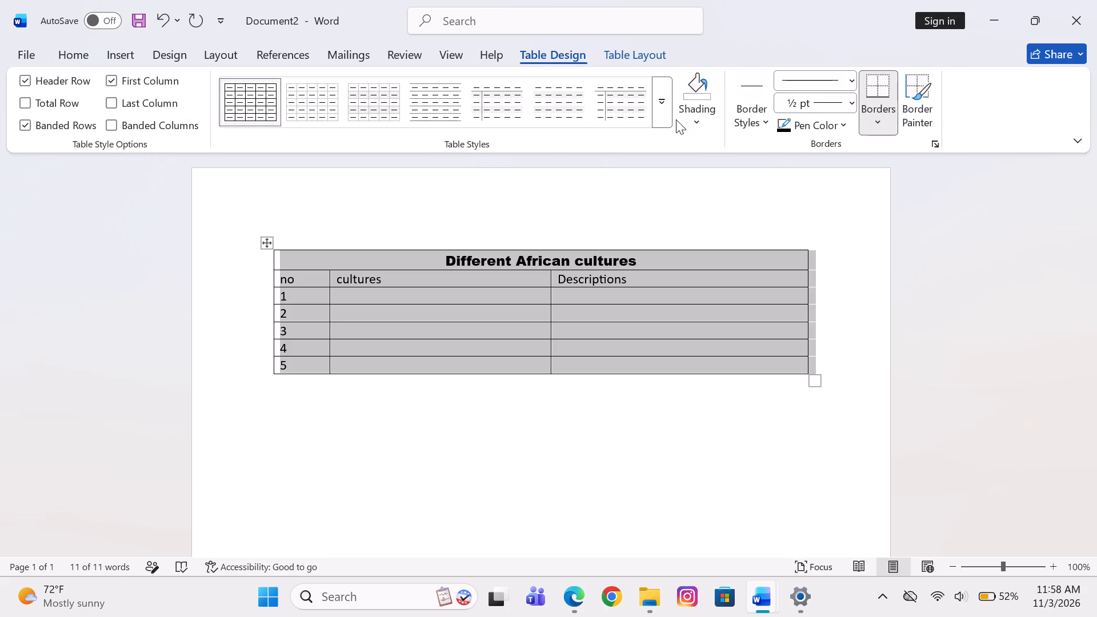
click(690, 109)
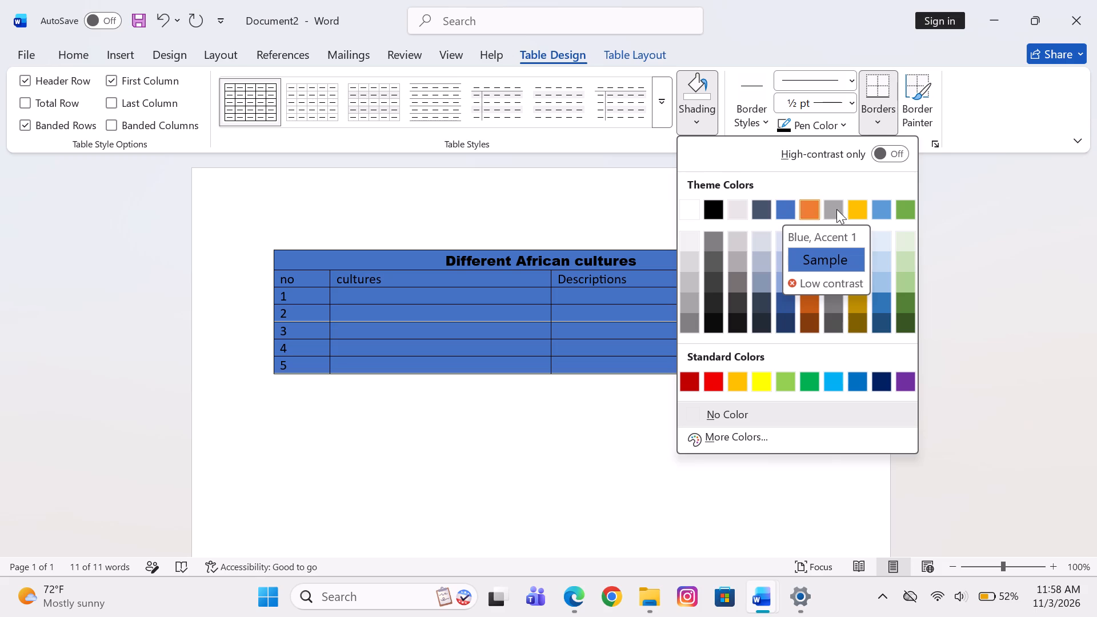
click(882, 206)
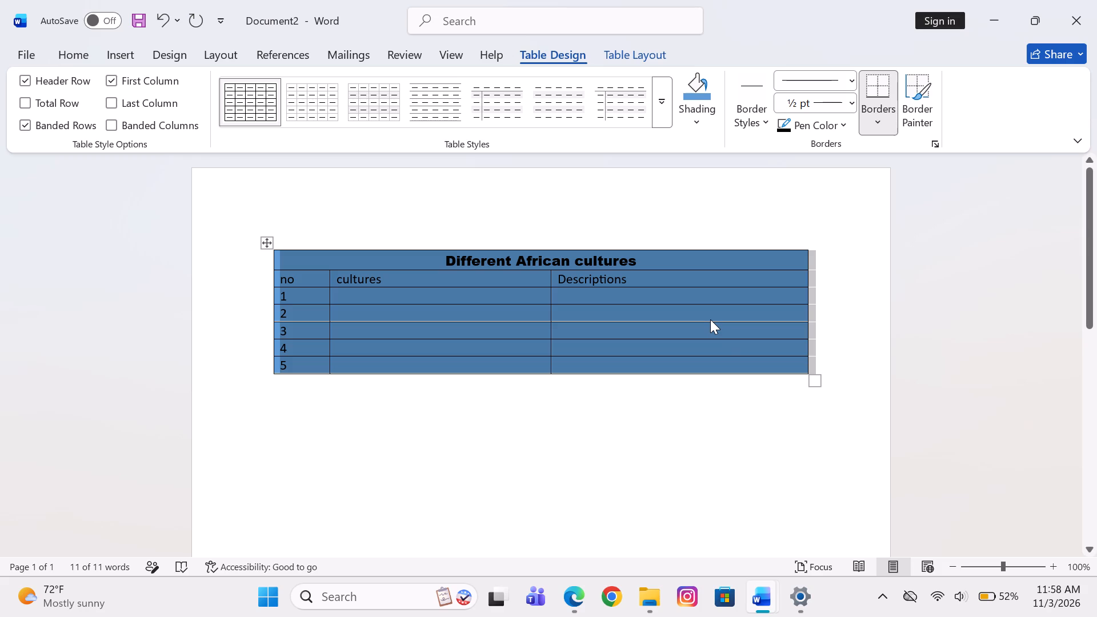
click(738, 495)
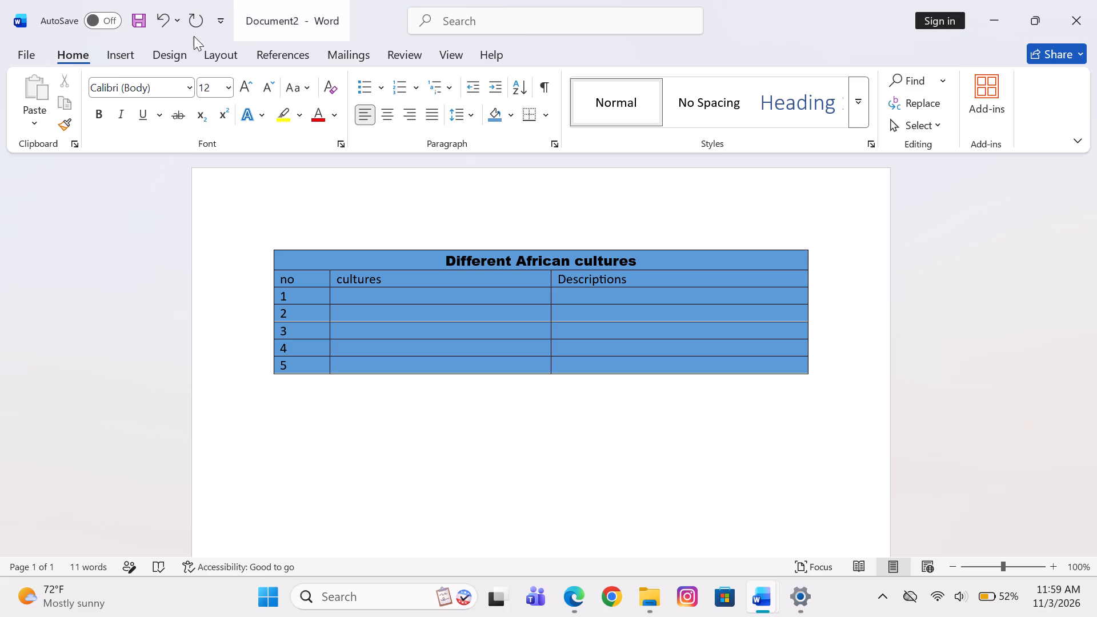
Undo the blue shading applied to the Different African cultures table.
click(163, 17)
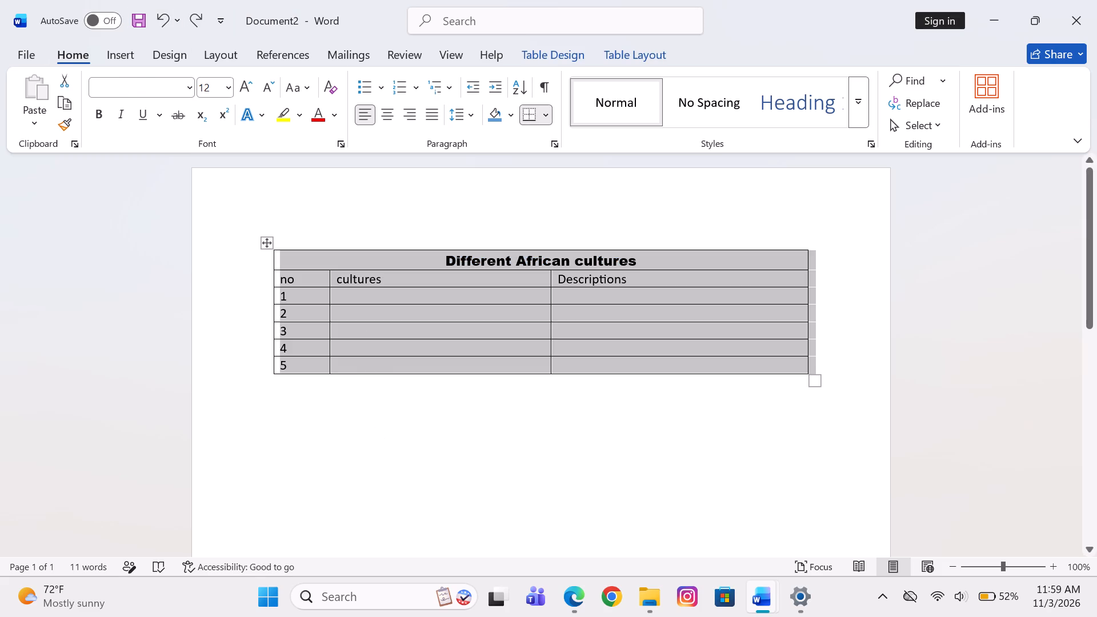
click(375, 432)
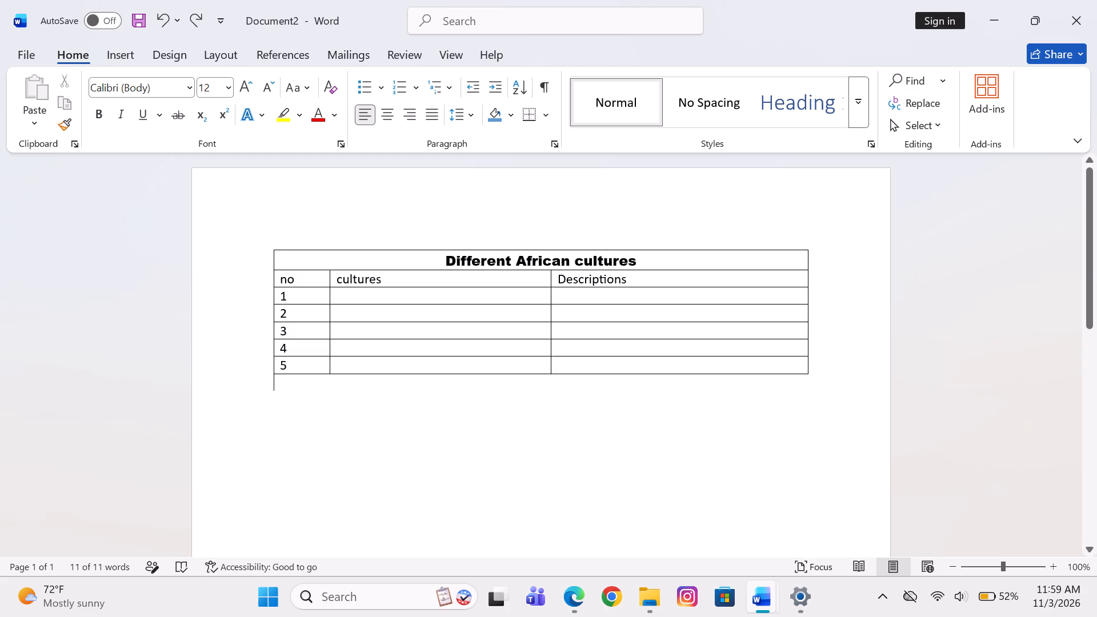
Apply Blue, Accent 5 shading to all cells of the Different African cultures table.
click(271, 246)
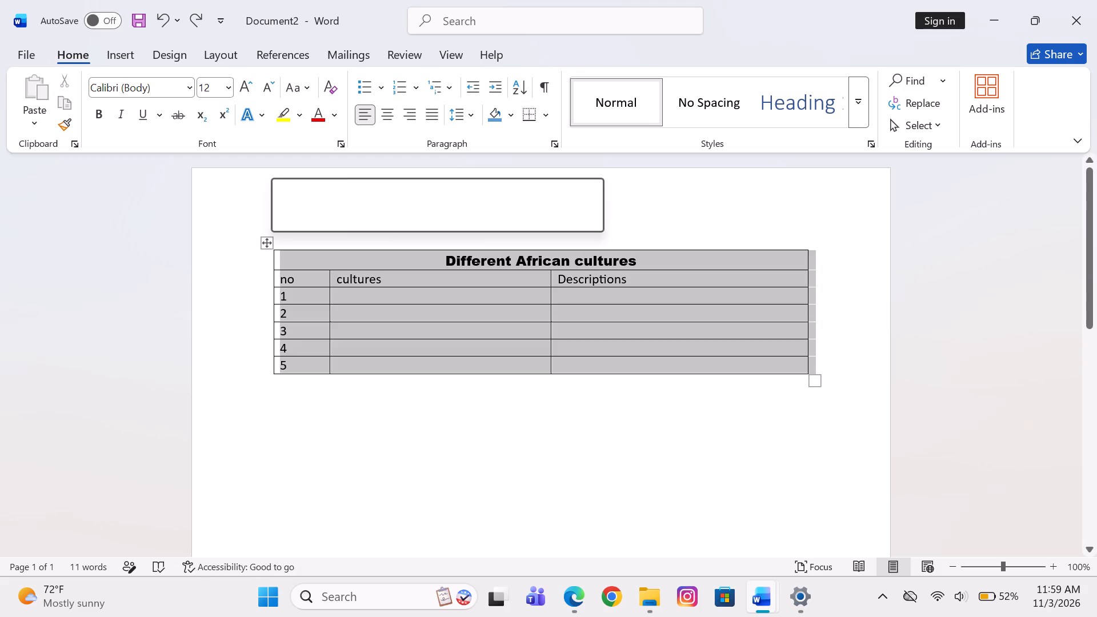
click(571, 56)
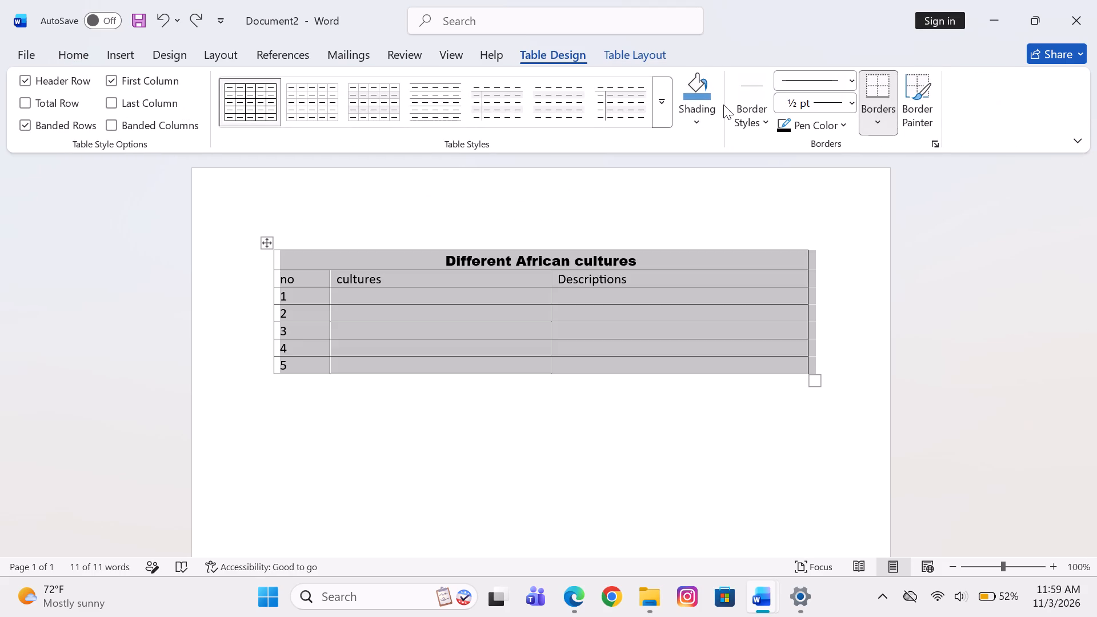
click(711, 105)
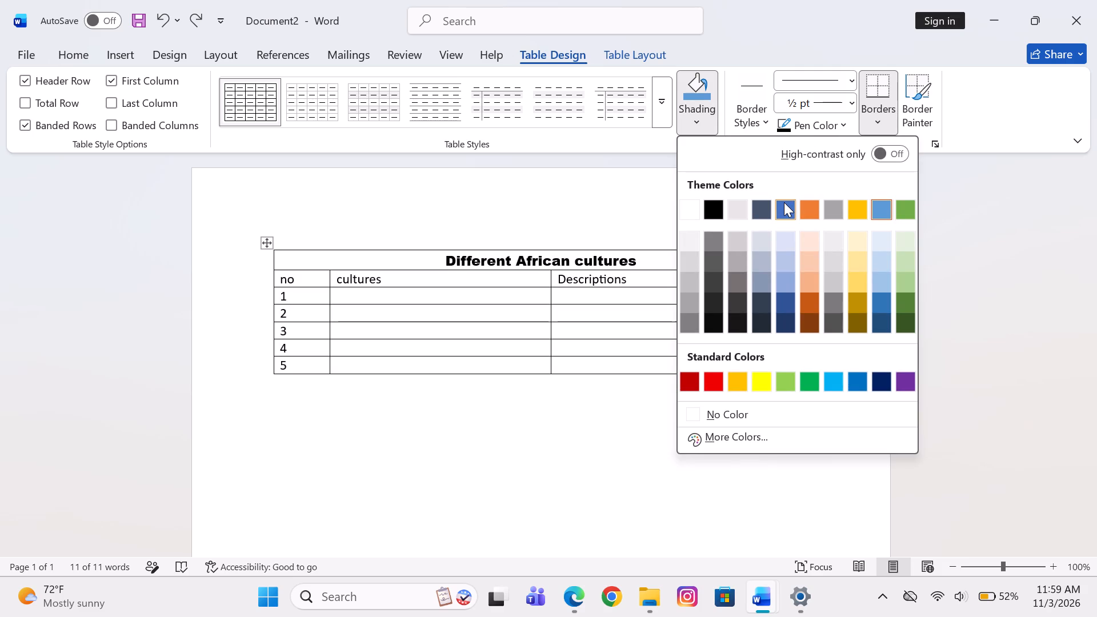
double_click(882, 206)
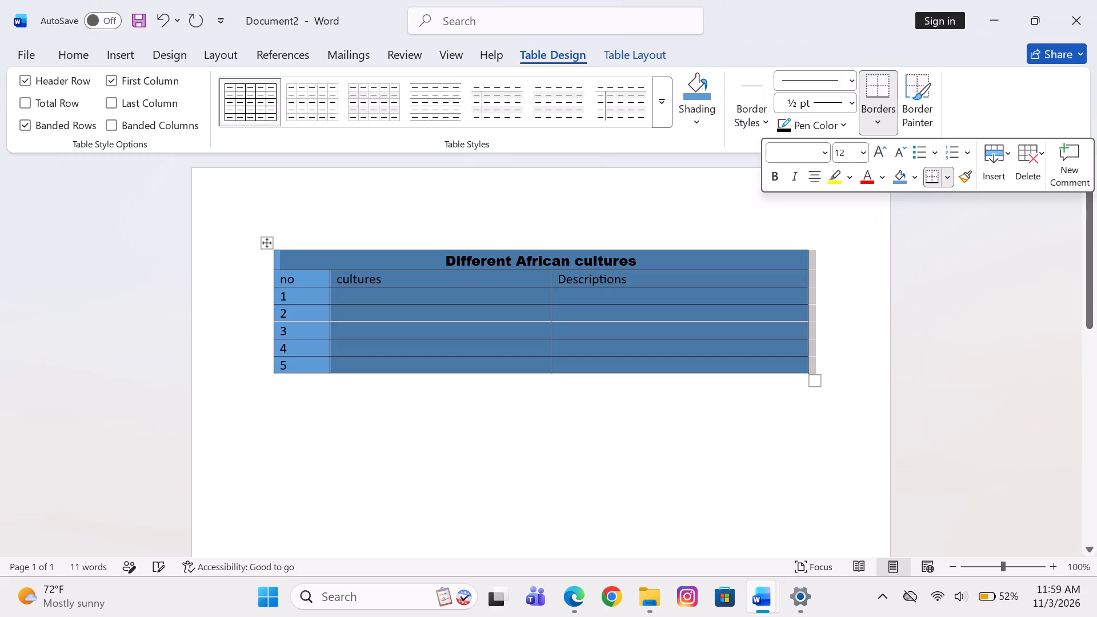
click(849, 238)
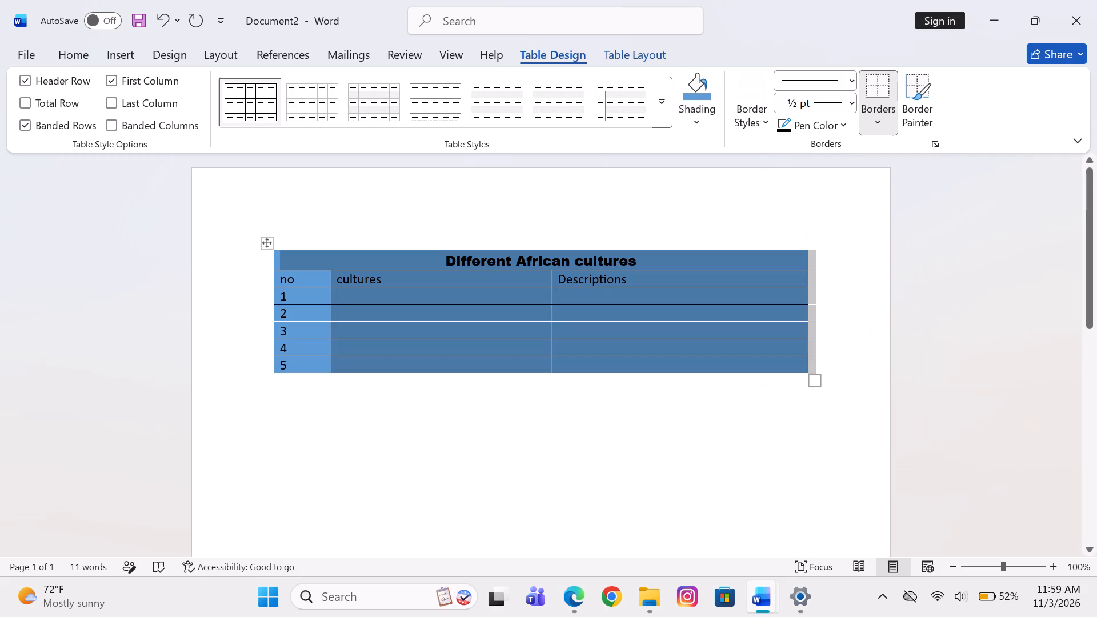
click(798, 229)
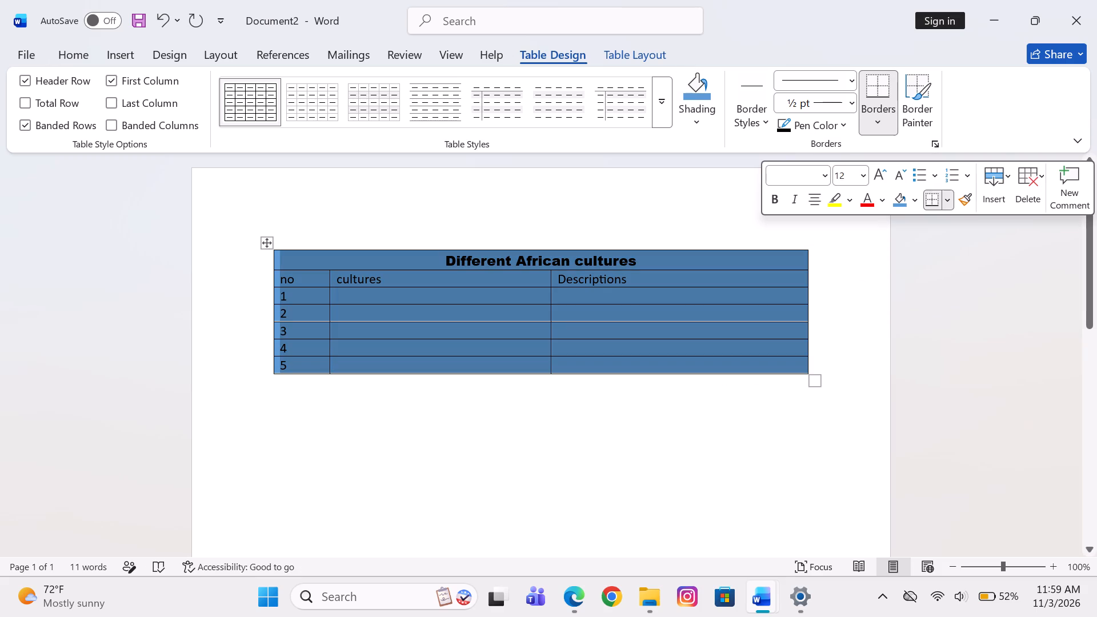
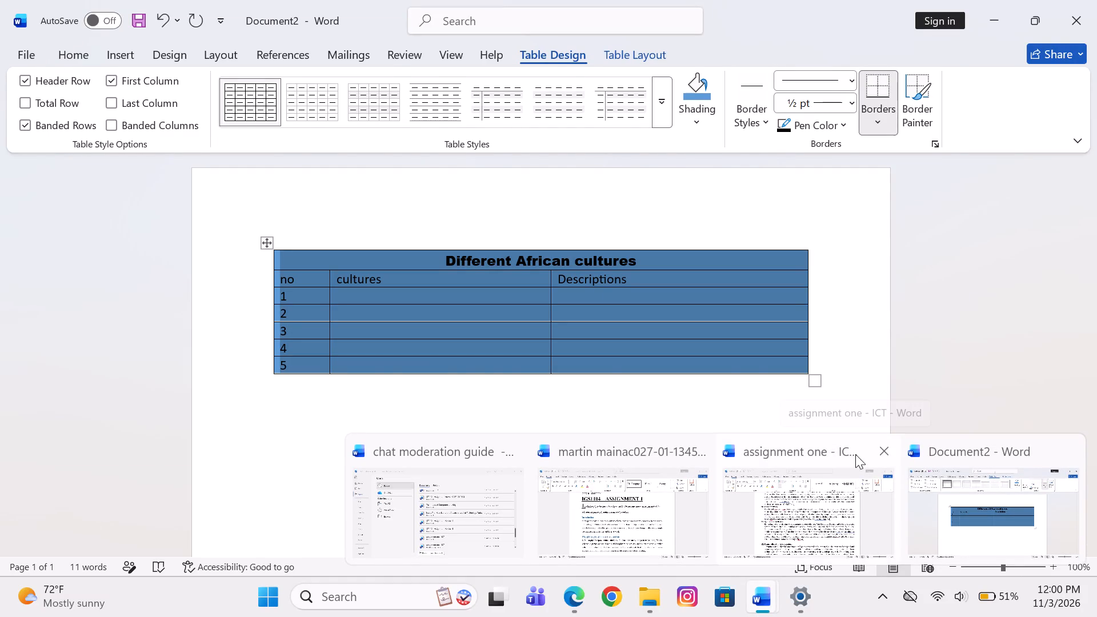
Switch to the "assignment one - ICT" document and add a blank page after its last page.
click(828, 484)
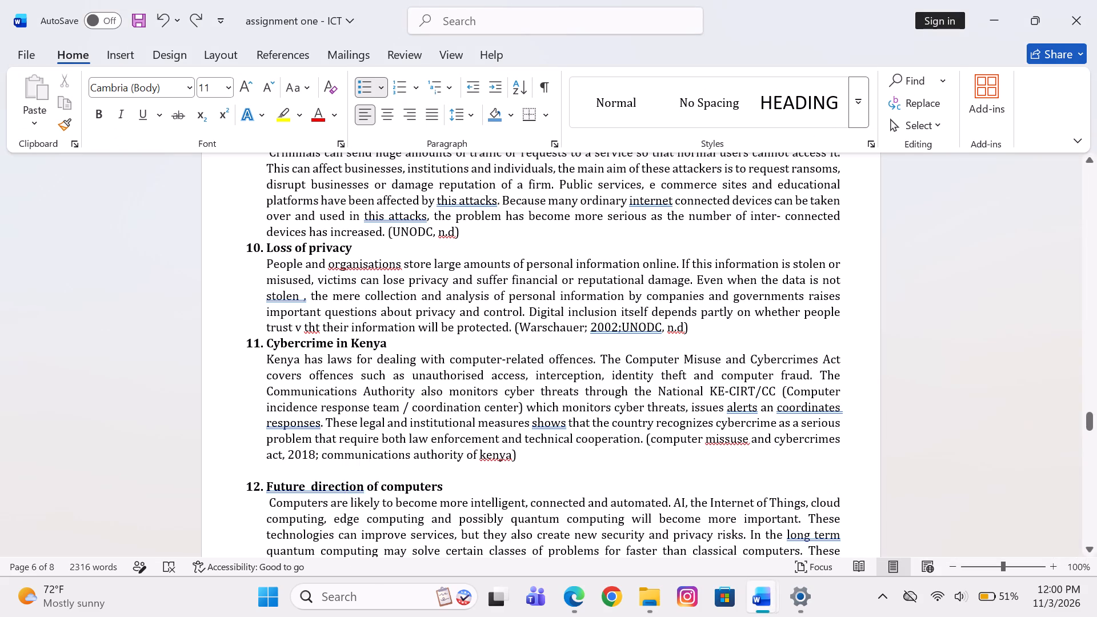
scroll(531, 450, down, 4)
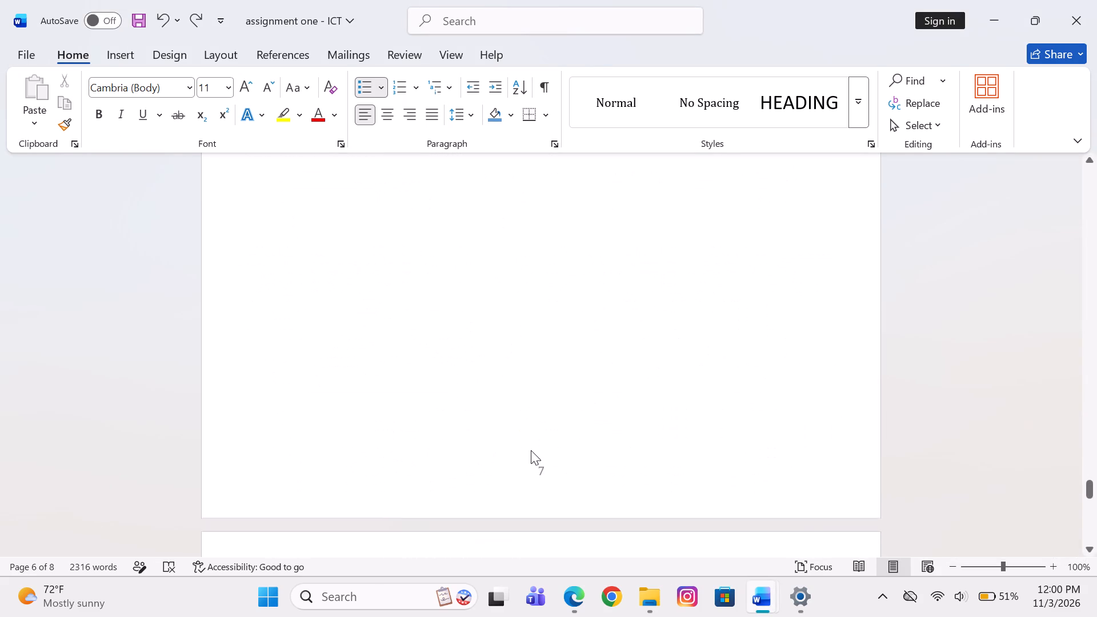
scroll(531, 450, down, 2)
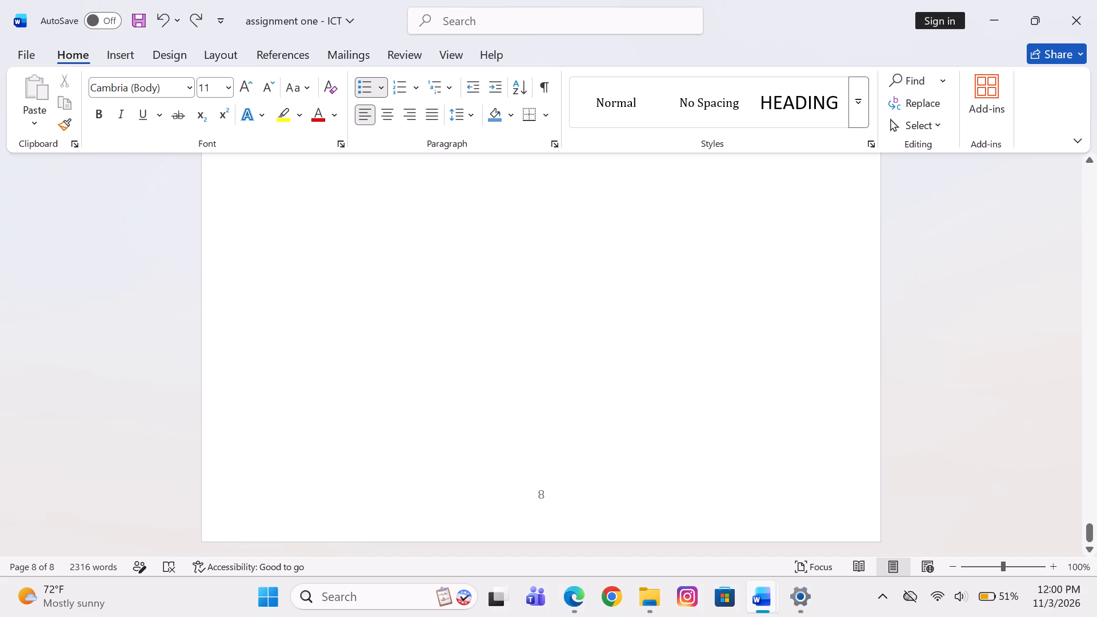
click(124, 49)
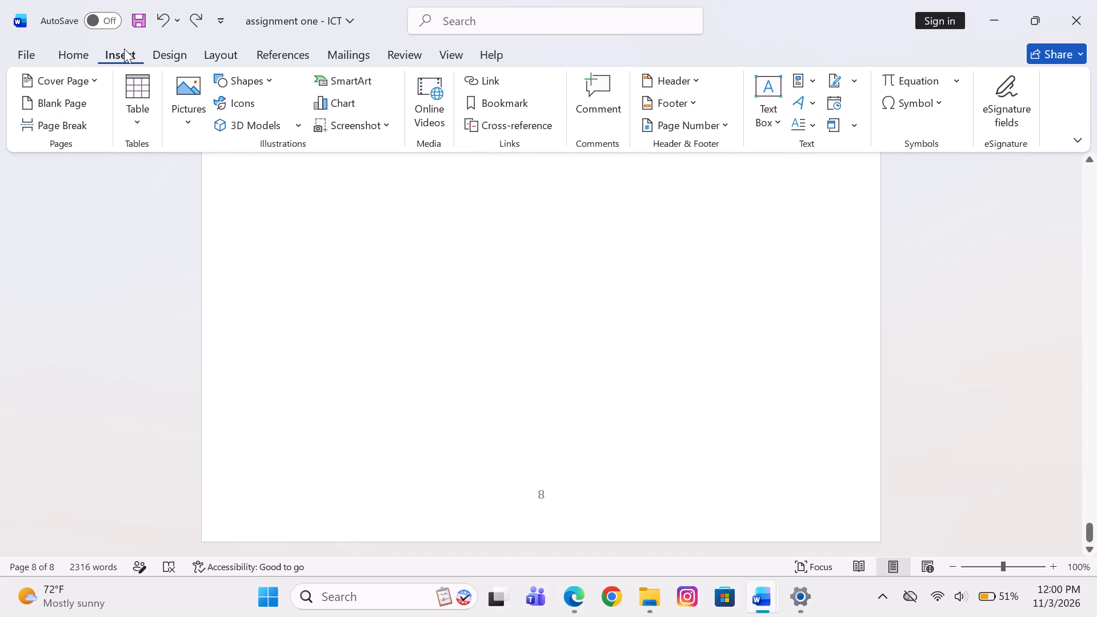
click(85, 99)
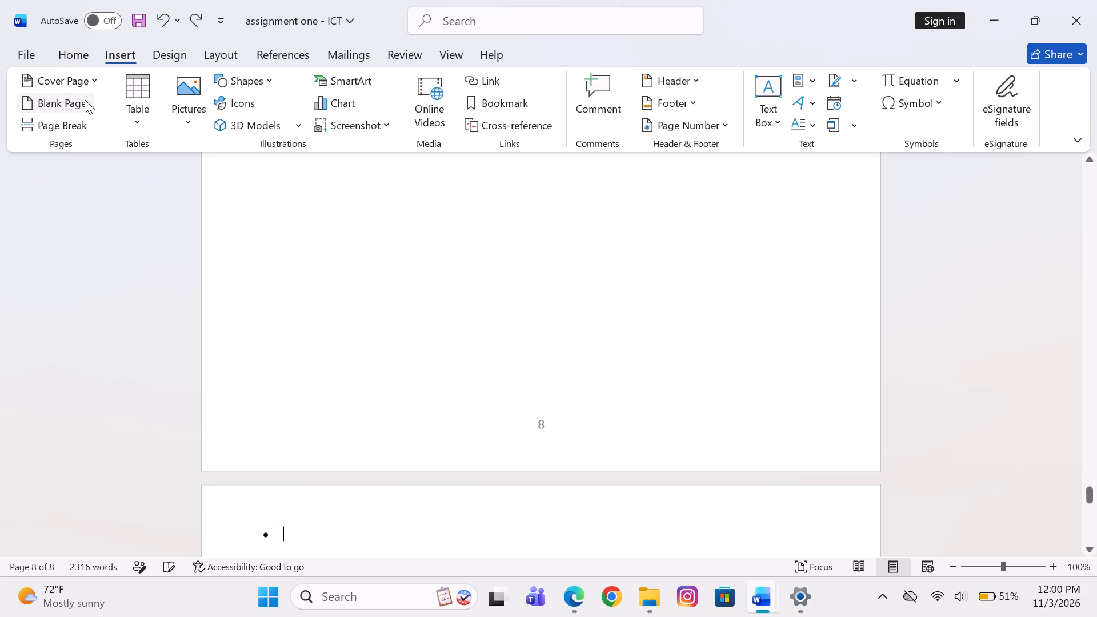
scroll(403, 346, down, 1)
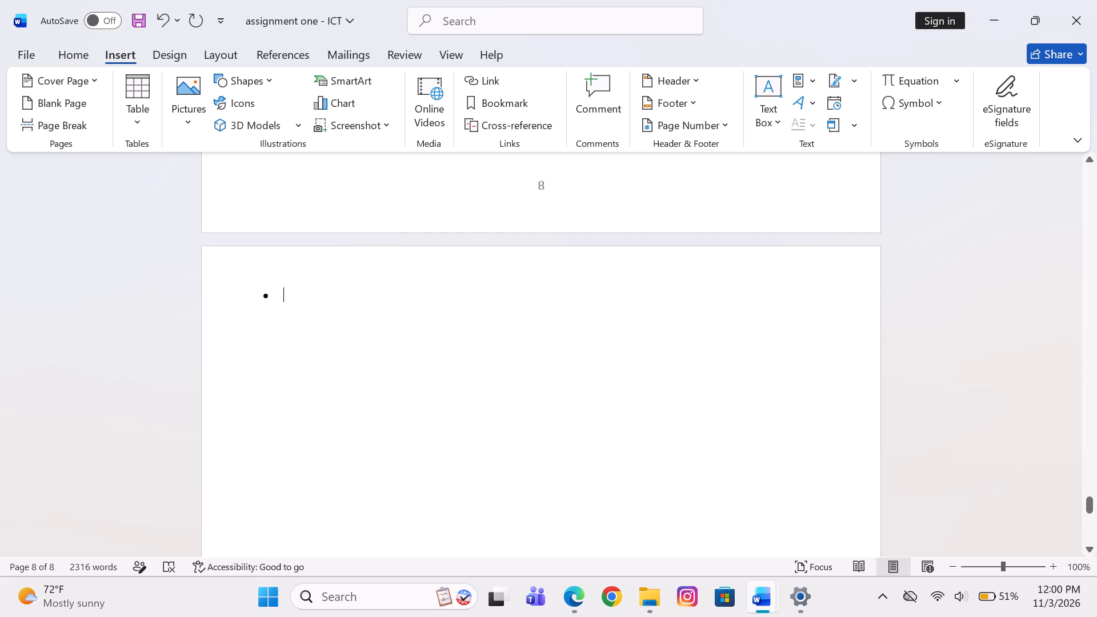
Remove the bullet and its indent from the first line of the new blank page.
click(353, 324)
key(BackSpace)
key(BackSpace)
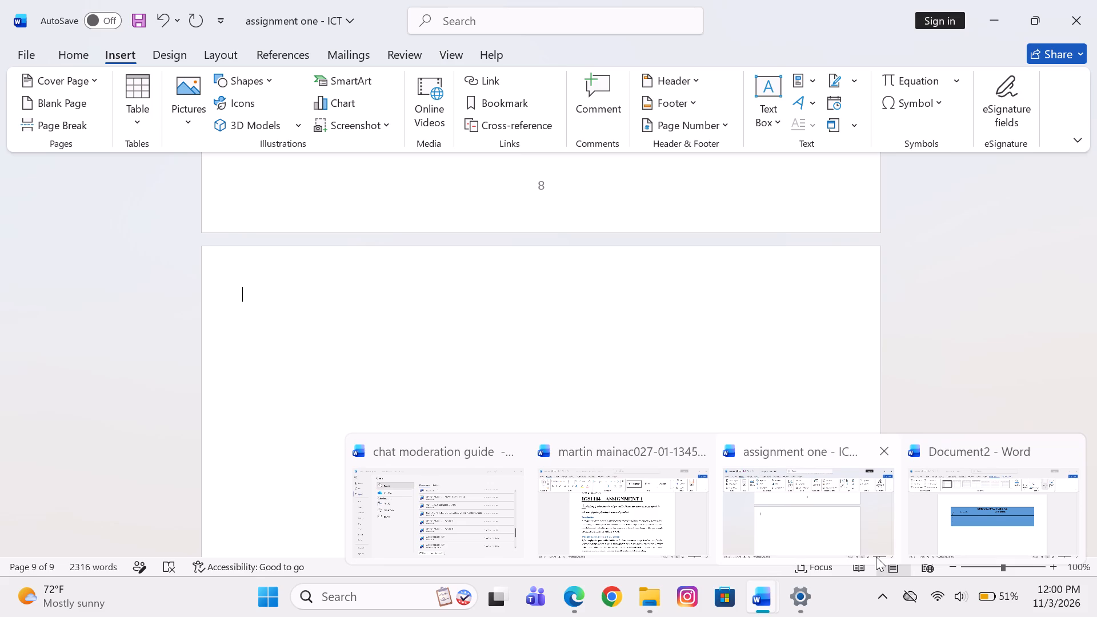
Copy the shaded Different African cultures table from Document2 onto the new last page of "assignment one - ICT".
click(949, 527)
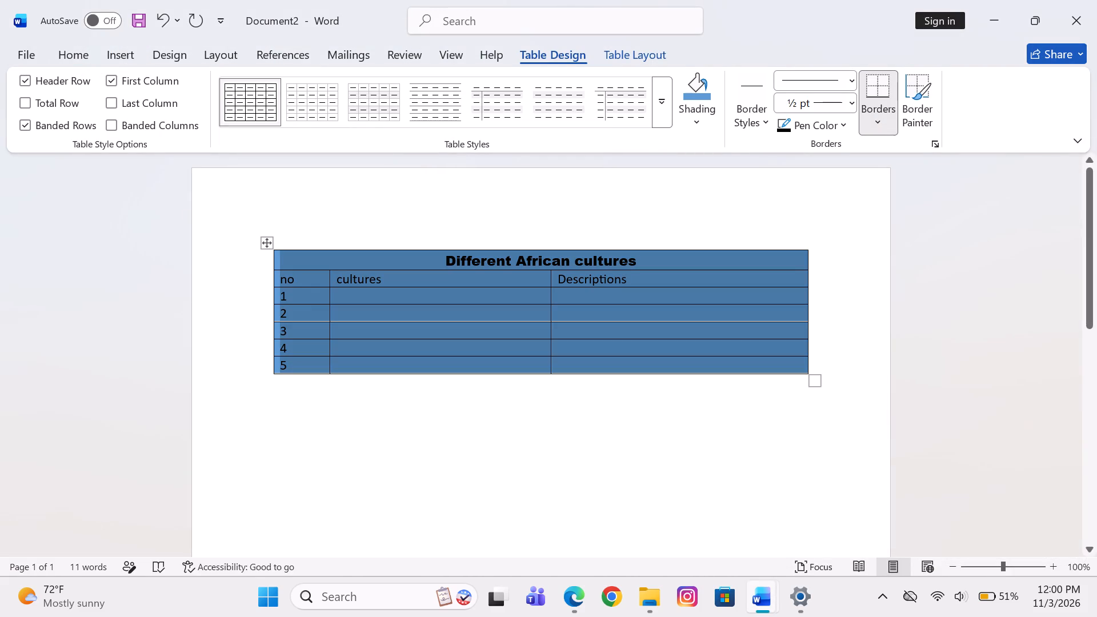
key(ctrl+c)
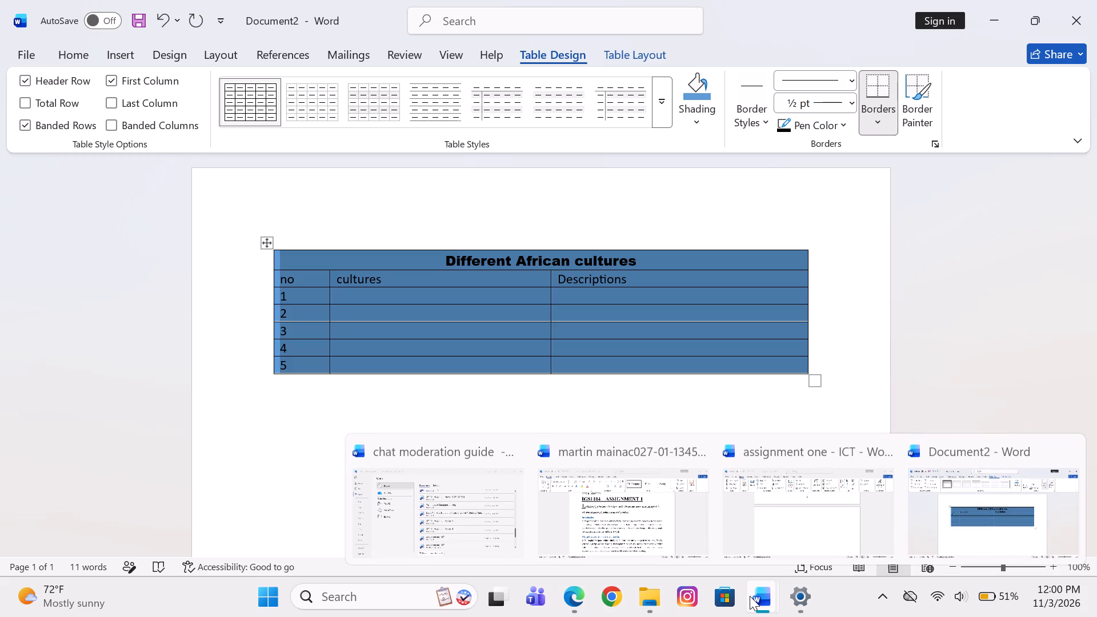
click(781, 519)
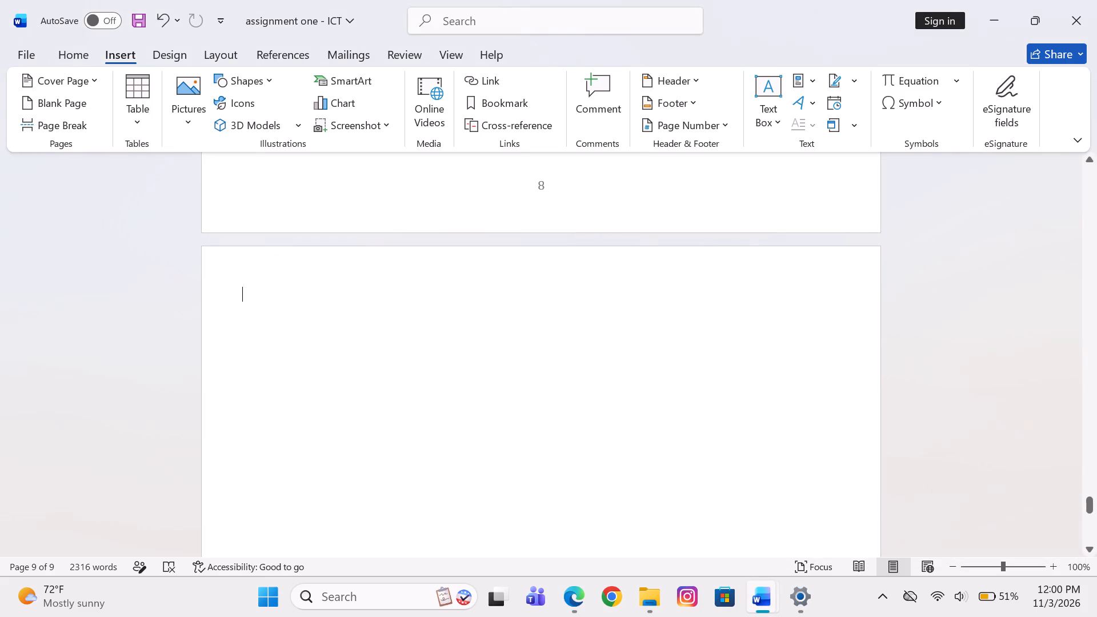
key(ctrl+v)
click(620, 494)
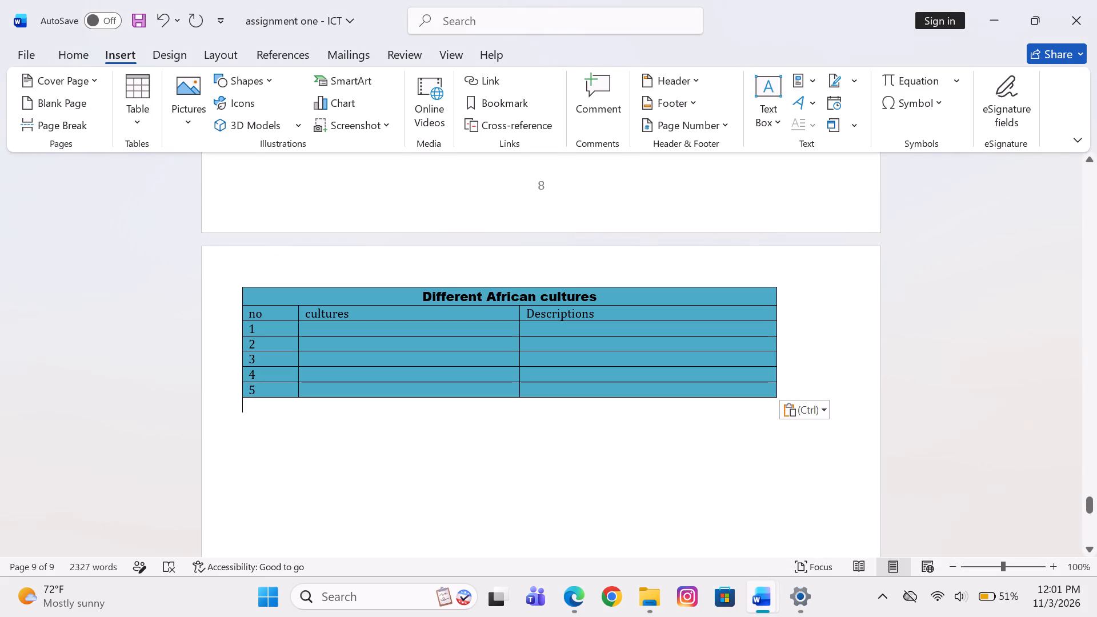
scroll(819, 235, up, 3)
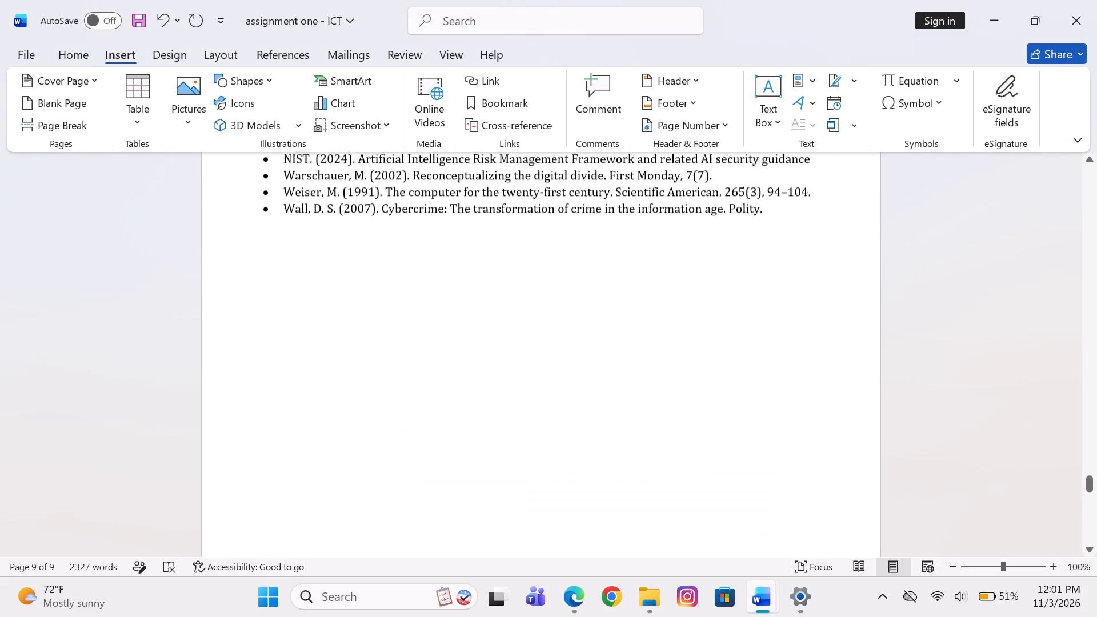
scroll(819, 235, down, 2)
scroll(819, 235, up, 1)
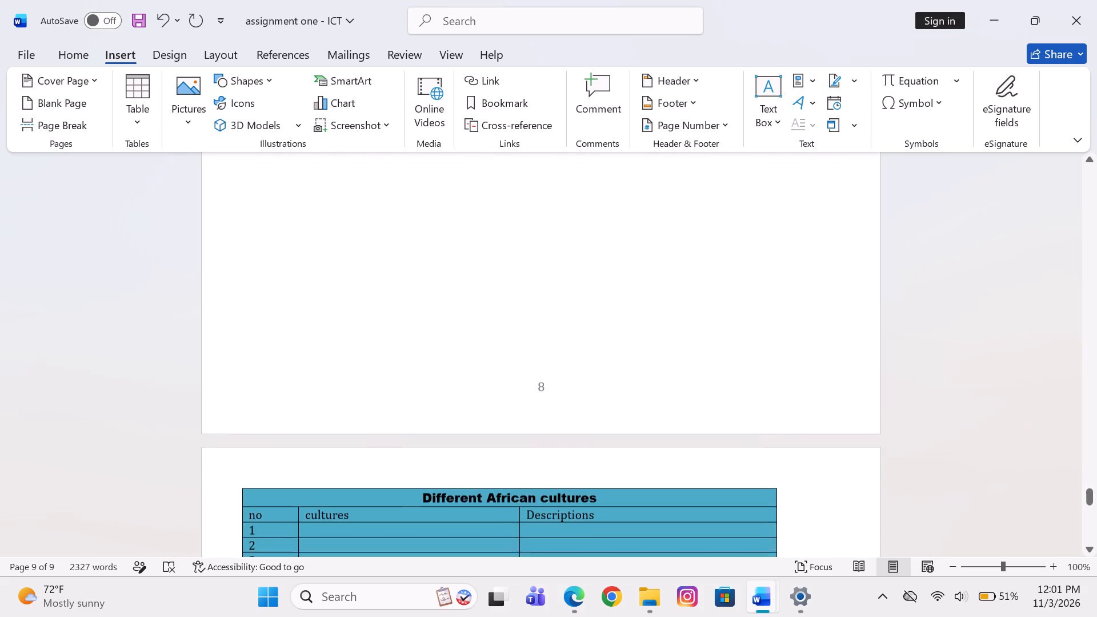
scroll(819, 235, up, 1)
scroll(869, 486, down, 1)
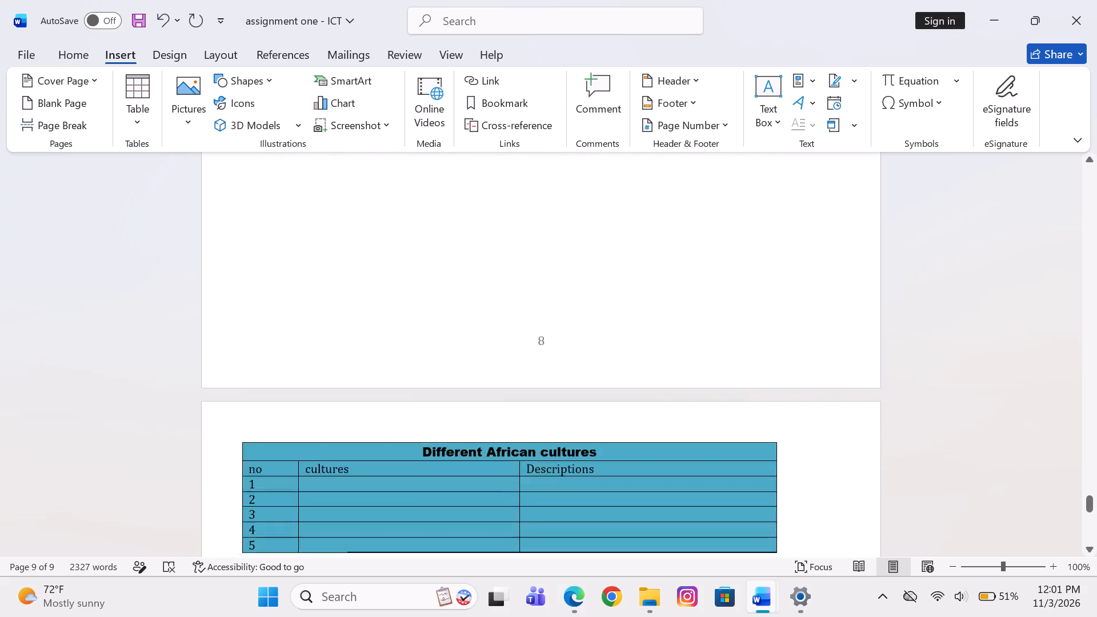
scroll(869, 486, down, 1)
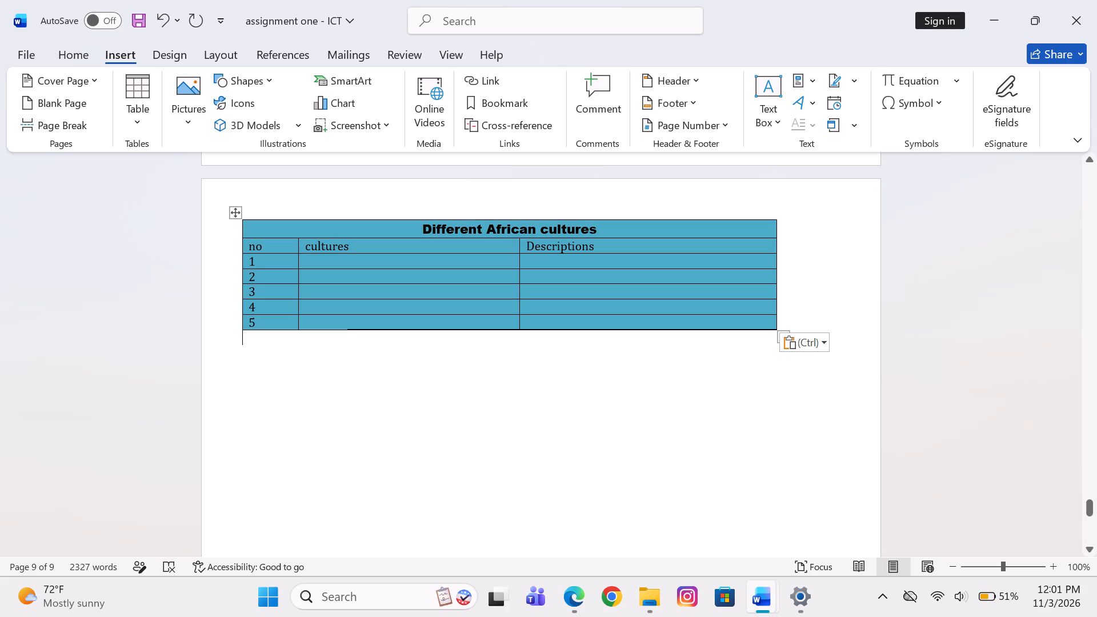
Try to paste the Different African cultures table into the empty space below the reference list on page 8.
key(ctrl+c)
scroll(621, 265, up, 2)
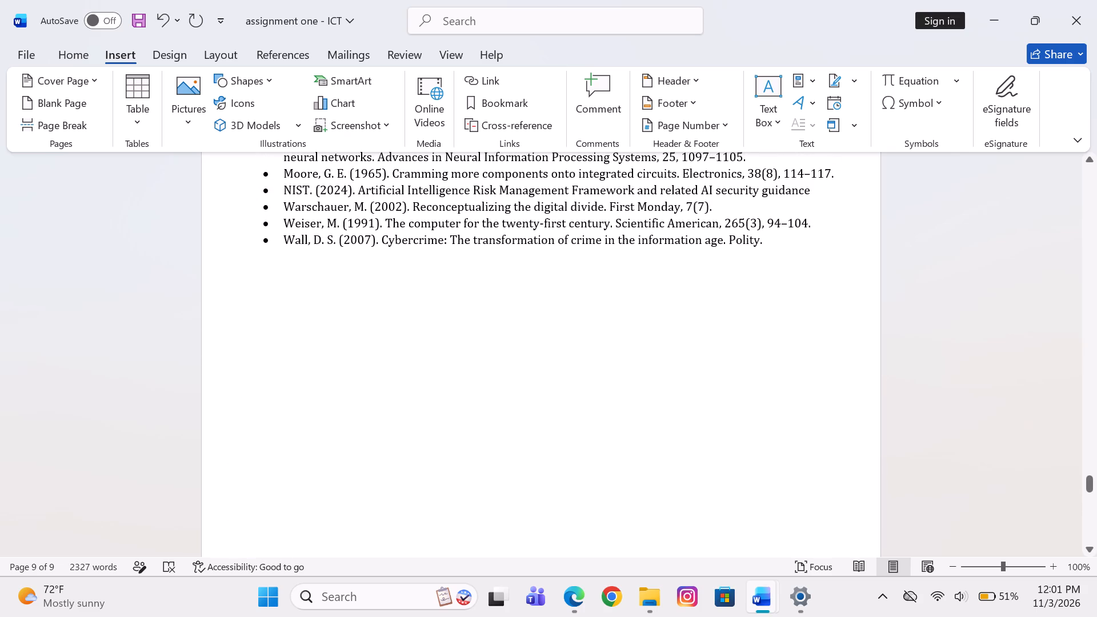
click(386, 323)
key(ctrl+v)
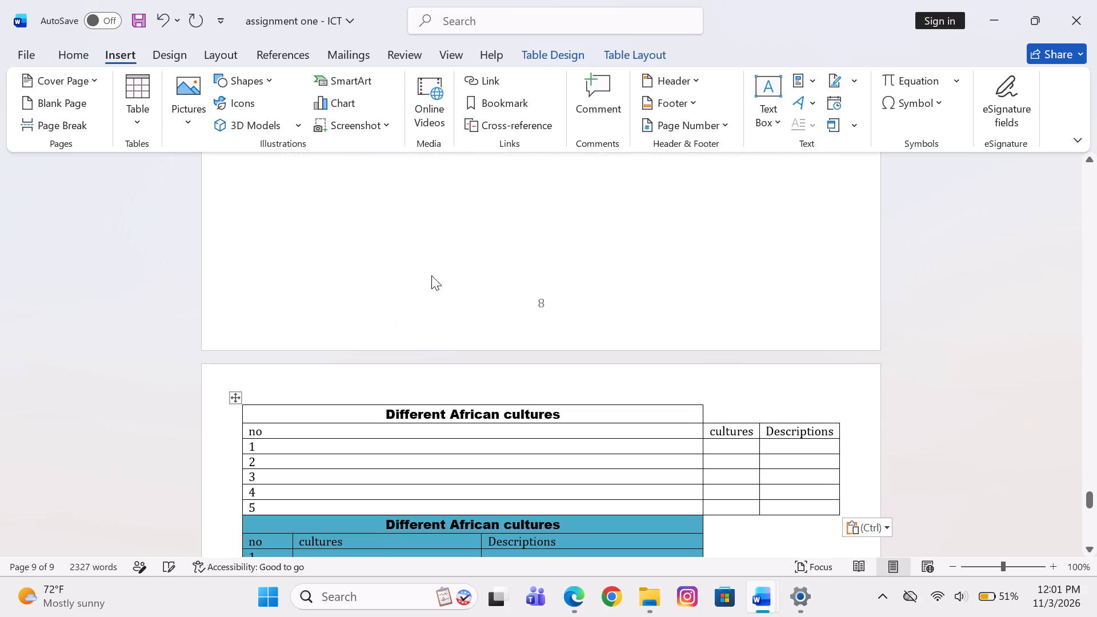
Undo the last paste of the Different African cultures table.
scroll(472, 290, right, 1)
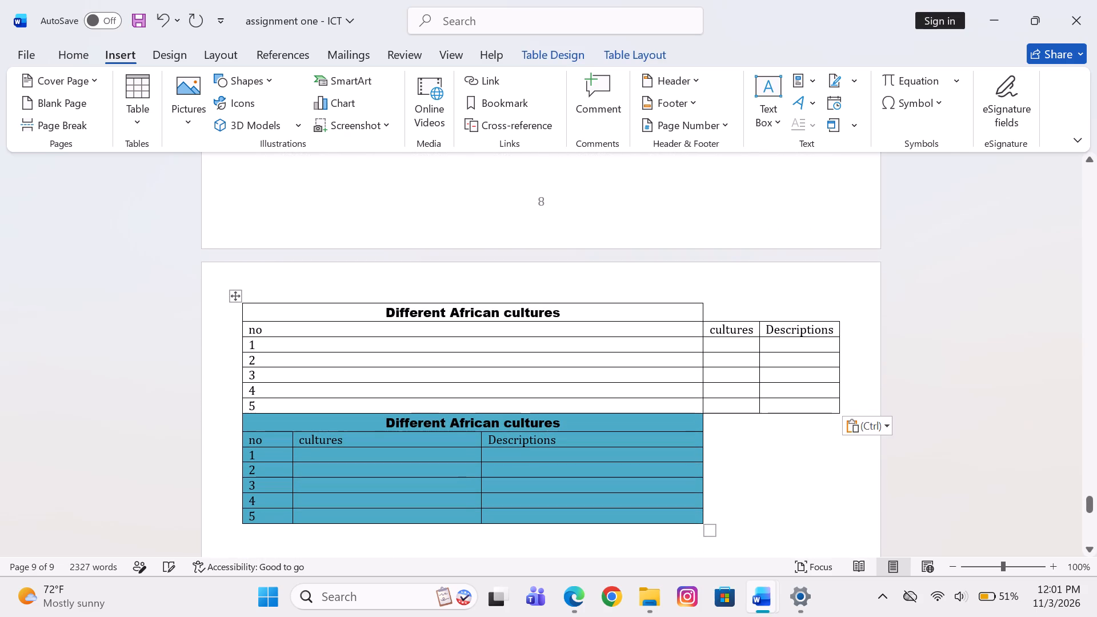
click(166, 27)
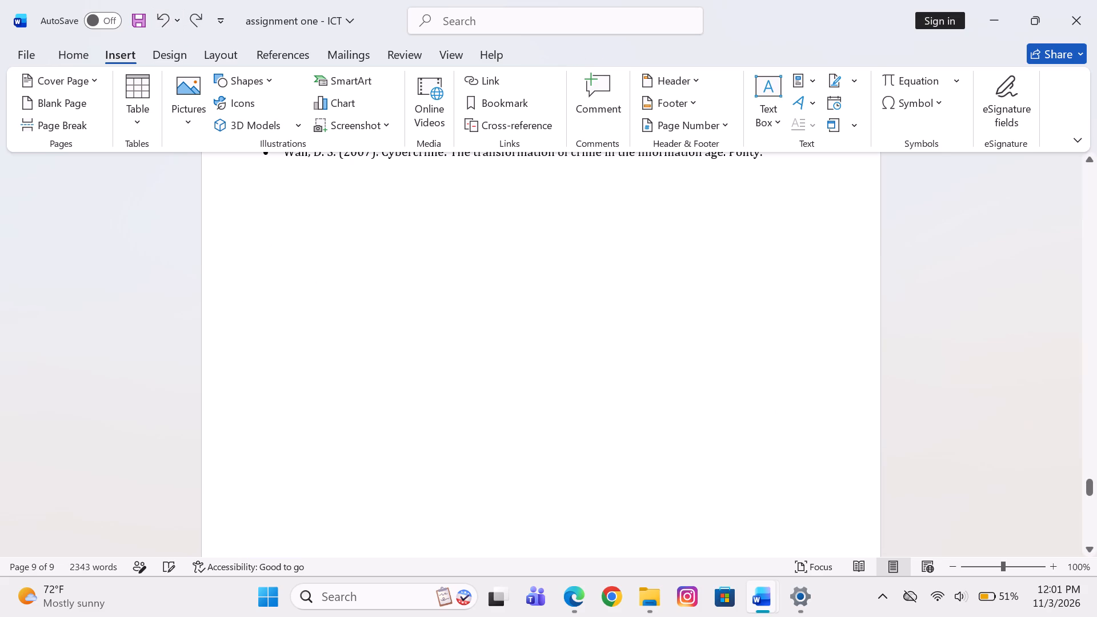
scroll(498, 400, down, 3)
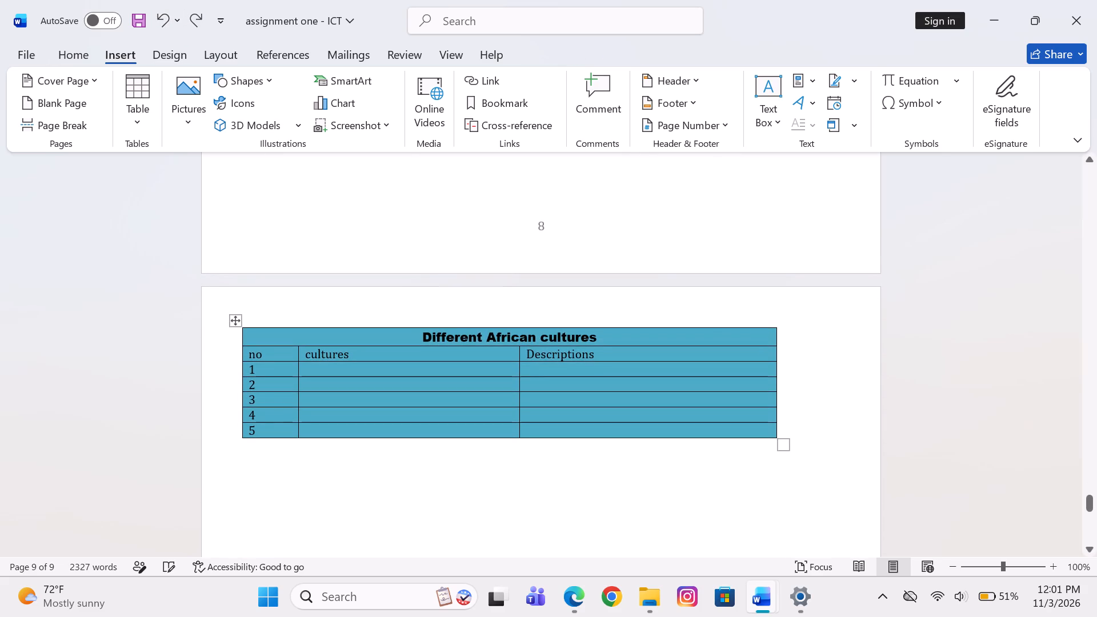
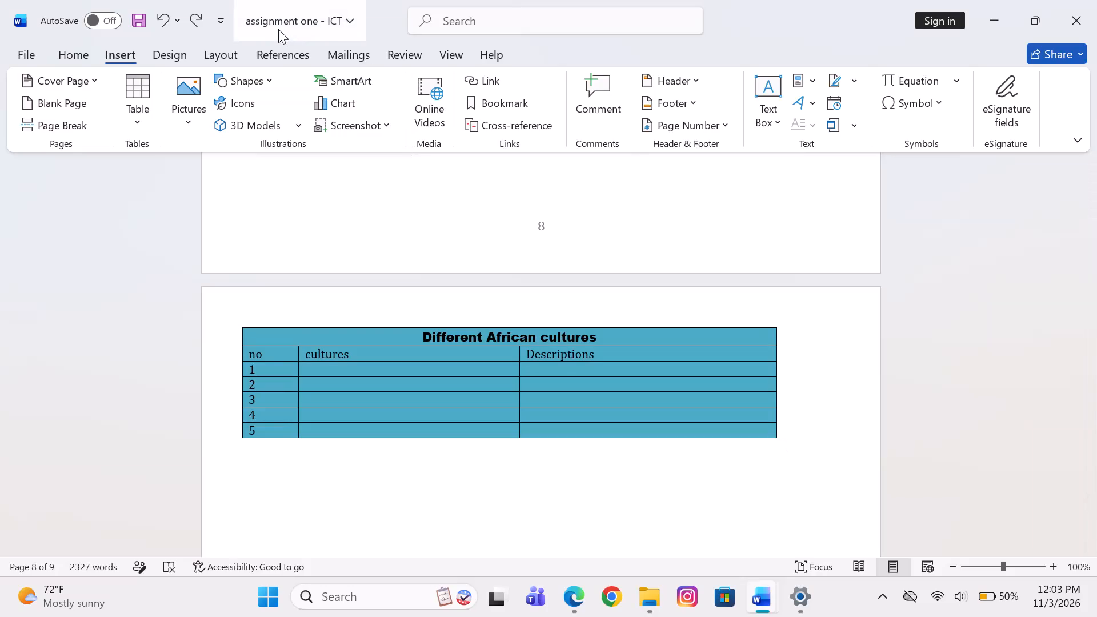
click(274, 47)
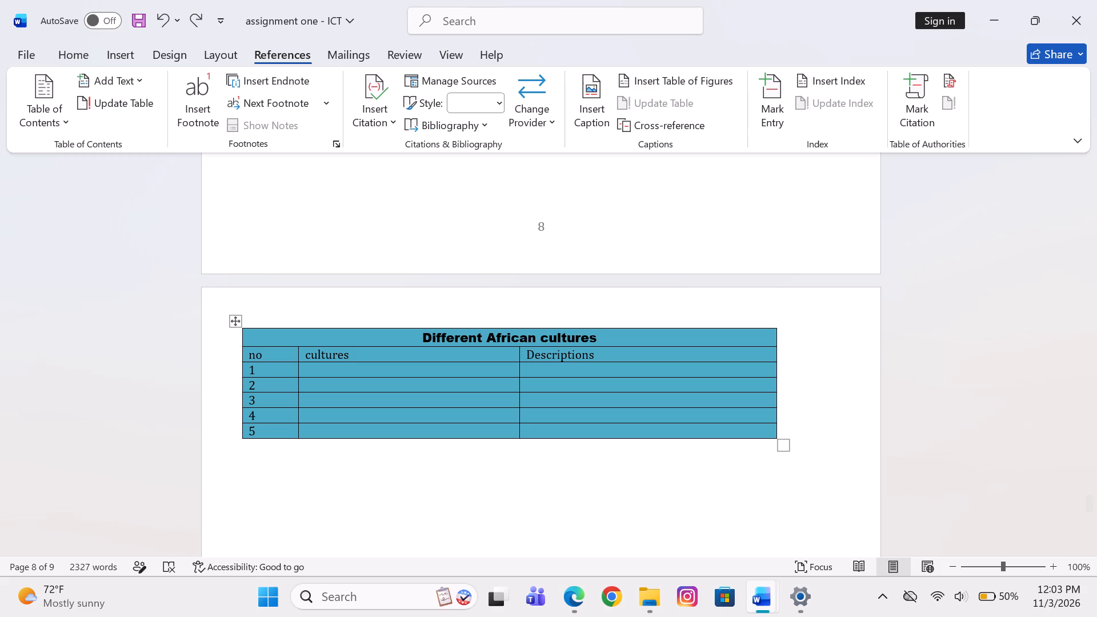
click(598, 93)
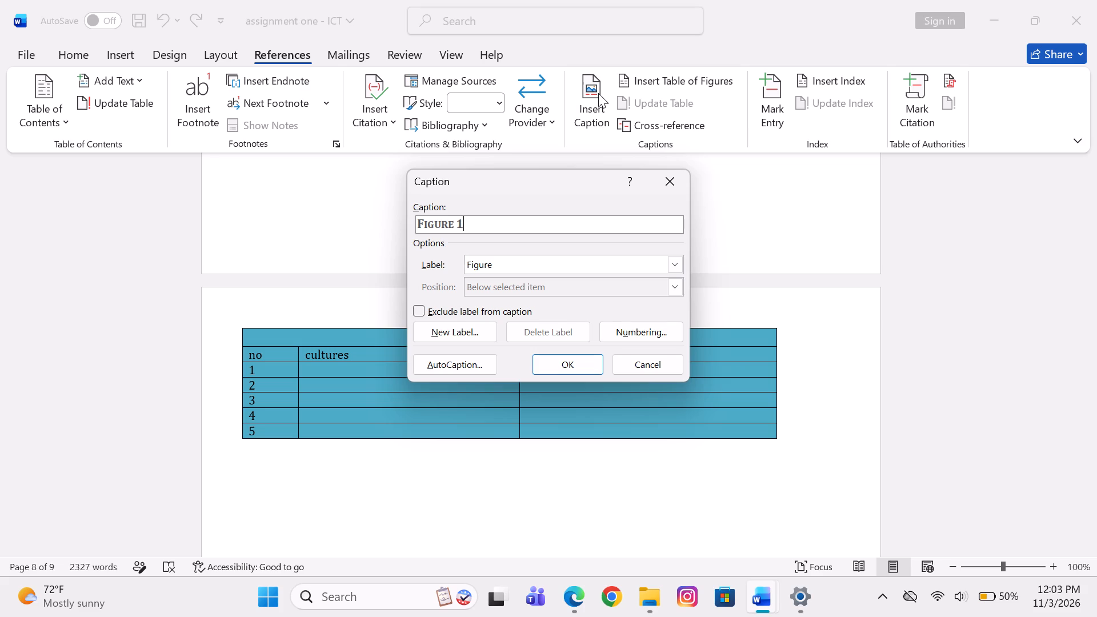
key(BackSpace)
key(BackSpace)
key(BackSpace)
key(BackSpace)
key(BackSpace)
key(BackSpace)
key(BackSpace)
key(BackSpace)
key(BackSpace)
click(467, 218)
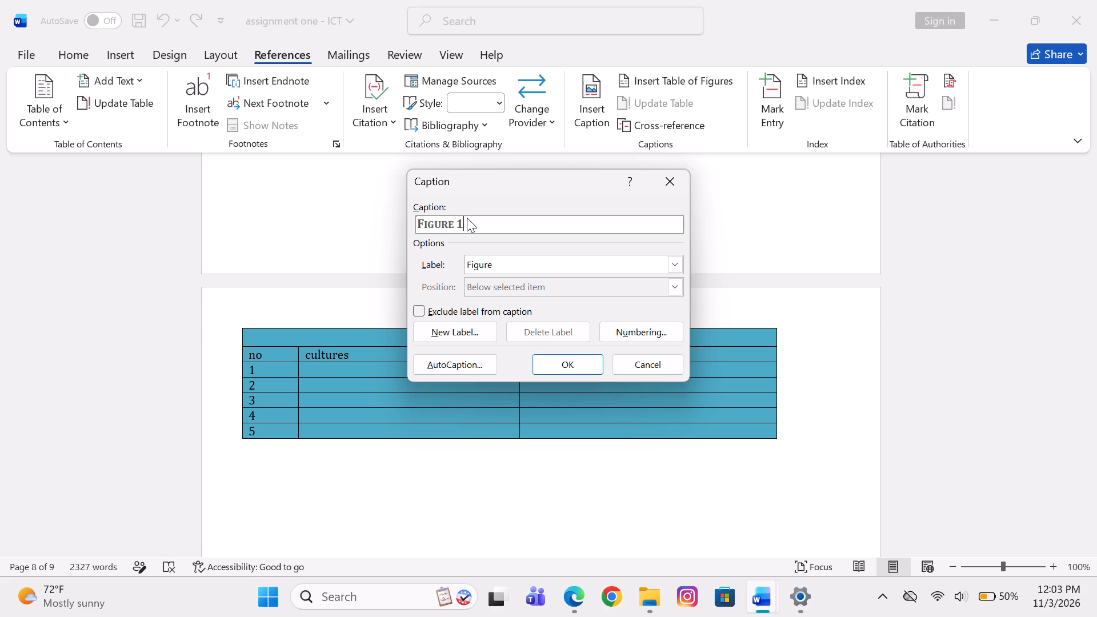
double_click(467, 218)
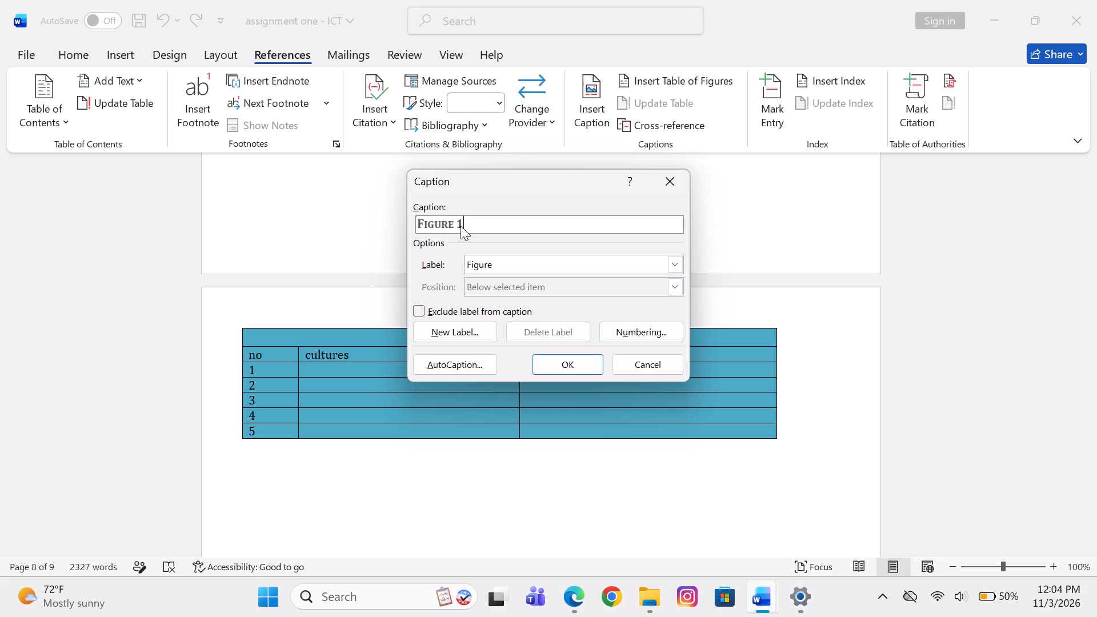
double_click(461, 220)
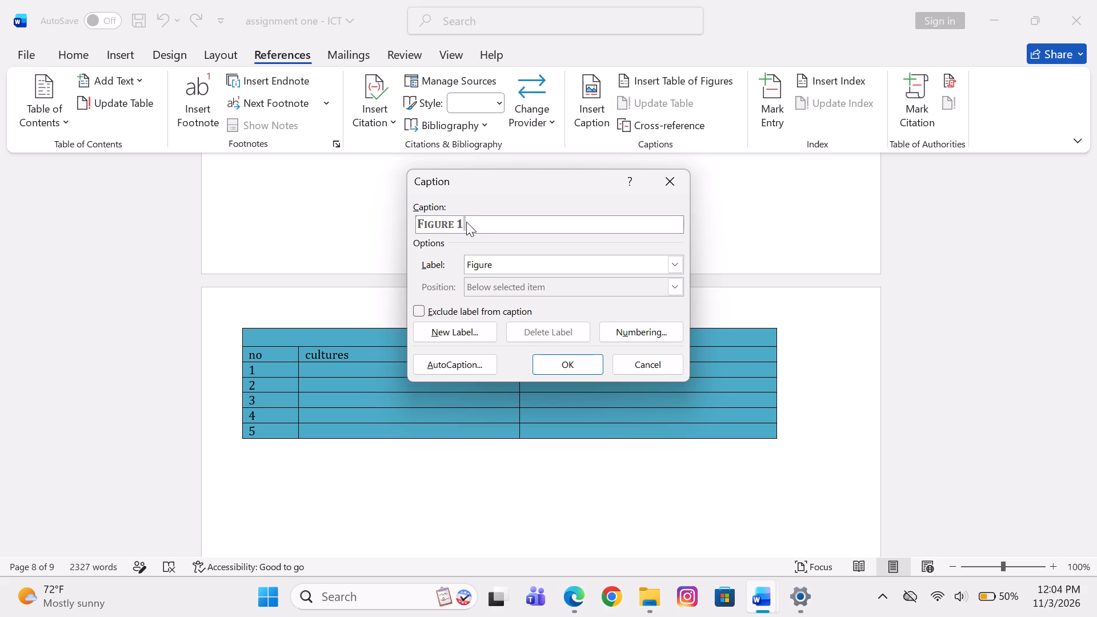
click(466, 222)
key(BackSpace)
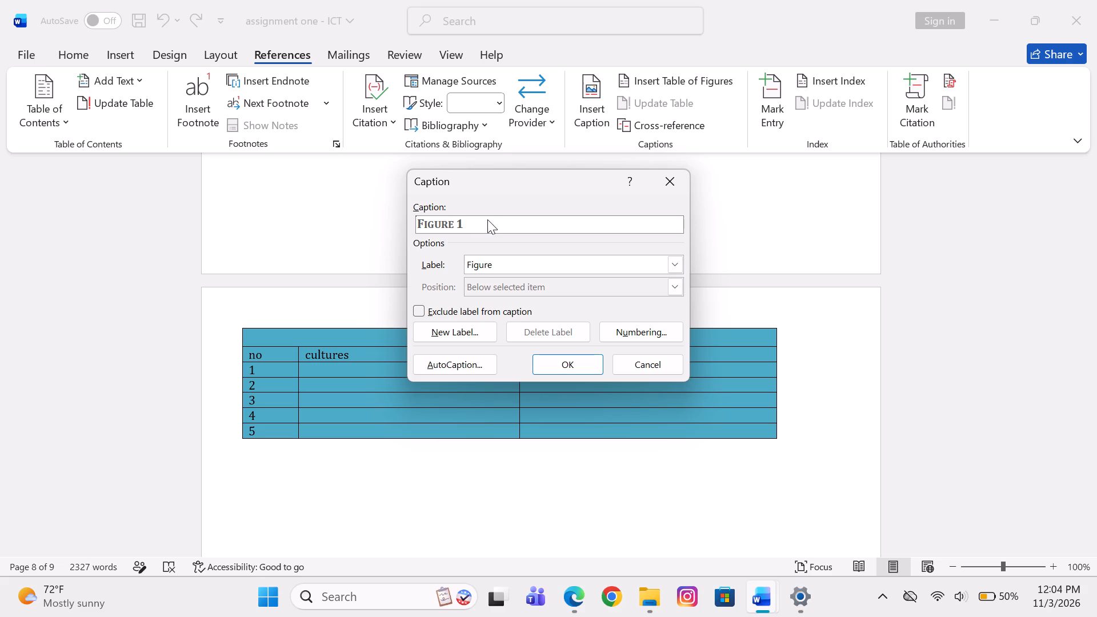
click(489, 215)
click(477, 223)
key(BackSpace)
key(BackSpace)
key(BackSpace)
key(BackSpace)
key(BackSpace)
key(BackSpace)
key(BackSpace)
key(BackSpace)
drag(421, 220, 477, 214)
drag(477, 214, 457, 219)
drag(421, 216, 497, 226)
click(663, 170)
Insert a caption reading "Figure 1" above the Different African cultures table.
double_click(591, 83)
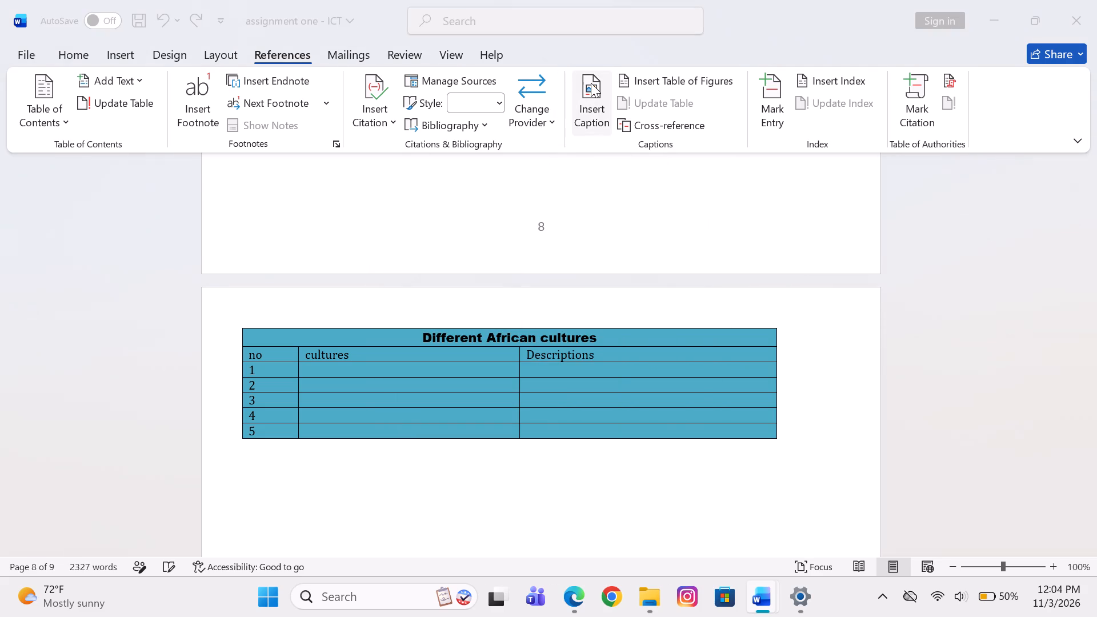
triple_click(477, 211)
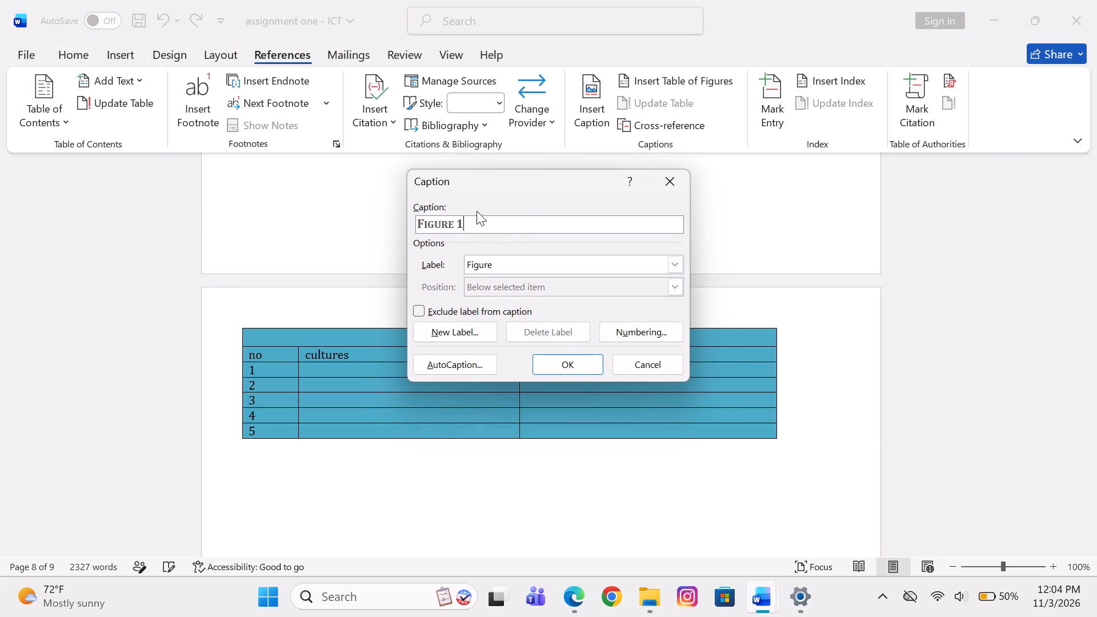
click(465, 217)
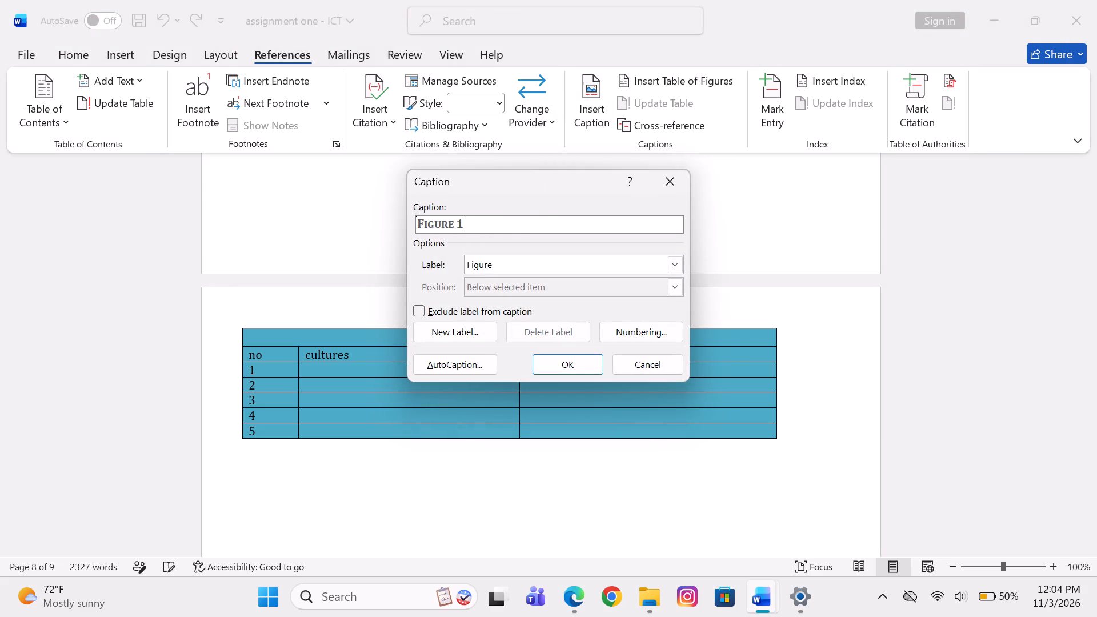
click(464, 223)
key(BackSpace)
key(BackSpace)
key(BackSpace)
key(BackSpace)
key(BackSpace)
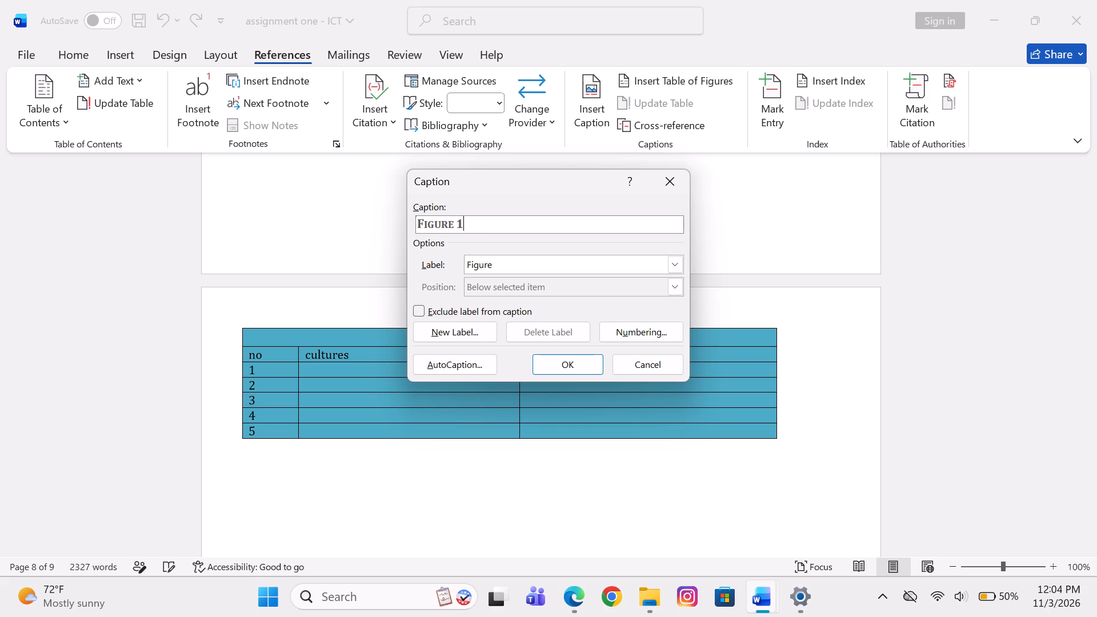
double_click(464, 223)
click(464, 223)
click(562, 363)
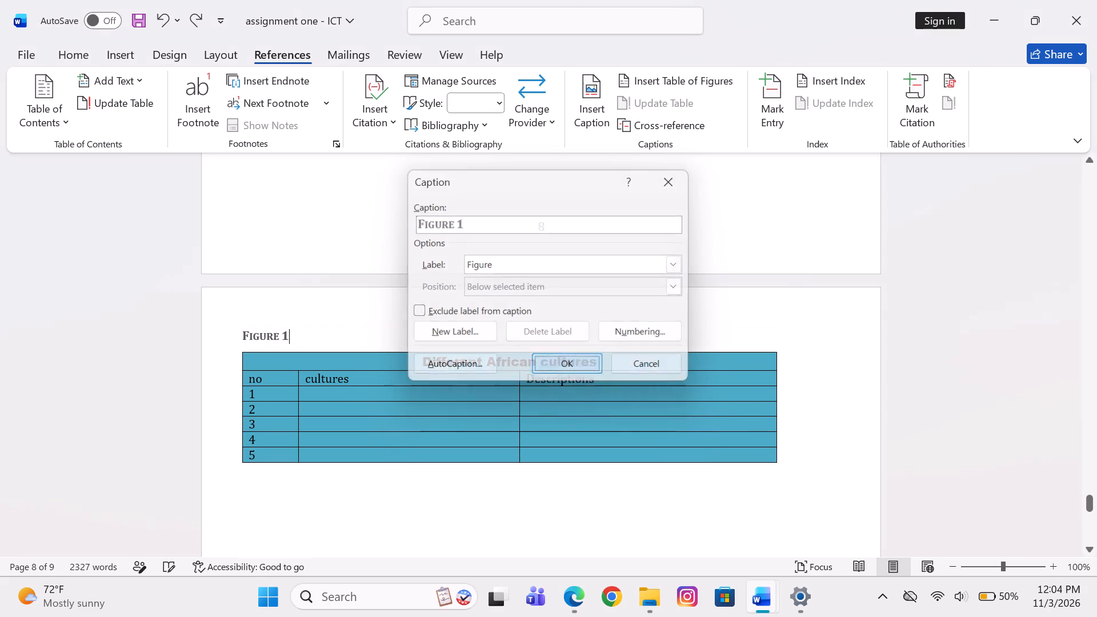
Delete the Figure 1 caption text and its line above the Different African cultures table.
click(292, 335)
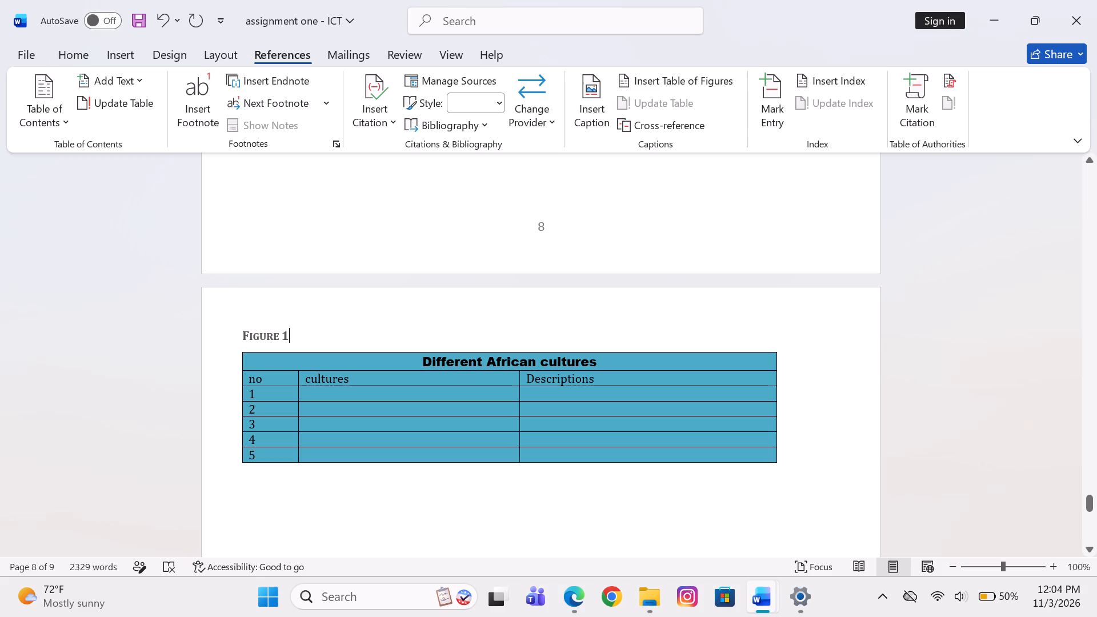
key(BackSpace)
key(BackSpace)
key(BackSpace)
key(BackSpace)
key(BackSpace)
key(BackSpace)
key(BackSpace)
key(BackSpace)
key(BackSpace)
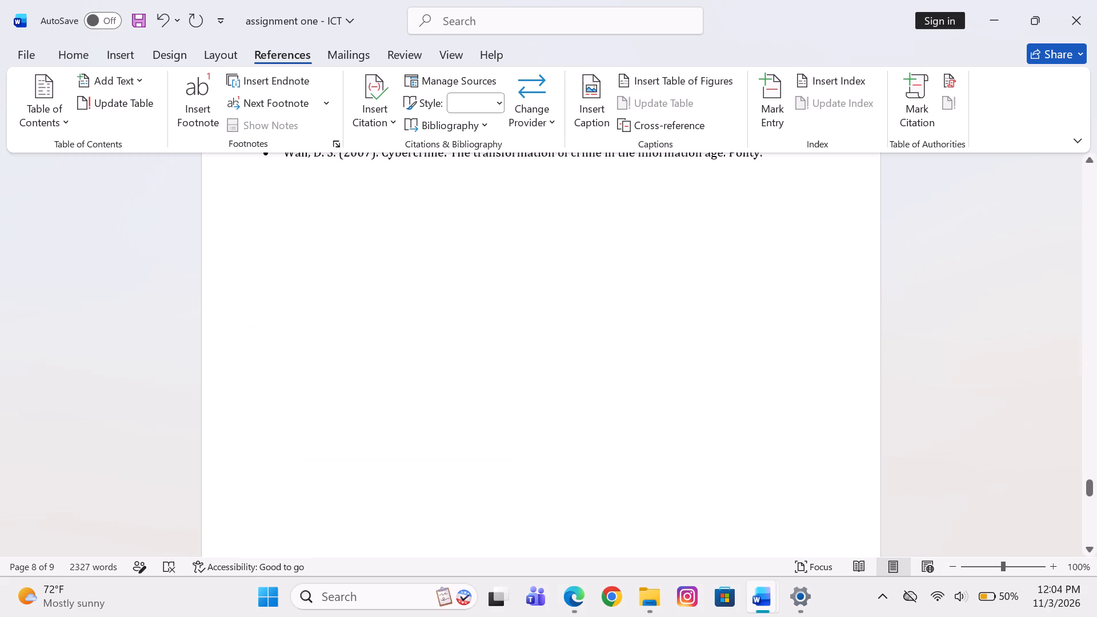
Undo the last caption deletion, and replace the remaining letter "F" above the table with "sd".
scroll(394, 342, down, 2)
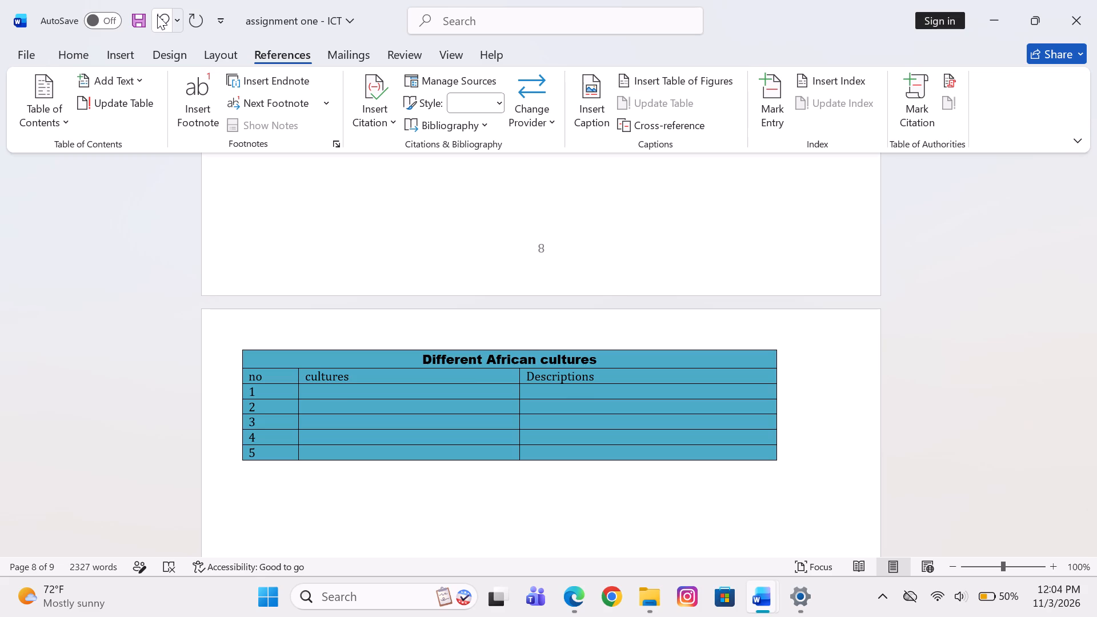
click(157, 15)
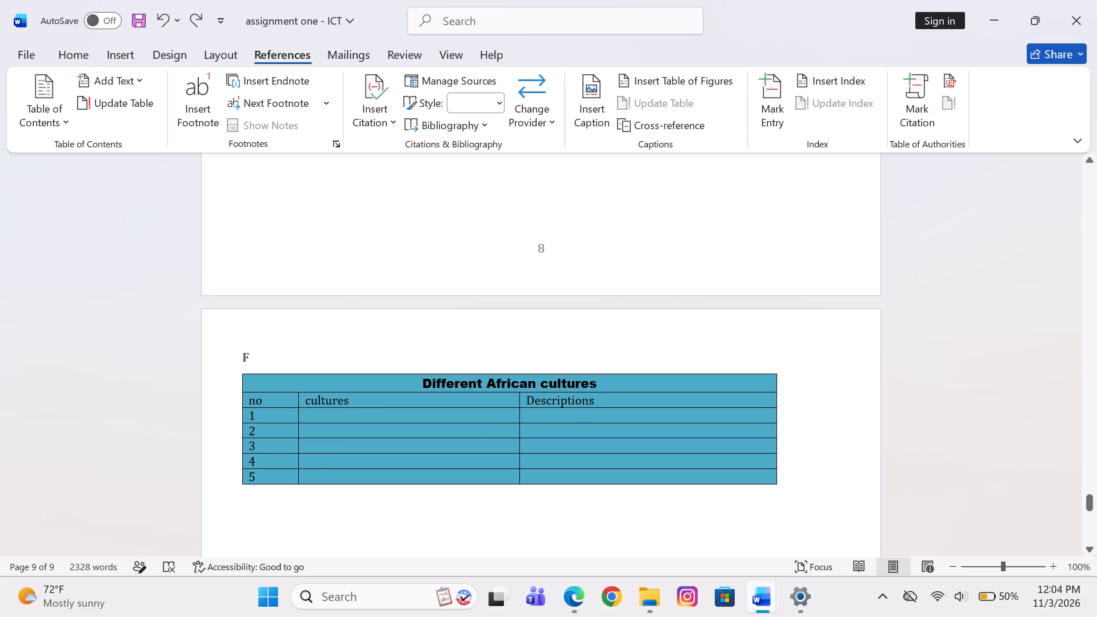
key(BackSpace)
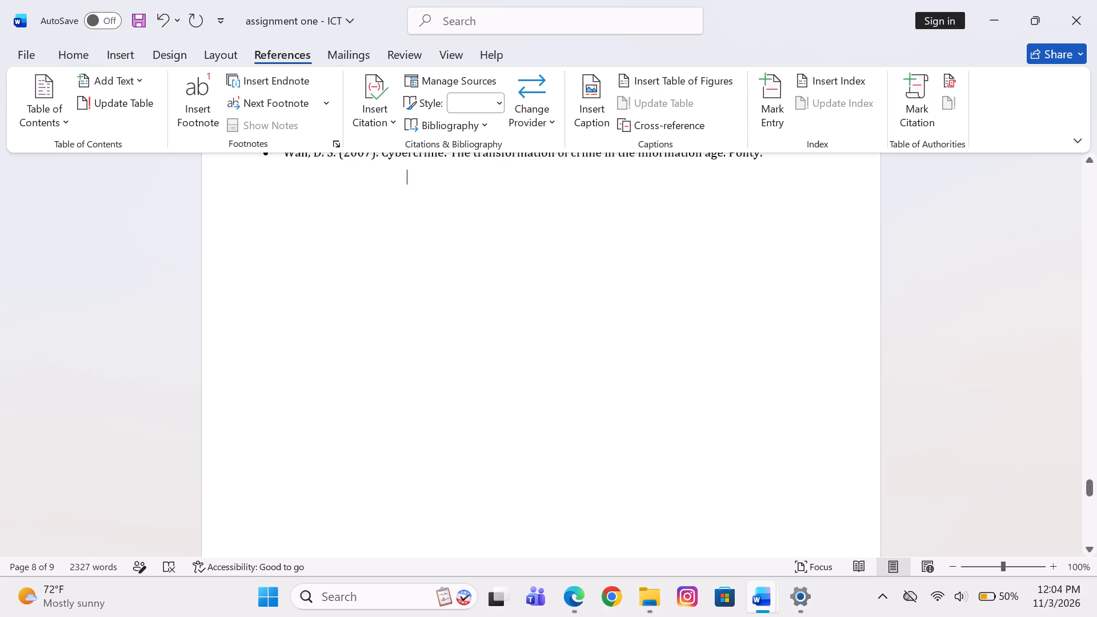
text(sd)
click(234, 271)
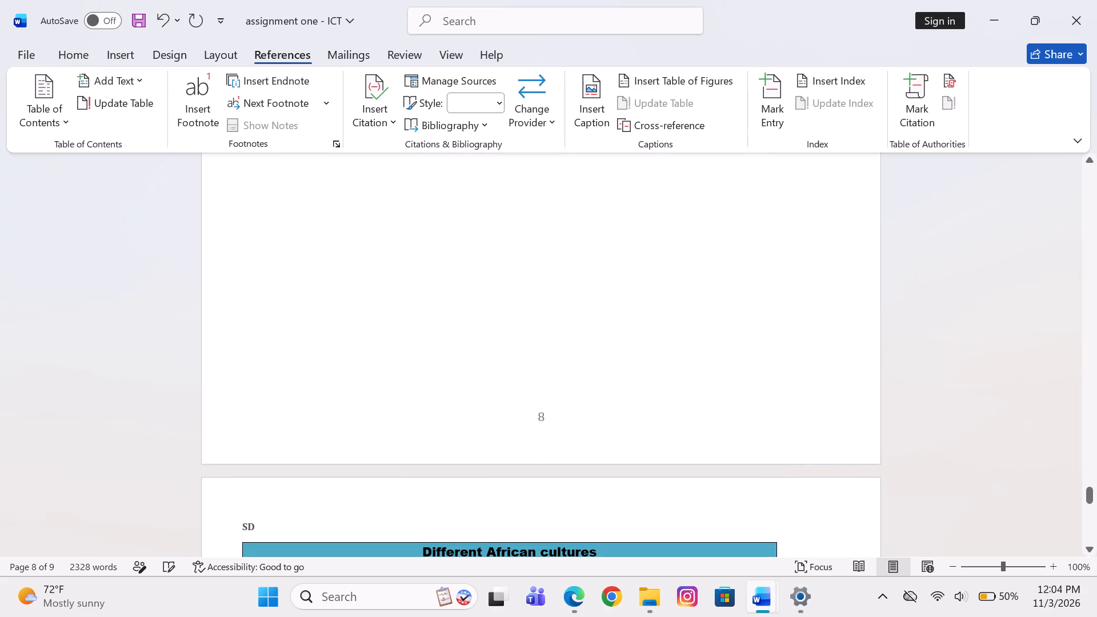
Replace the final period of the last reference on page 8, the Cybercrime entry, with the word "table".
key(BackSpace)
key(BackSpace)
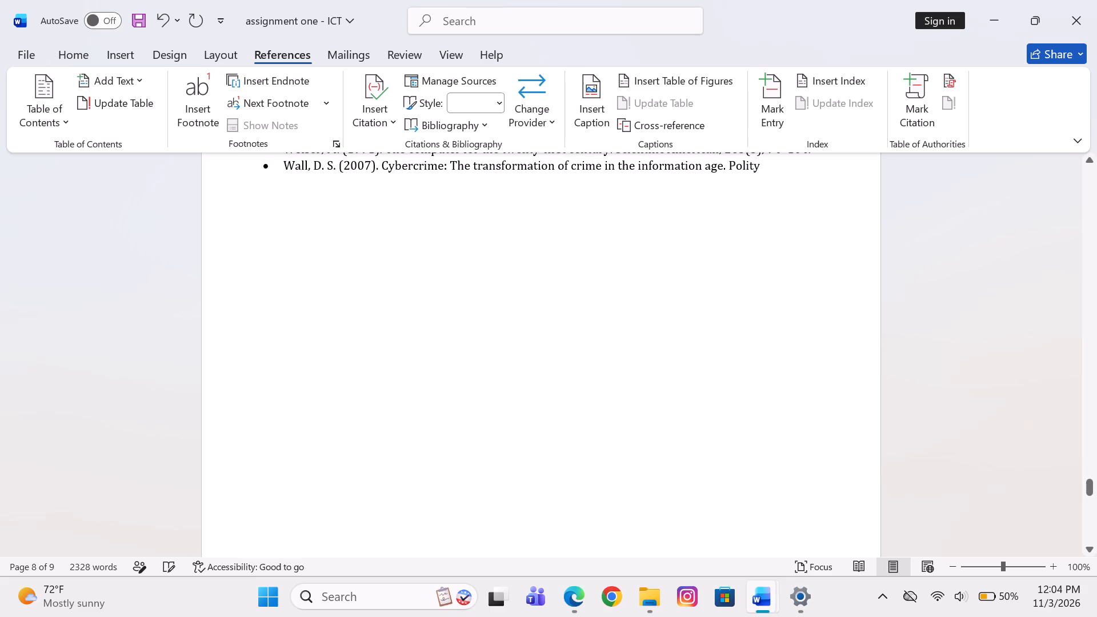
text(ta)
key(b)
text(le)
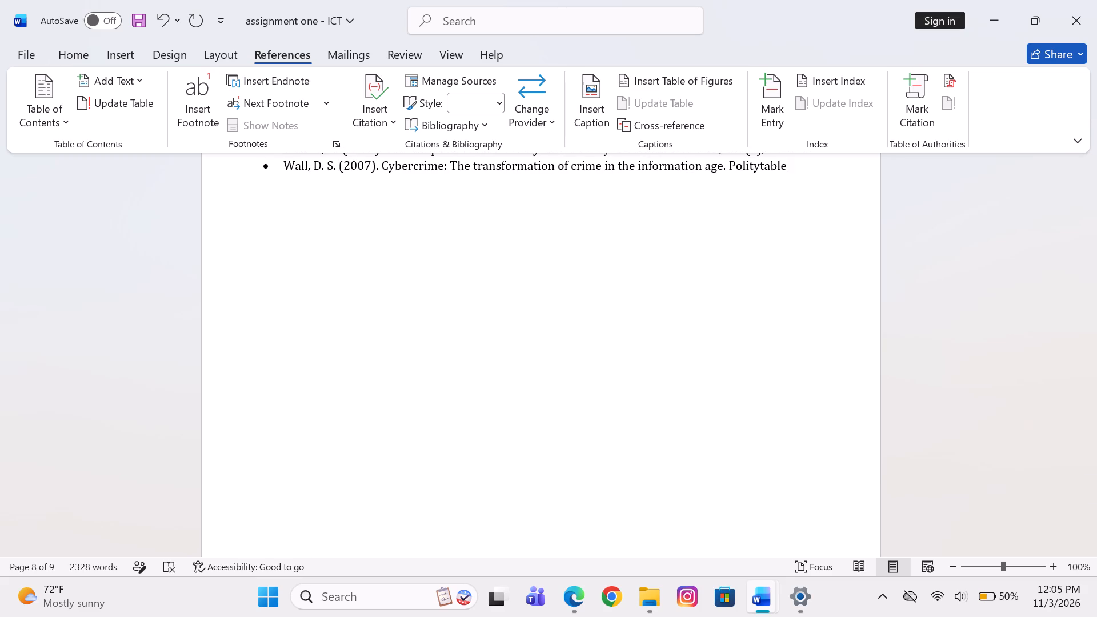
Delete "Politytable" from the end of the Cybercrime reference.
key(BackSpace)
key(BackSpace)
key(BackSpace)
key(BackSpace)
key(BackSpace)
key(BackSpace)
key(BackSpace)
key(BackSpace)
key(BackSpace)
key(BackSpace)
key(BackSpace)
key(BackSpace)
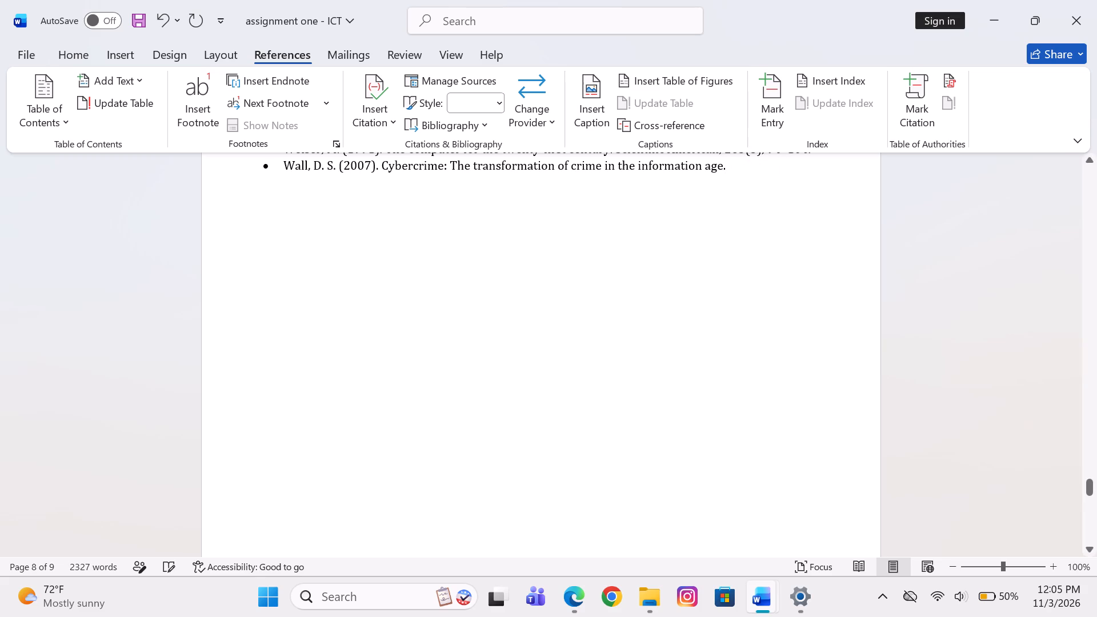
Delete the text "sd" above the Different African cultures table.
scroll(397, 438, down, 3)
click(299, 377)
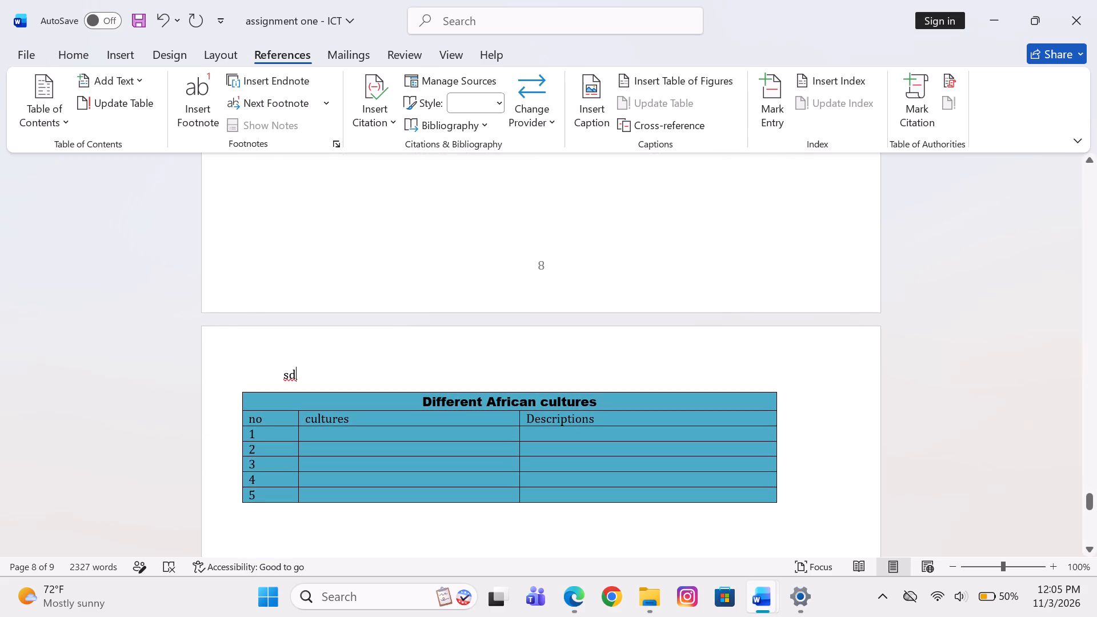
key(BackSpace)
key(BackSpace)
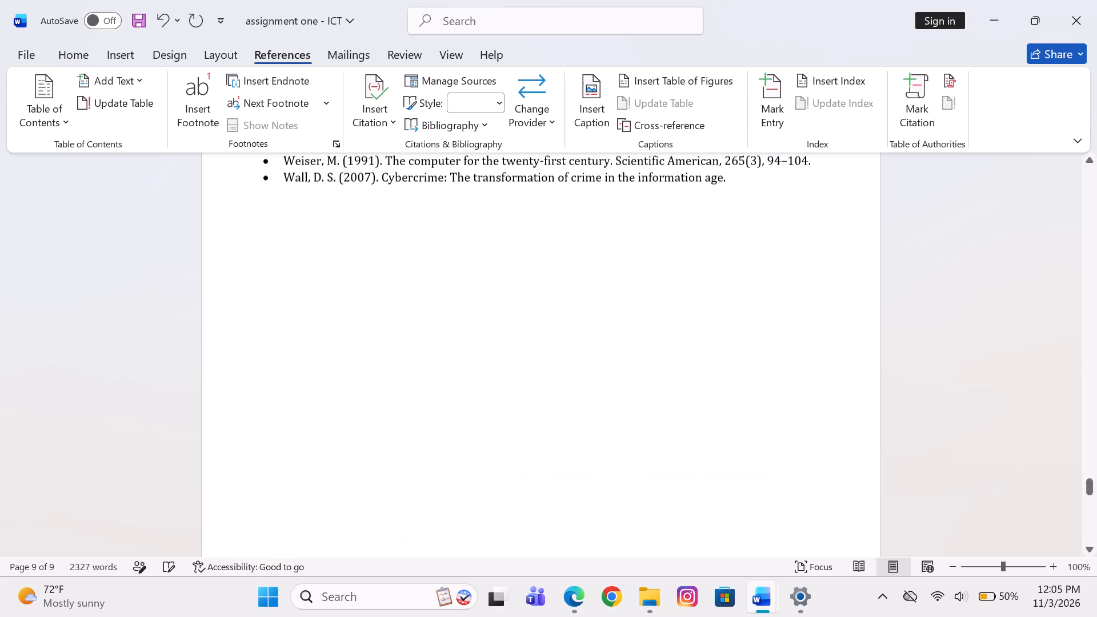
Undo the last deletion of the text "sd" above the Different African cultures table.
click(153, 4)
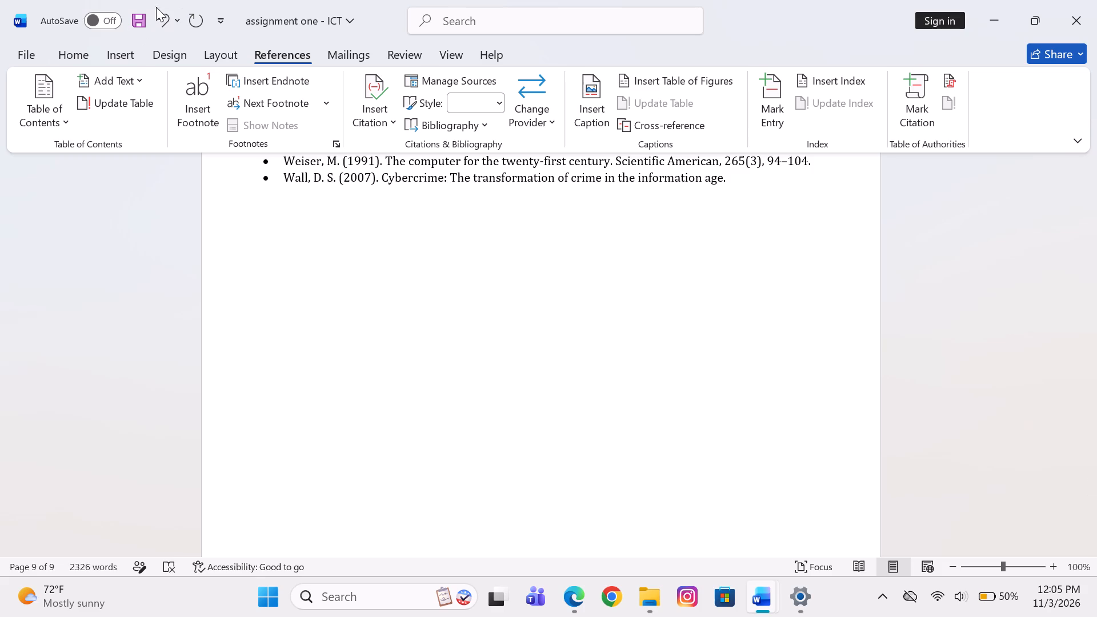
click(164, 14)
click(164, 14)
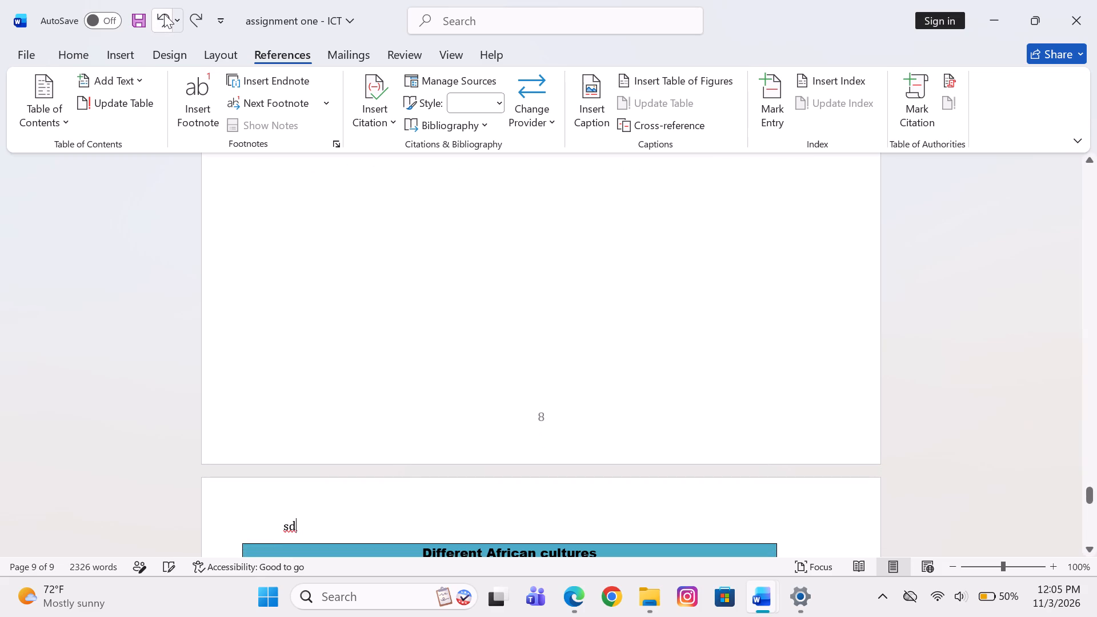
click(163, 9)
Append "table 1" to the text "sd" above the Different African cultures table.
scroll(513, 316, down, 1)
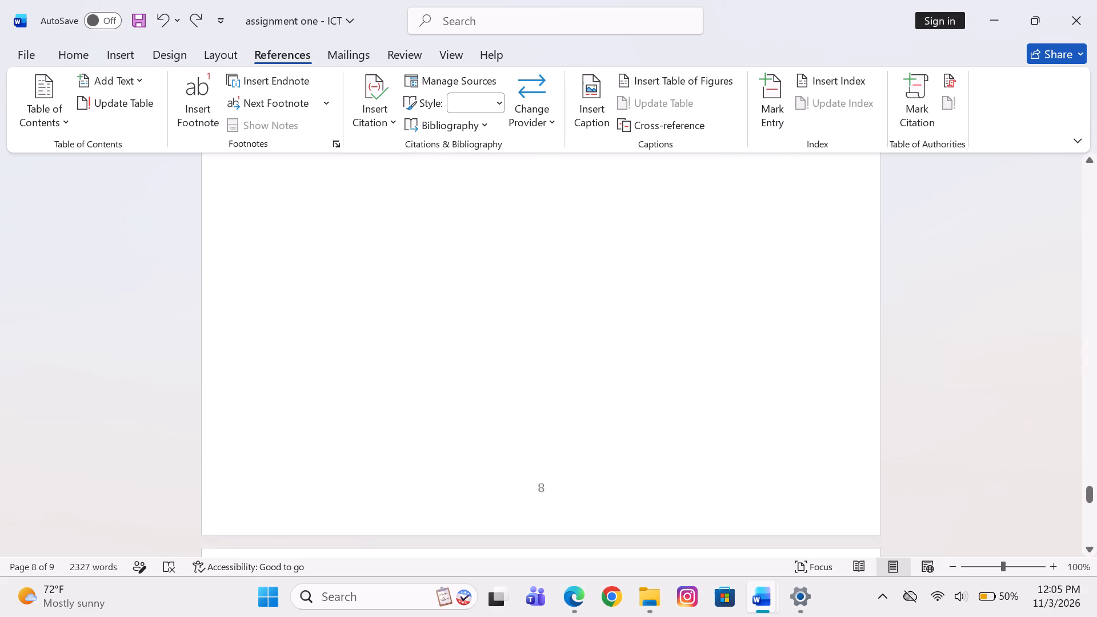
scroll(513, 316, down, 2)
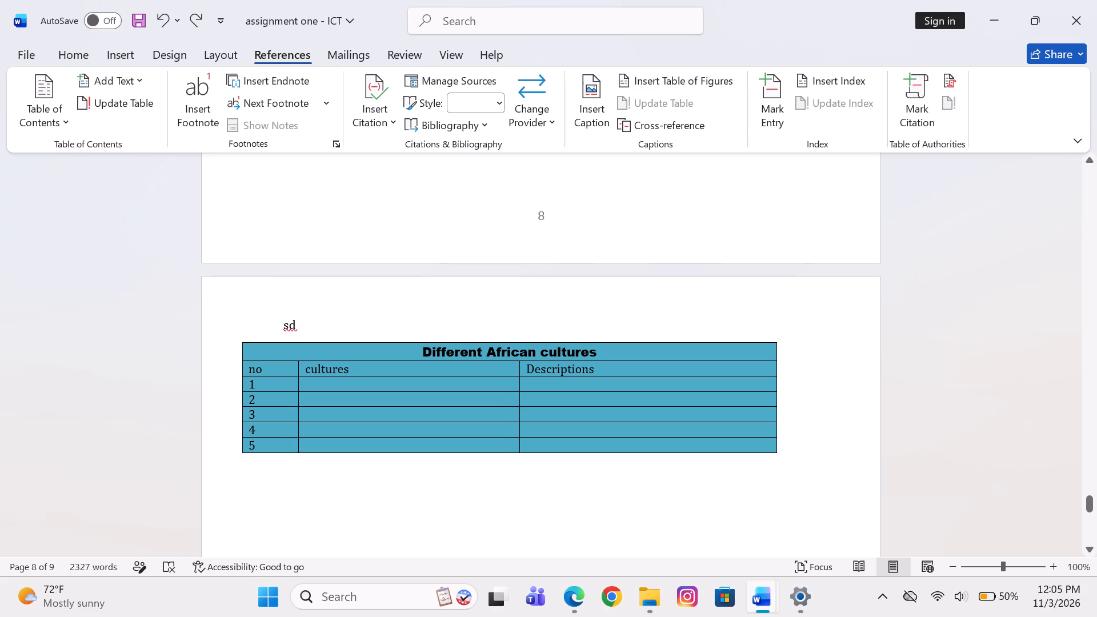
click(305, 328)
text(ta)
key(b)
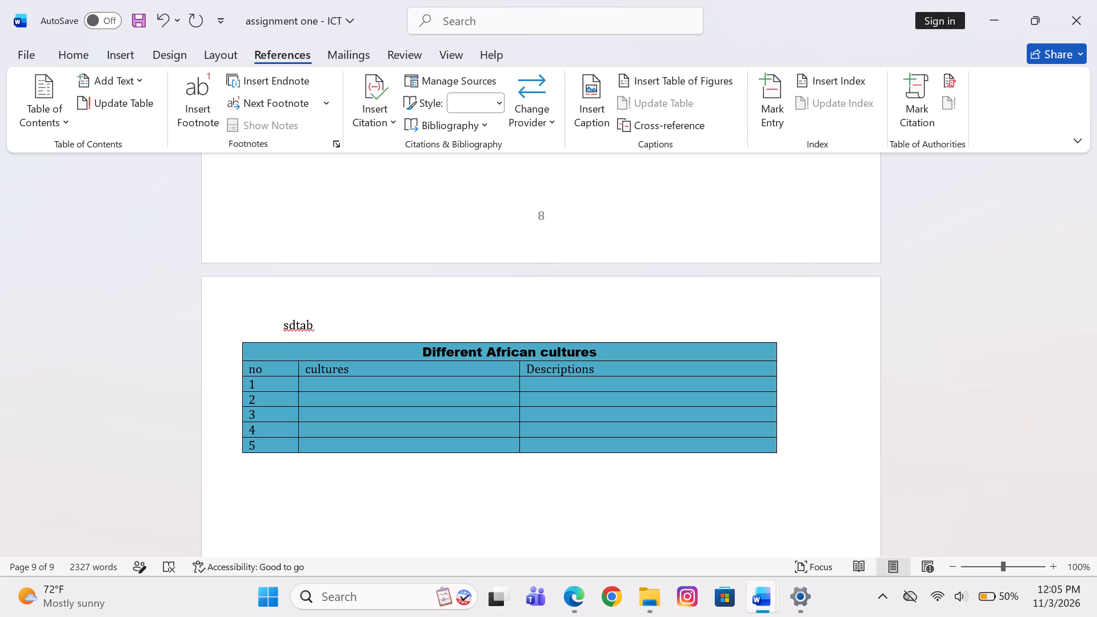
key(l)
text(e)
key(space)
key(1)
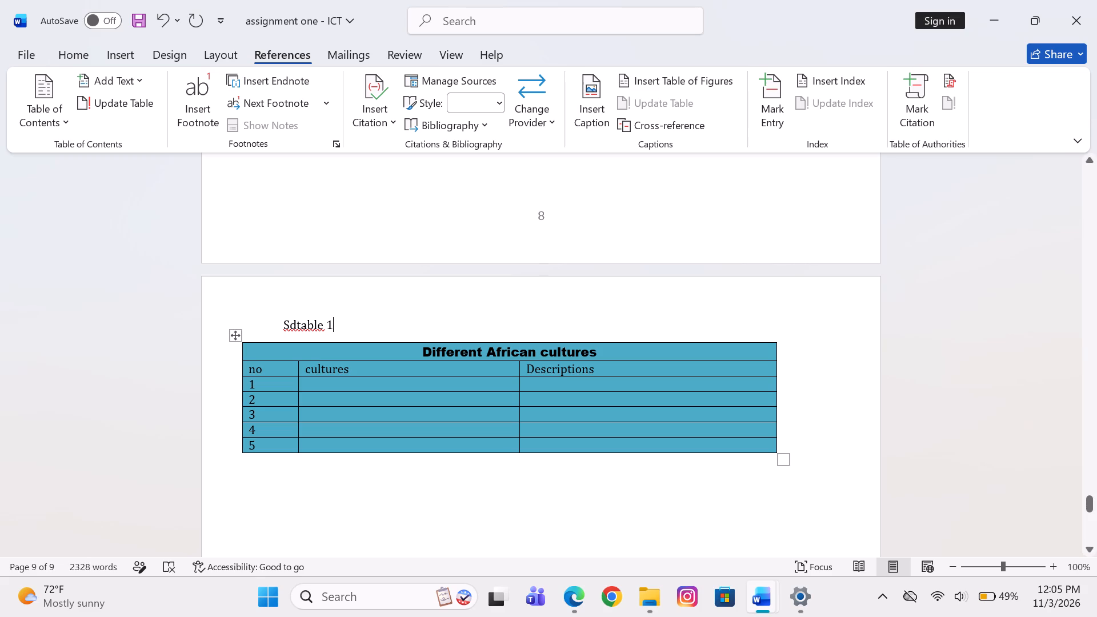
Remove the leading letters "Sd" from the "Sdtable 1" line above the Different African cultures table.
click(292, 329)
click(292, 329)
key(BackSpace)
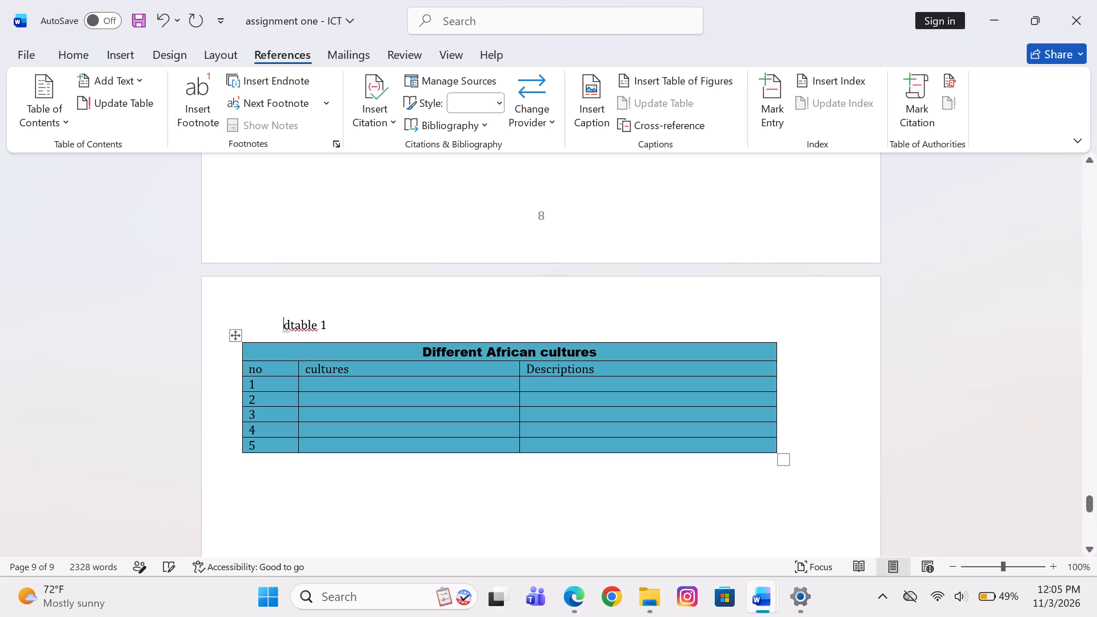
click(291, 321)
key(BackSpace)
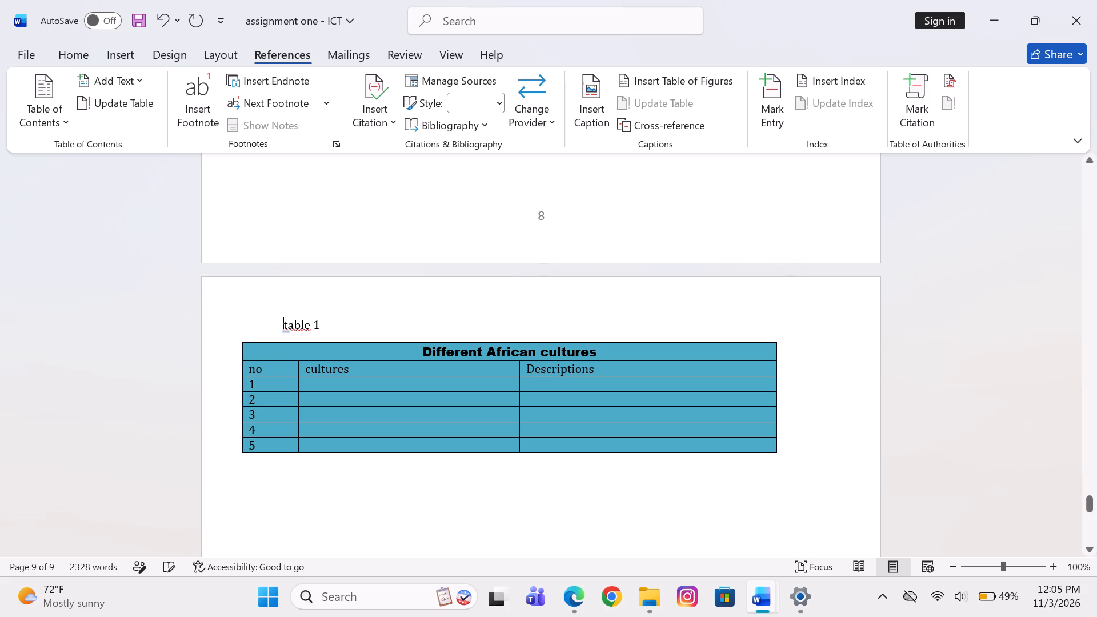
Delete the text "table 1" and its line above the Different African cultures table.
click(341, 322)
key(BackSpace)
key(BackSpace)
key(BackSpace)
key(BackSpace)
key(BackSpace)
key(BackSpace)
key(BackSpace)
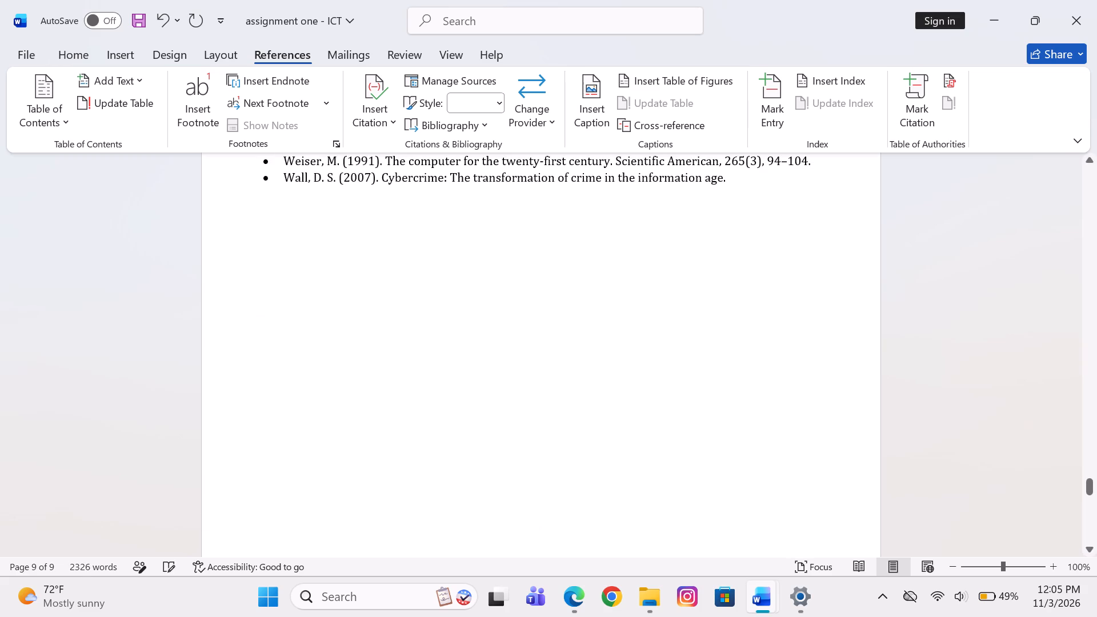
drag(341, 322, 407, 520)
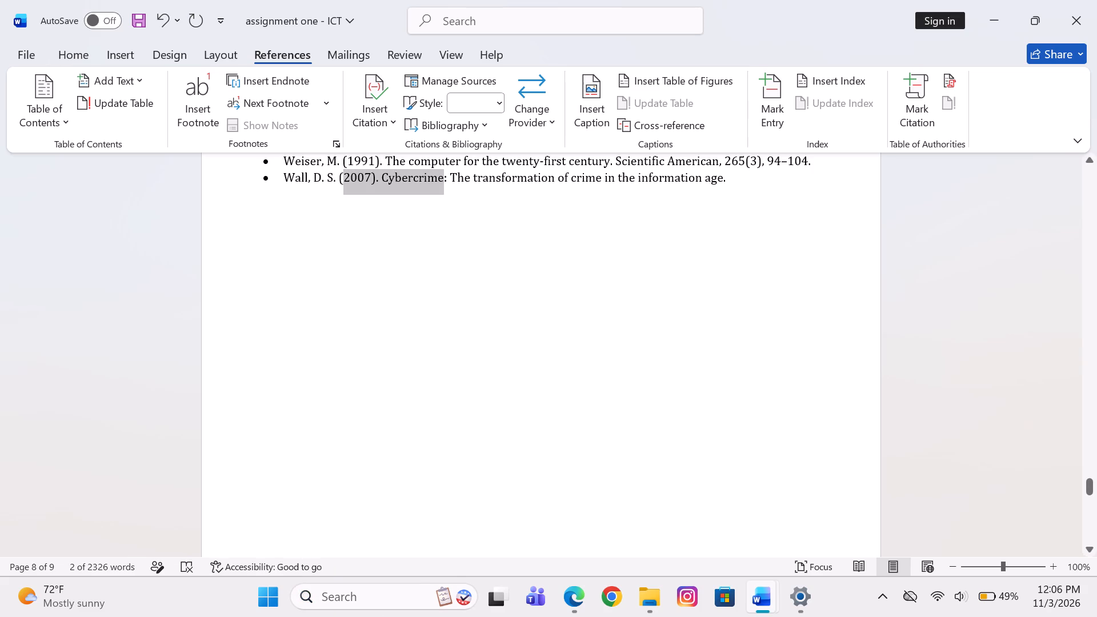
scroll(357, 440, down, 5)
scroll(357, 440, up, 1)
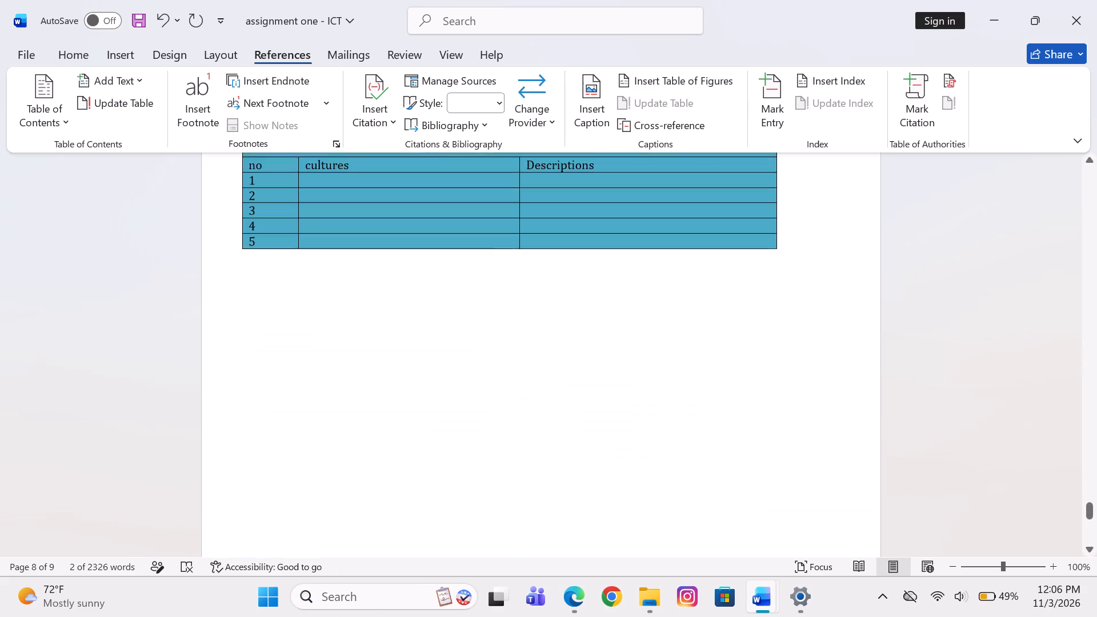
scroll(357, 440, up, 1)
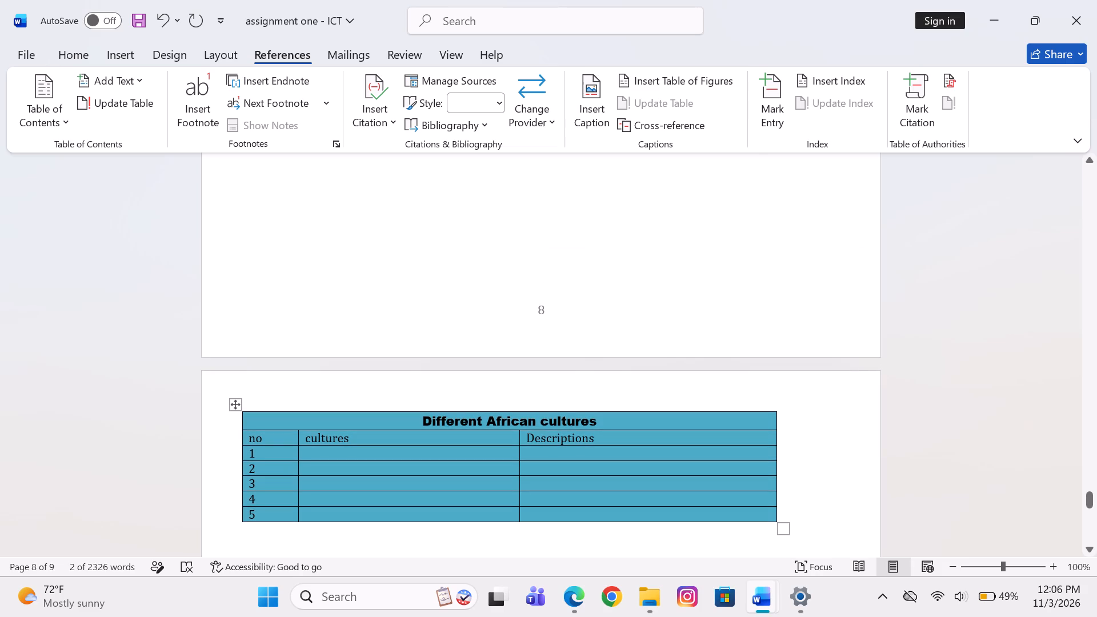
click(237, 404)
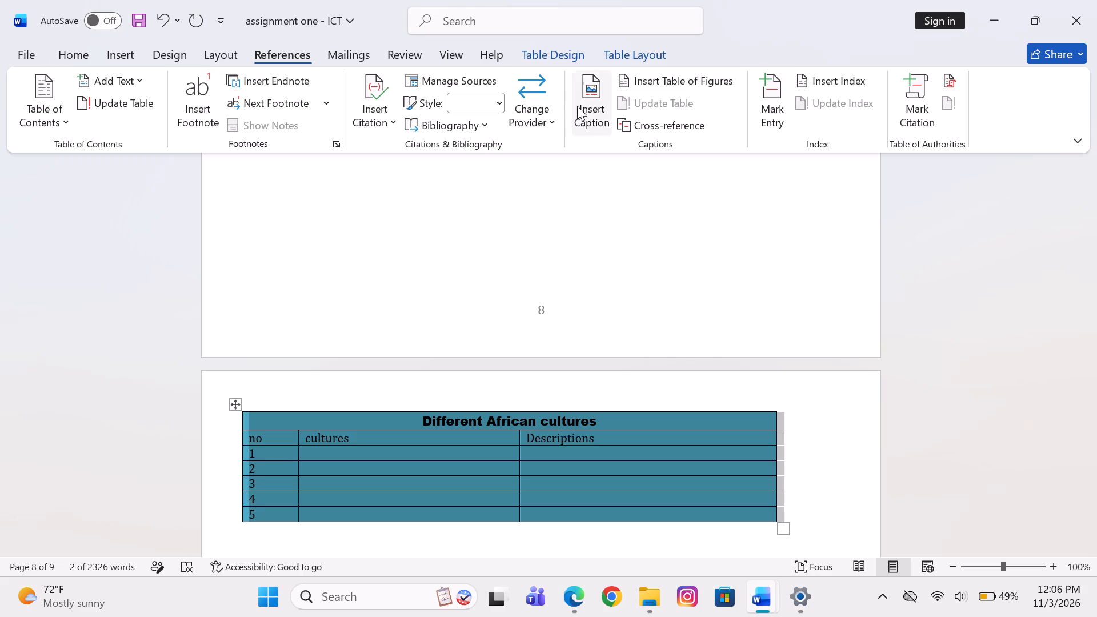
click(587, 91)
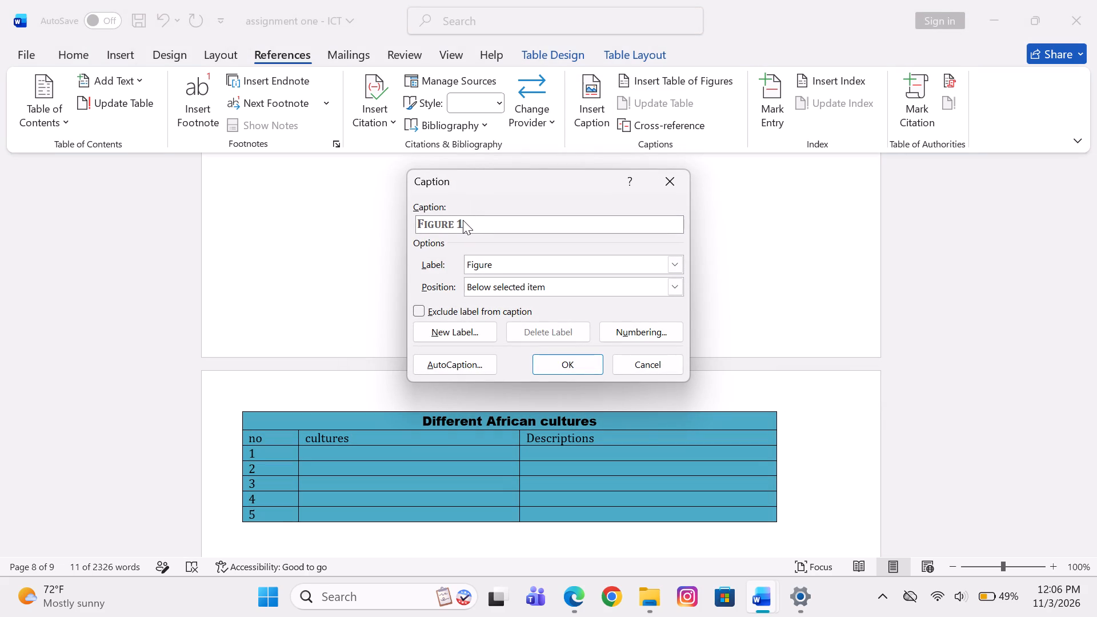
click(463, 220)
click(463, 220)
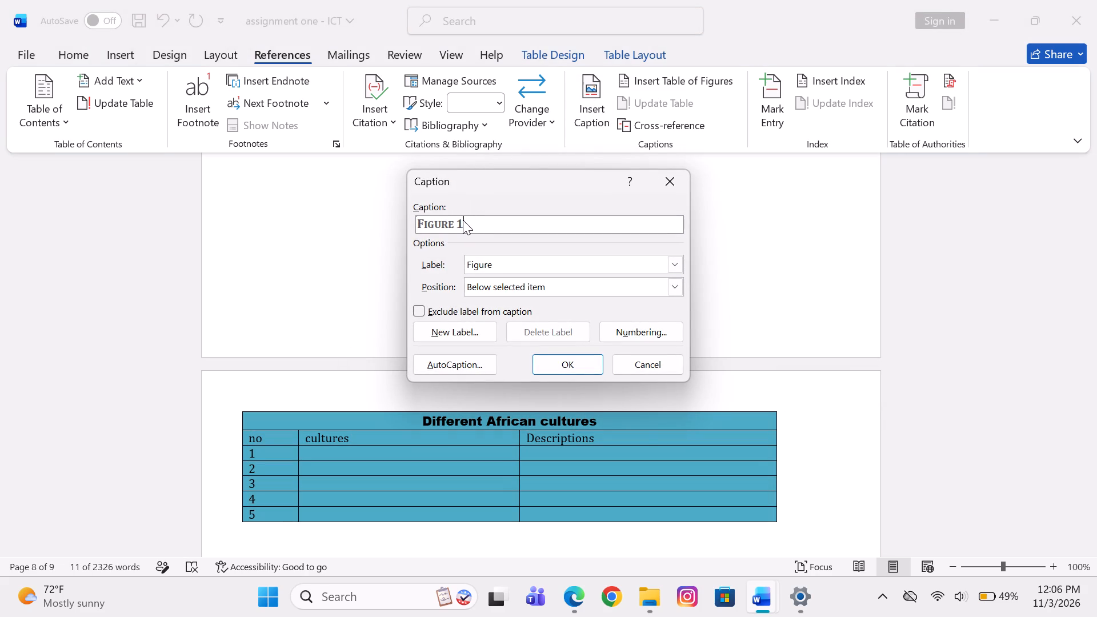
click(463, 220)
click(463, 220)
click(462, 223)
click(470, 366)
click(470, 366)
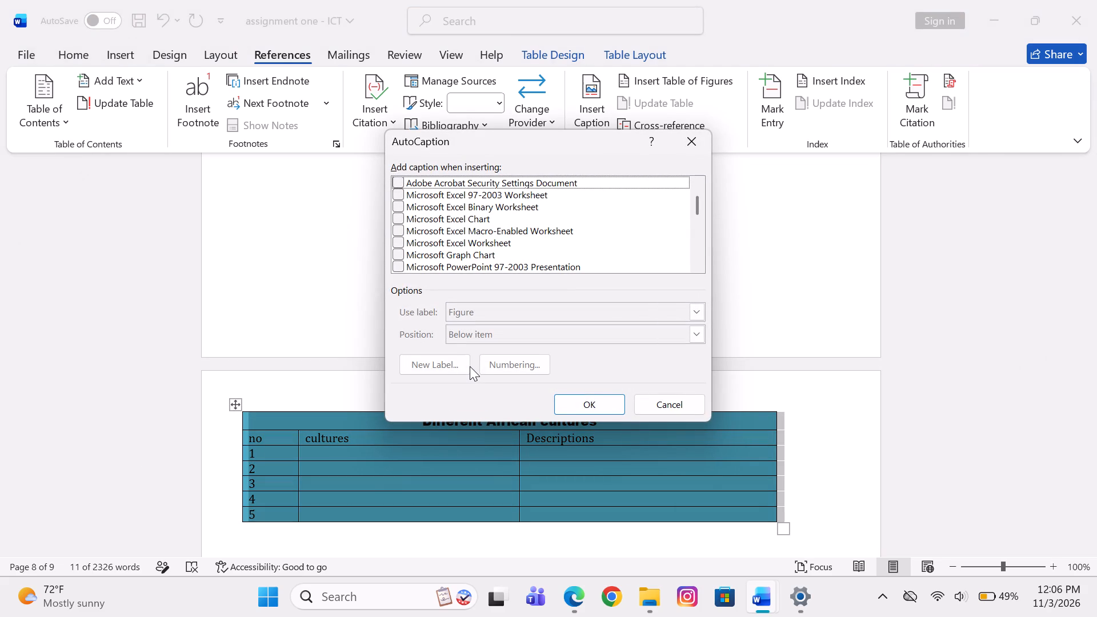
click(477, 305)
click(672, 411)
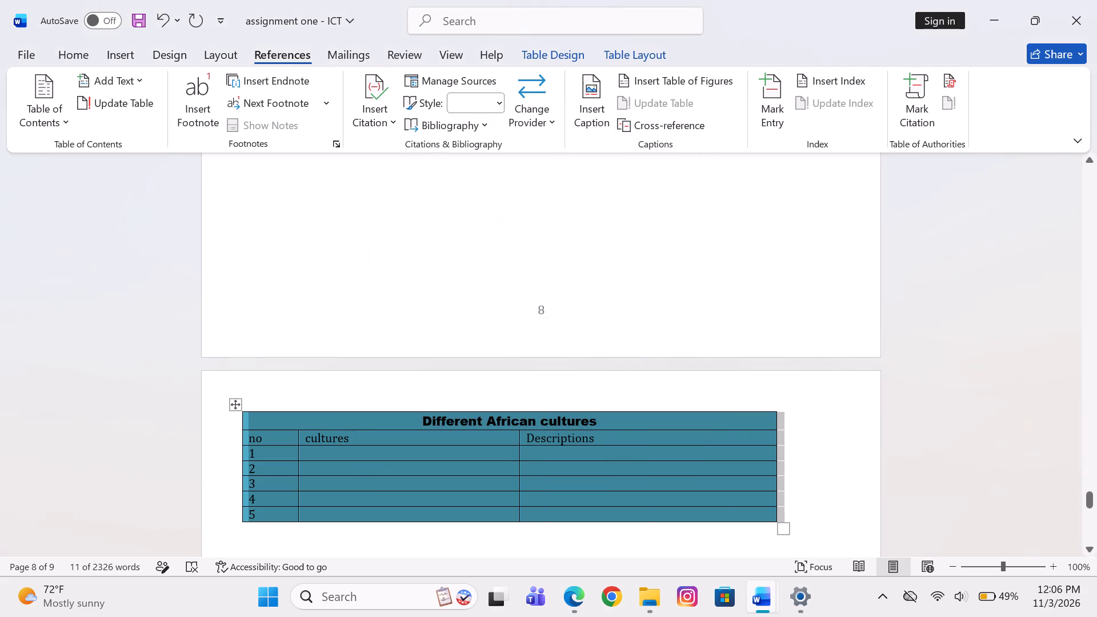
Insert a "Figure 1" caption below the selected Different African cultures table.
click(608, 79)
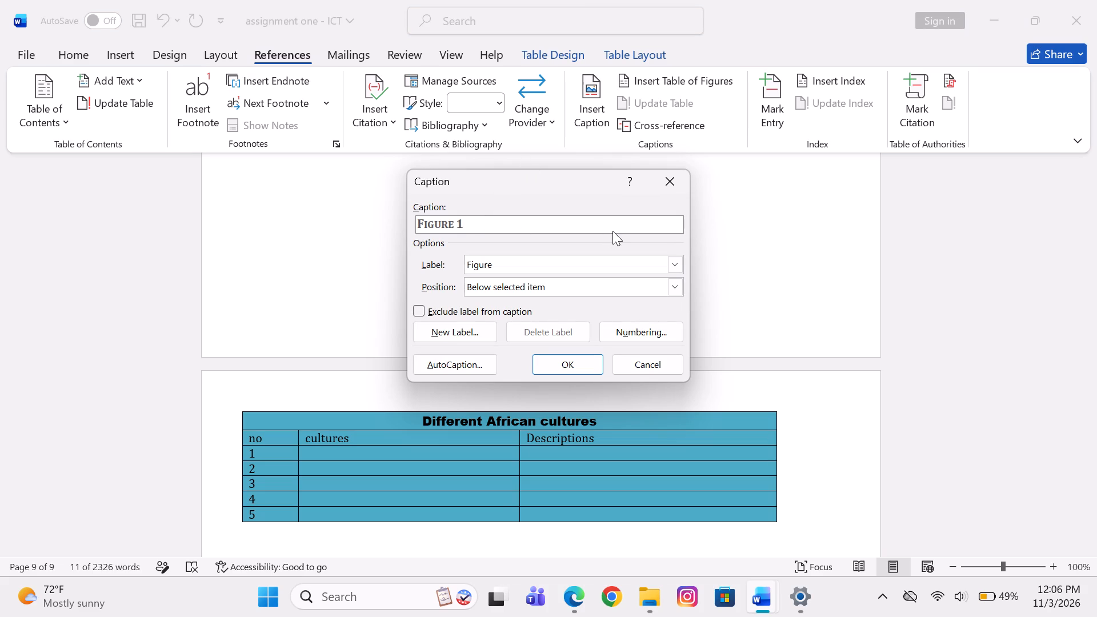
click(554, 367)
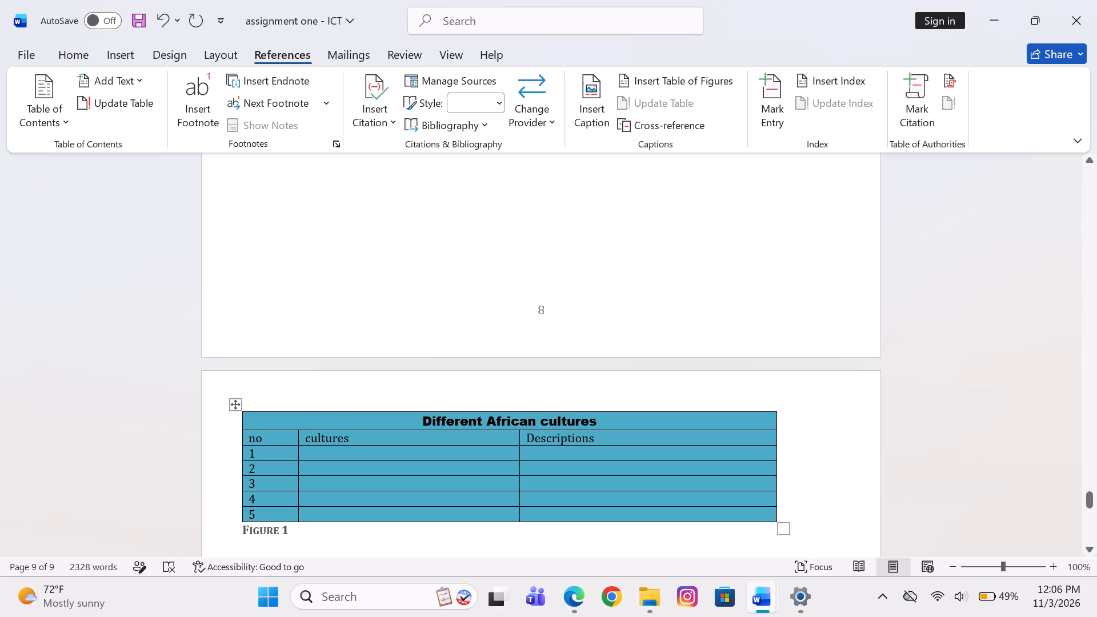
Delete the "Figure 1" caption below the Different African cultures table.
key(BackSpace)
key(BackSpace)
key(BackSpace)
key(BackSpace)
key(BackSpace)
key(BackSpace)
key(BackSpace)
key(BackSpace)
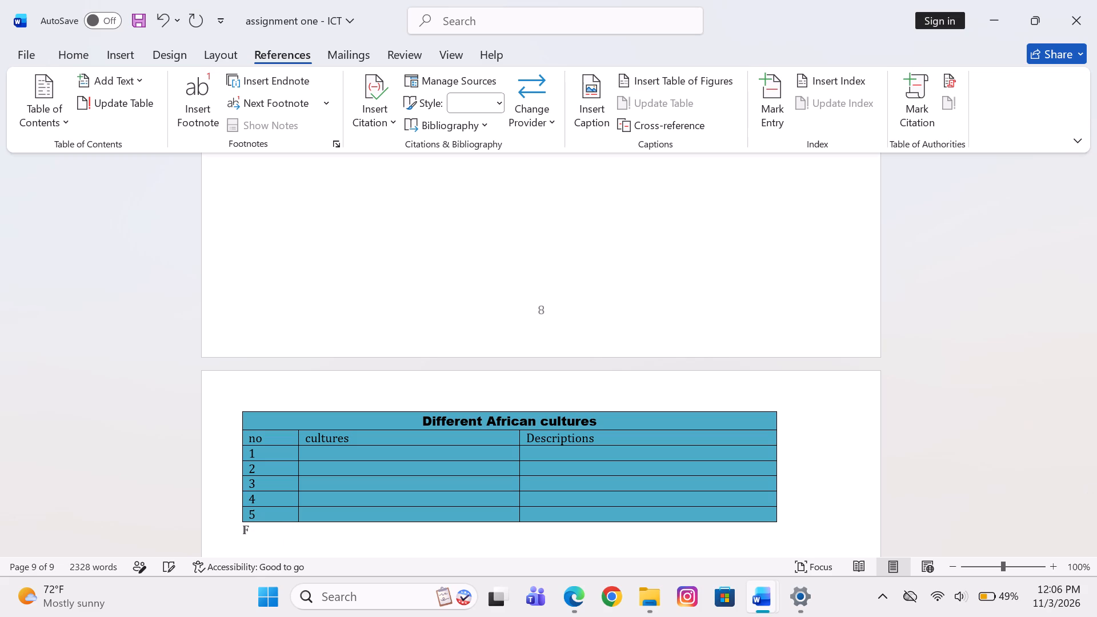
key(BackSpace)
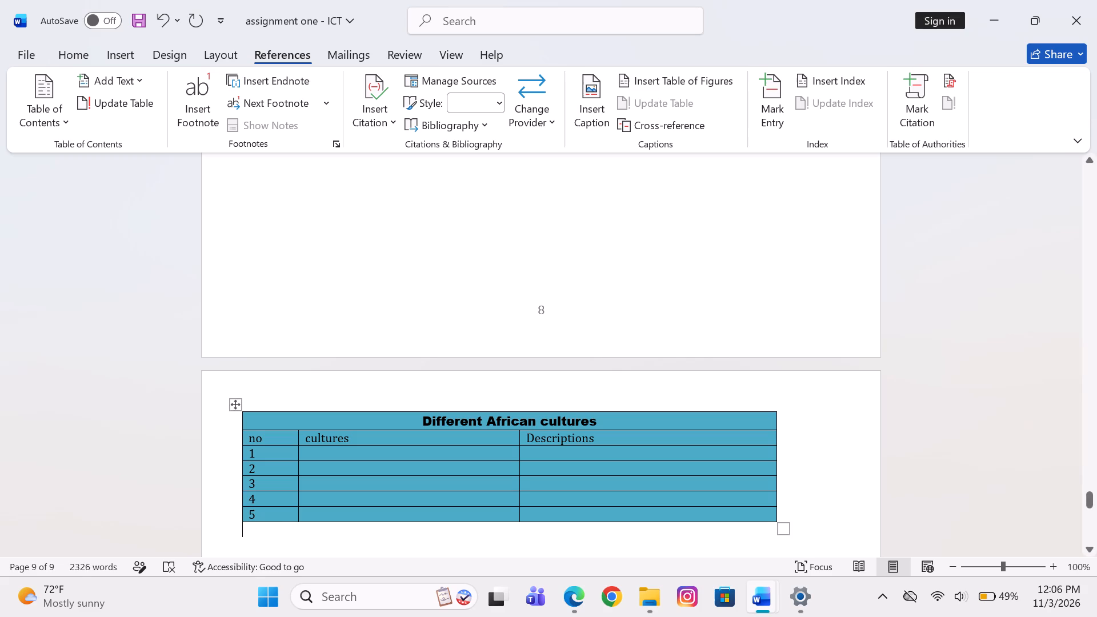
Insert a "Figure 1" caption for the Different African cultures table, with its position set to above the selected item.
click(288, 407)
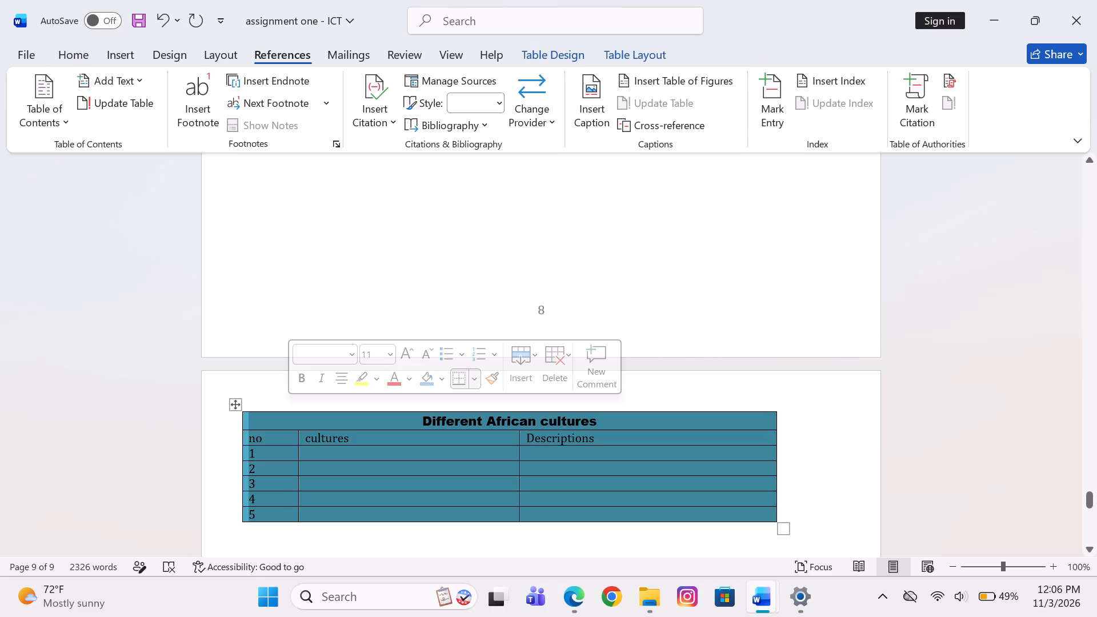
click(495, 293)
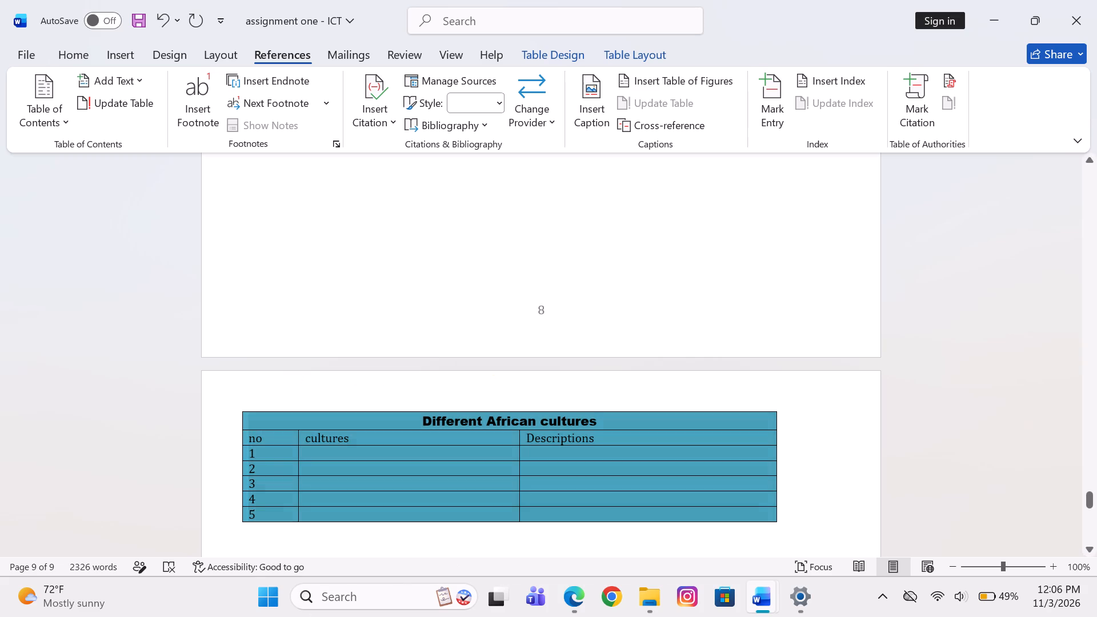
scroll(516, 296, down, 3)
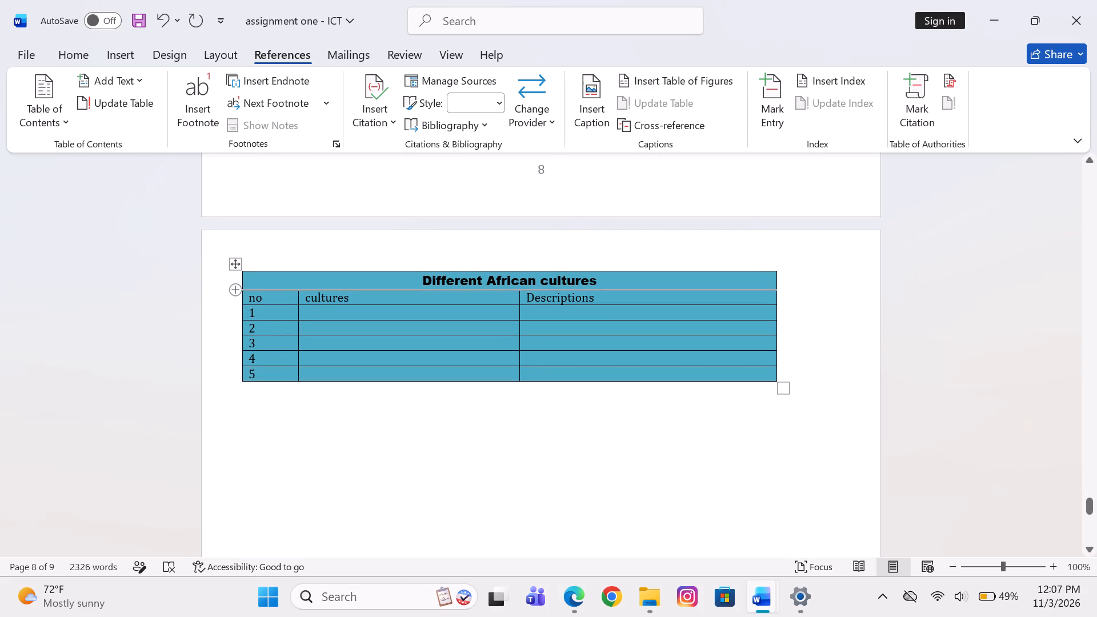
click(247, 270)
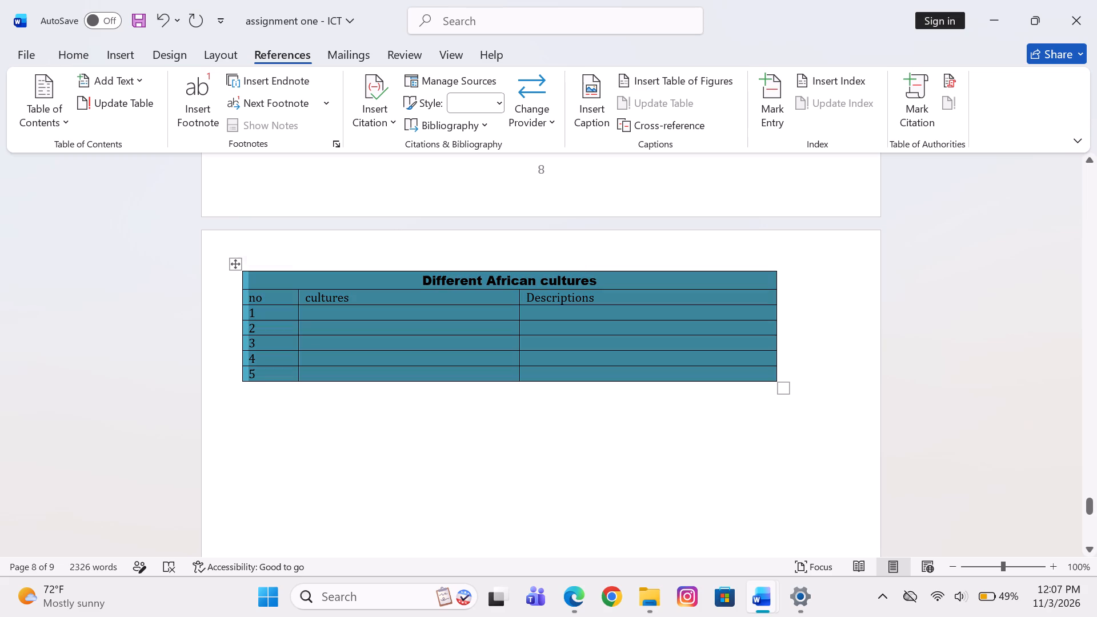
click(596, 91)
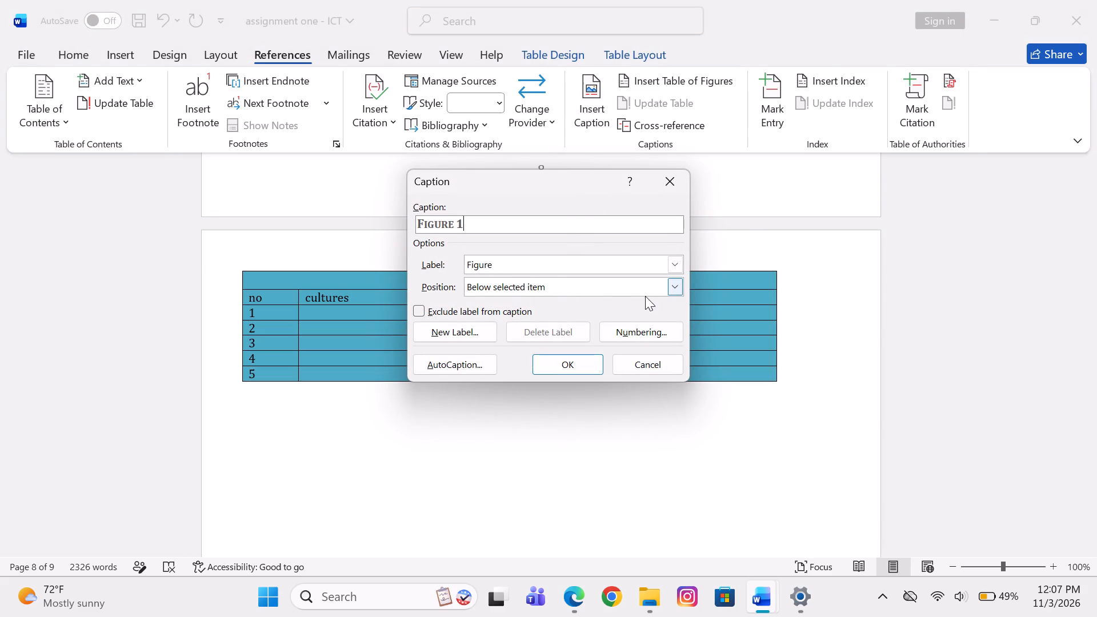
click(674, 283)
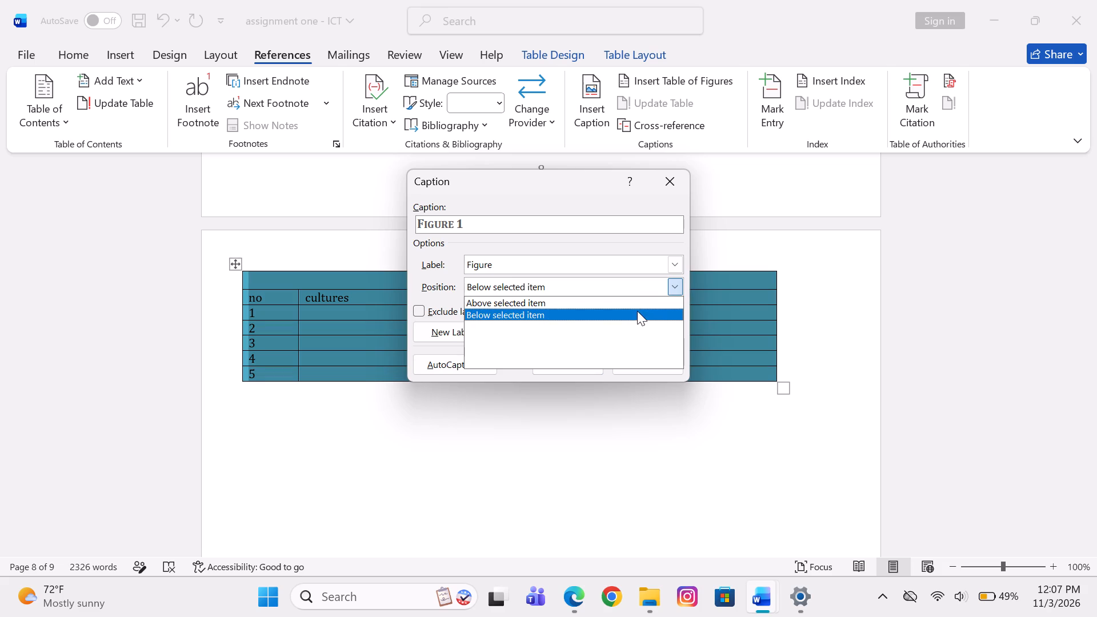
click(636, 305)
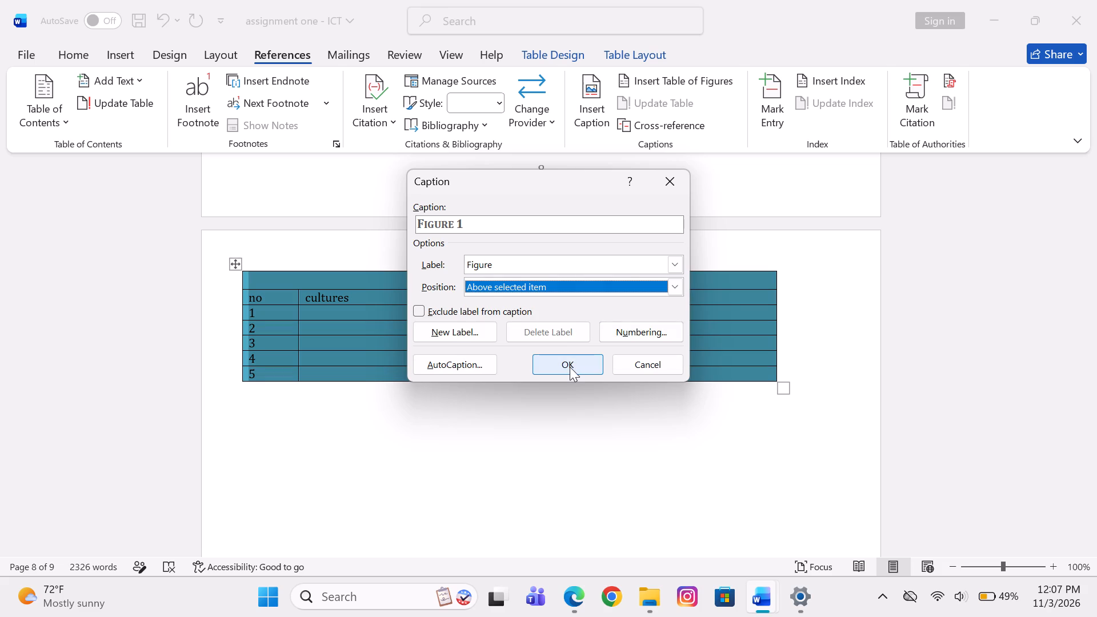
click(570, 367)
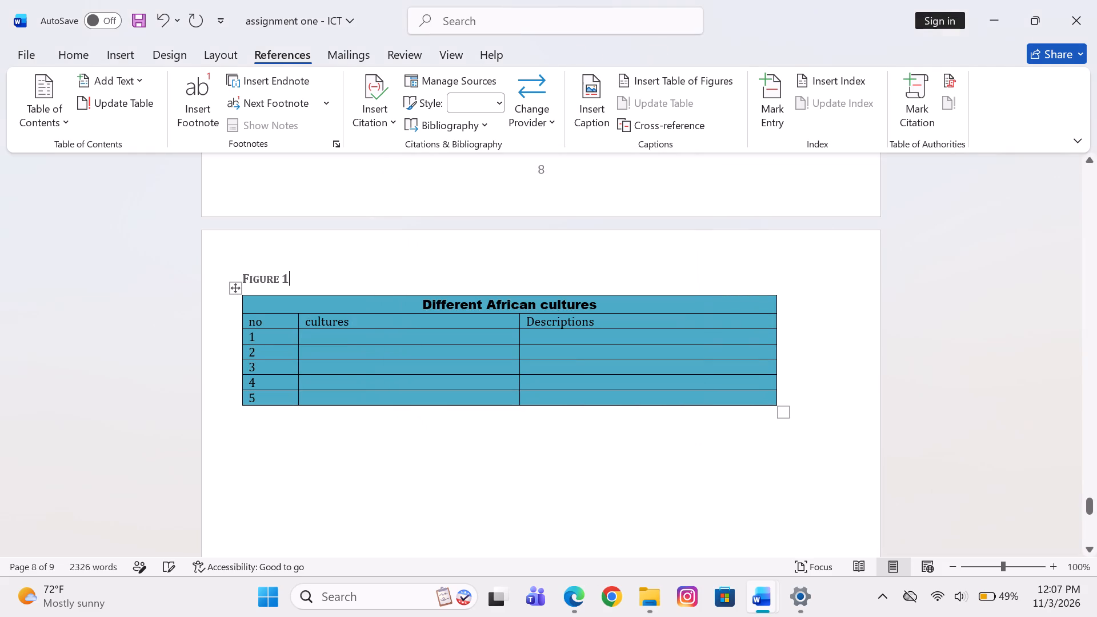
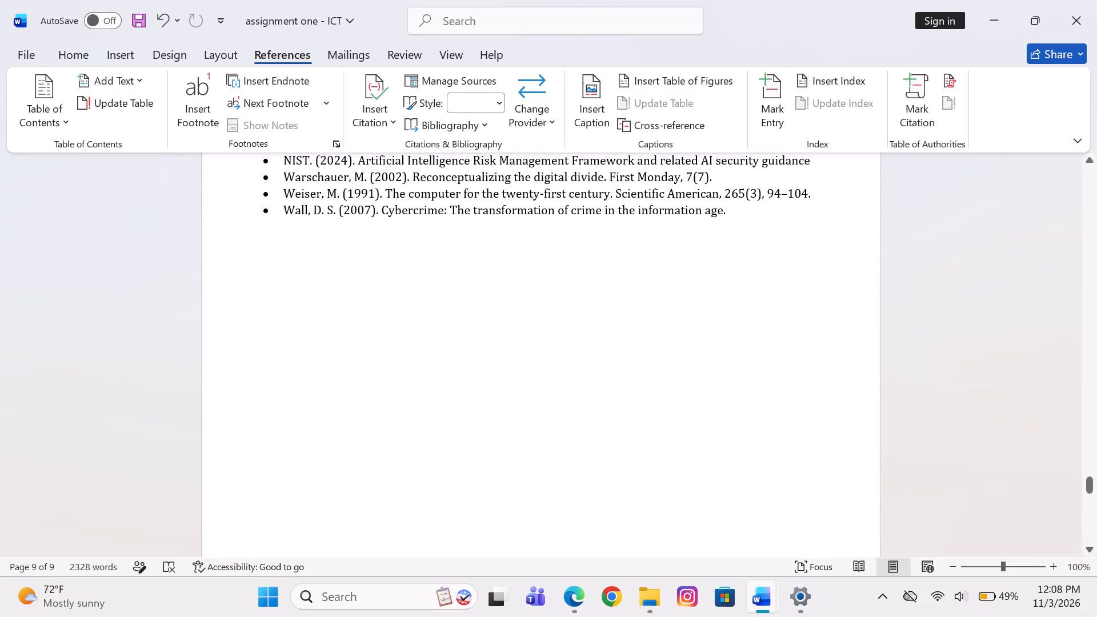
Place the text cursor at the start of the last reference, Wall, D. S. (2007).
click(337, 283)
click(267, 240)
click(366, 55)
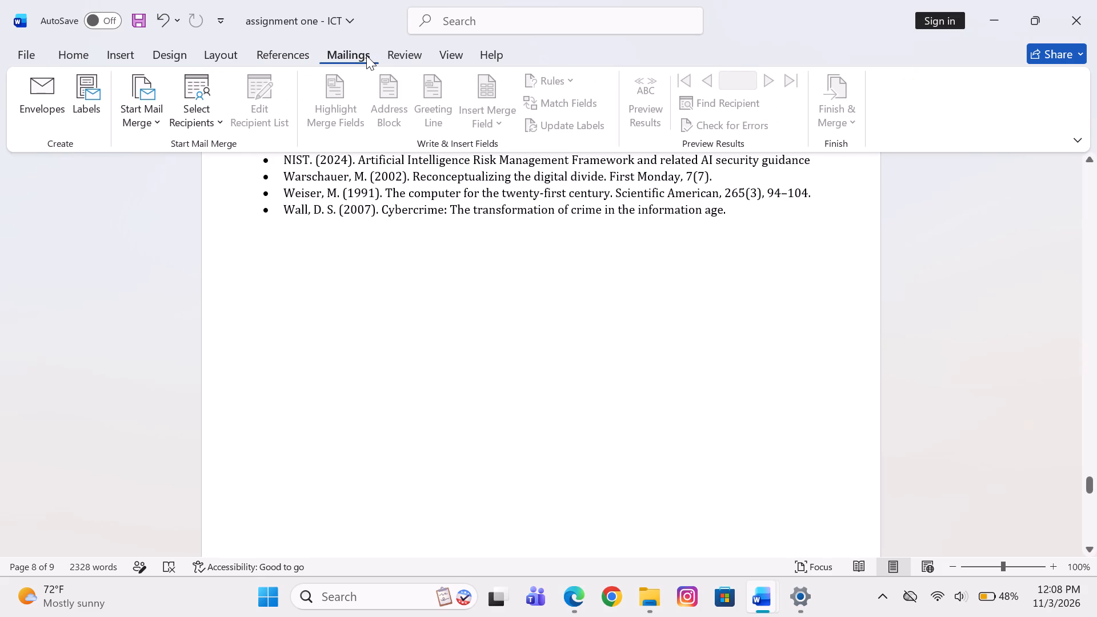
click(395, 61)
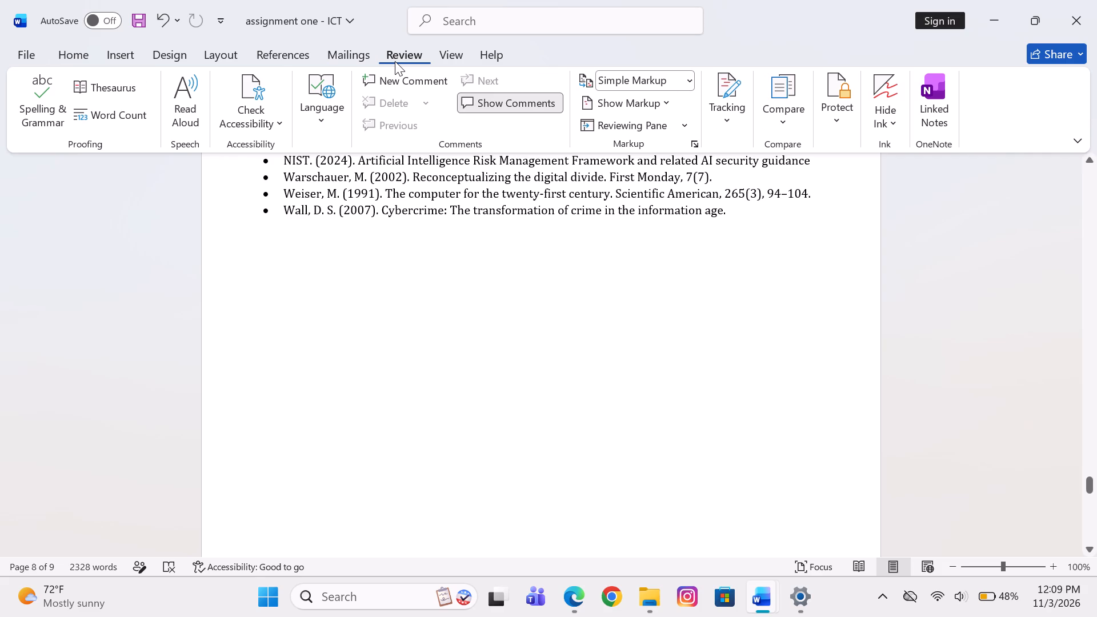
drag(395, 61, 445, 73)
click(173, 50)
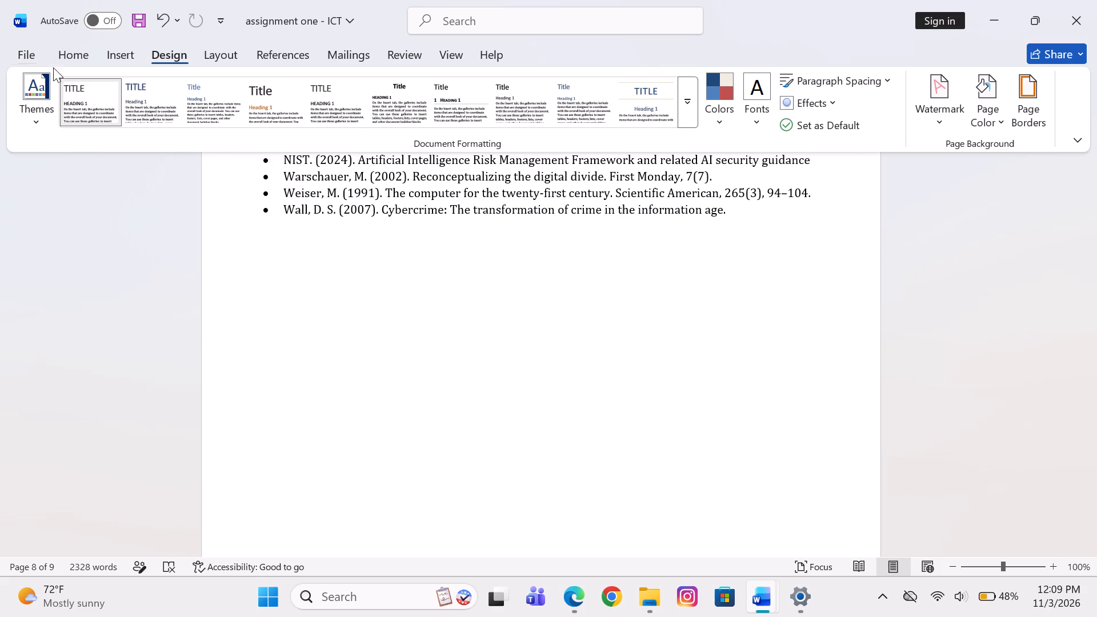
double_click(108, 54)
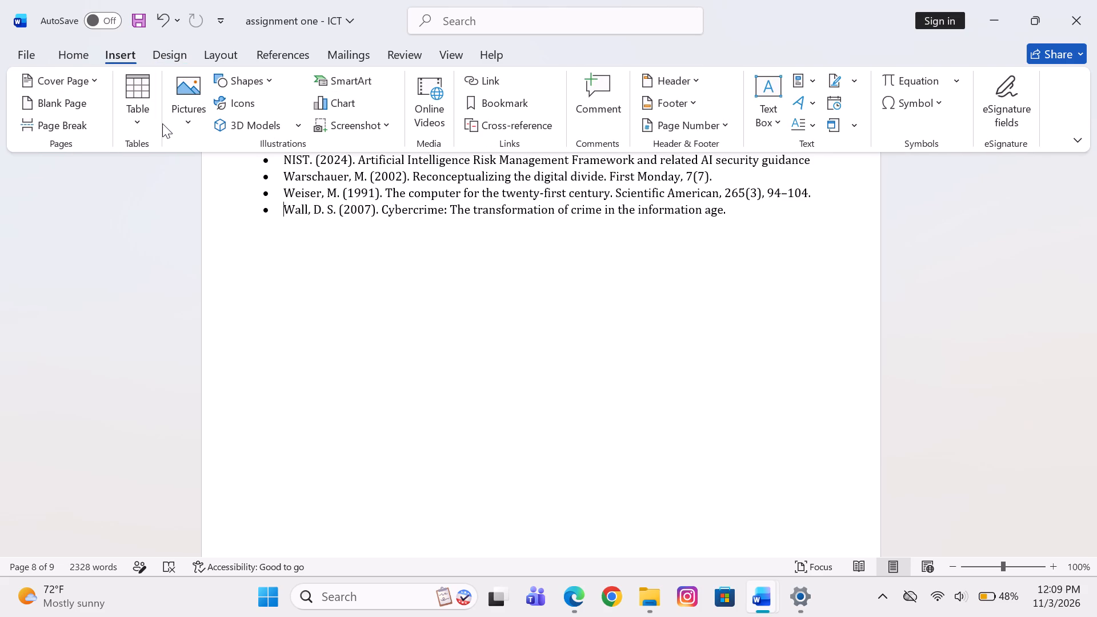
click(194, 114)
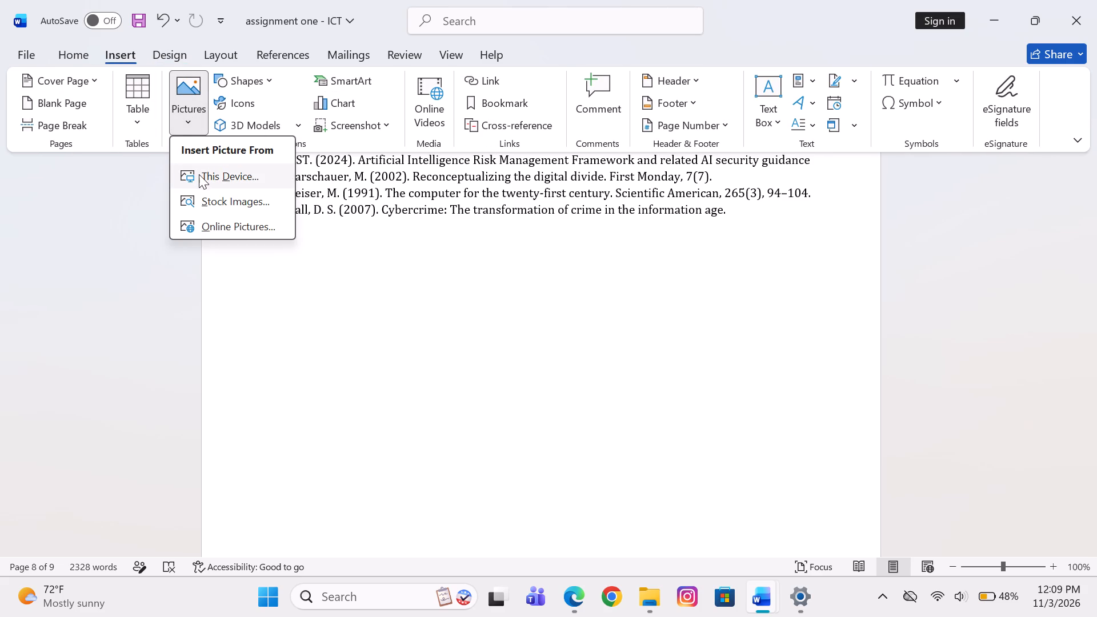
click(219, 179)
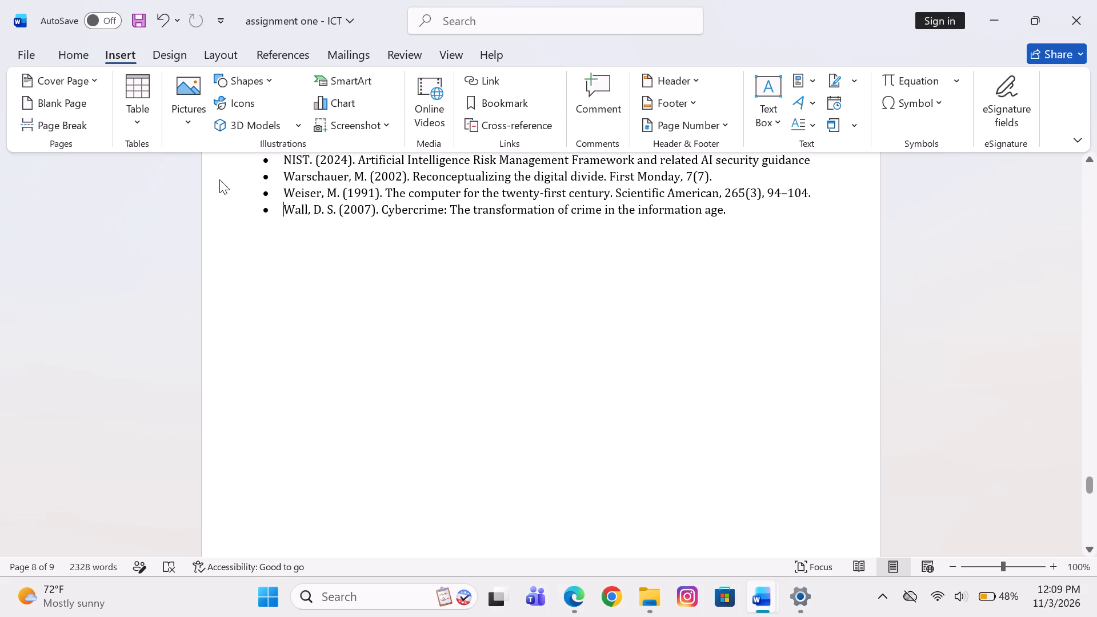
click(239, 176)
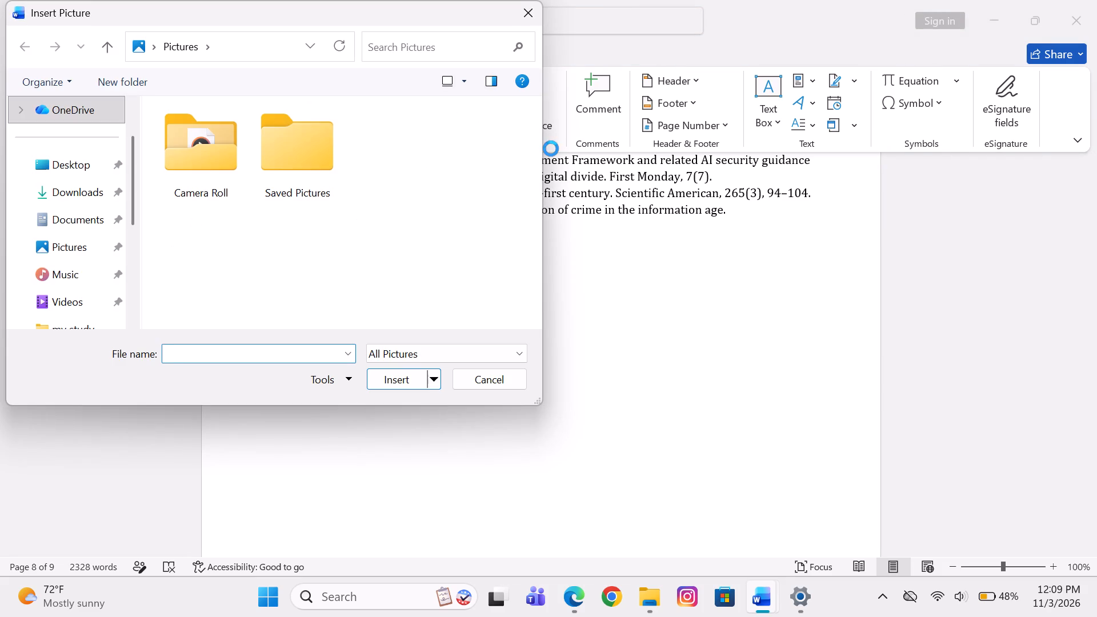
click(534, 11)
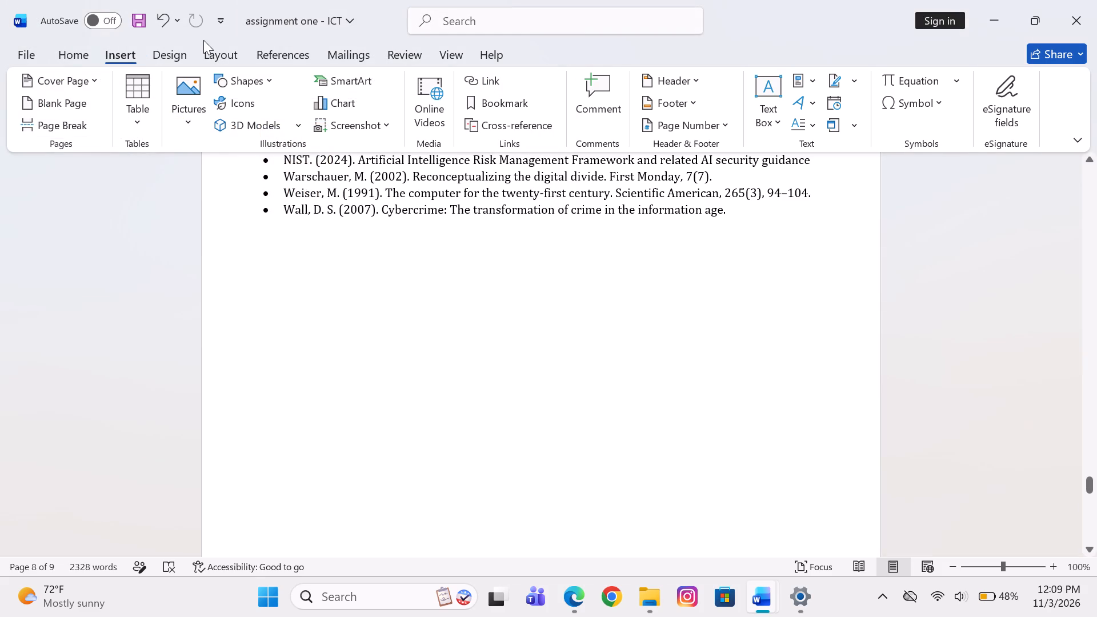
Insert the pink and white flower picture from the Flower category of the stock images at the last reference.
click(191, 106)
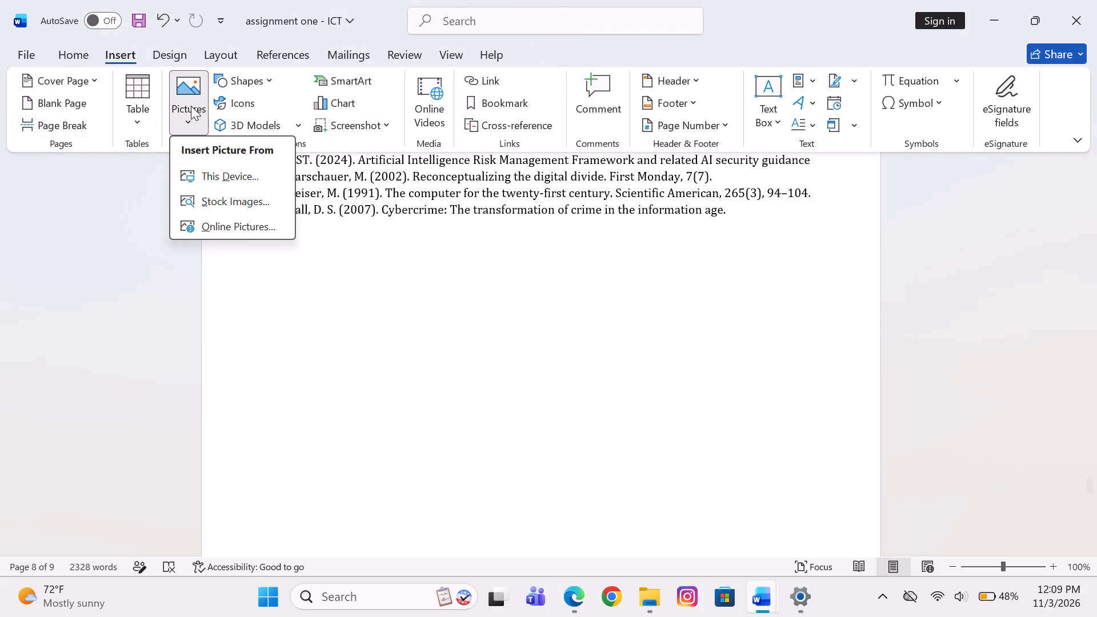
click(210, 204)
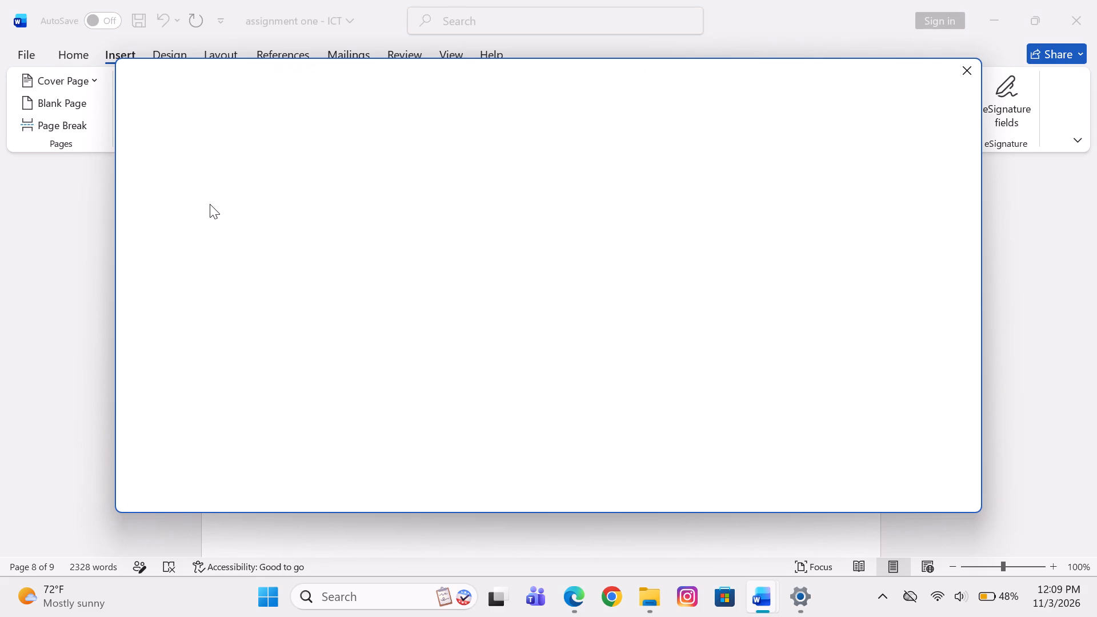
triple_click(210, 204)
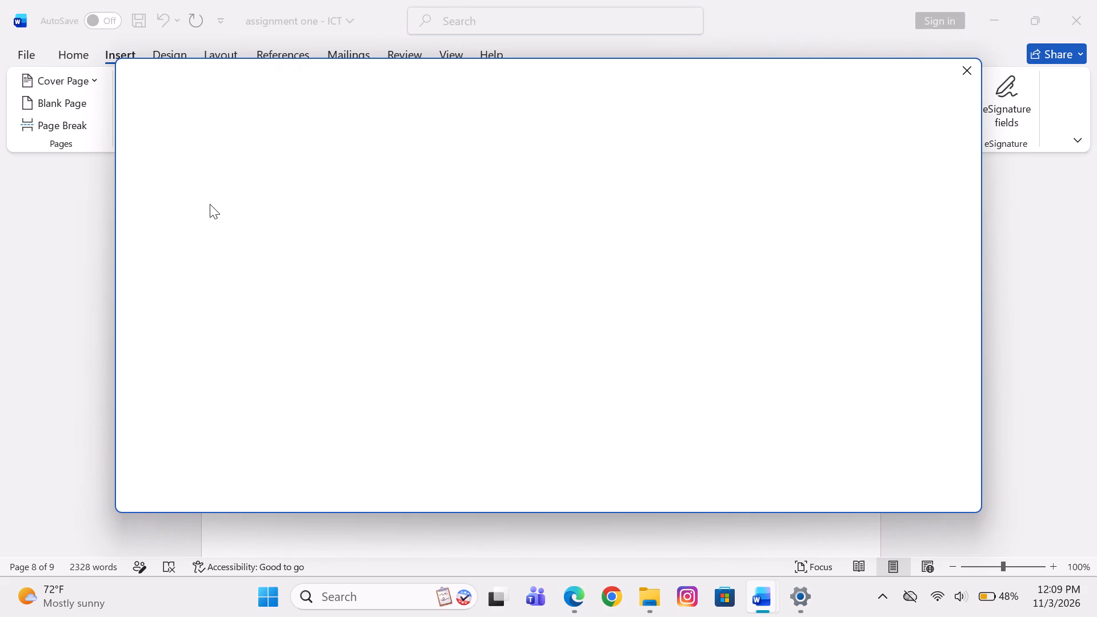
triple_click(210, 204)
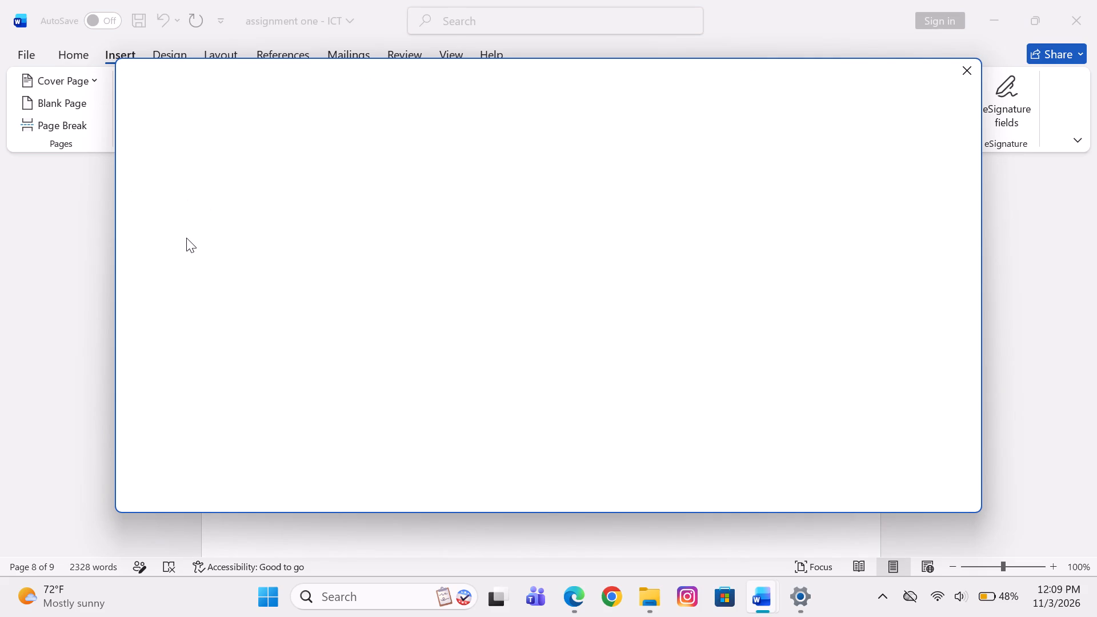
triple_click(186, 238)
click(186, 238)
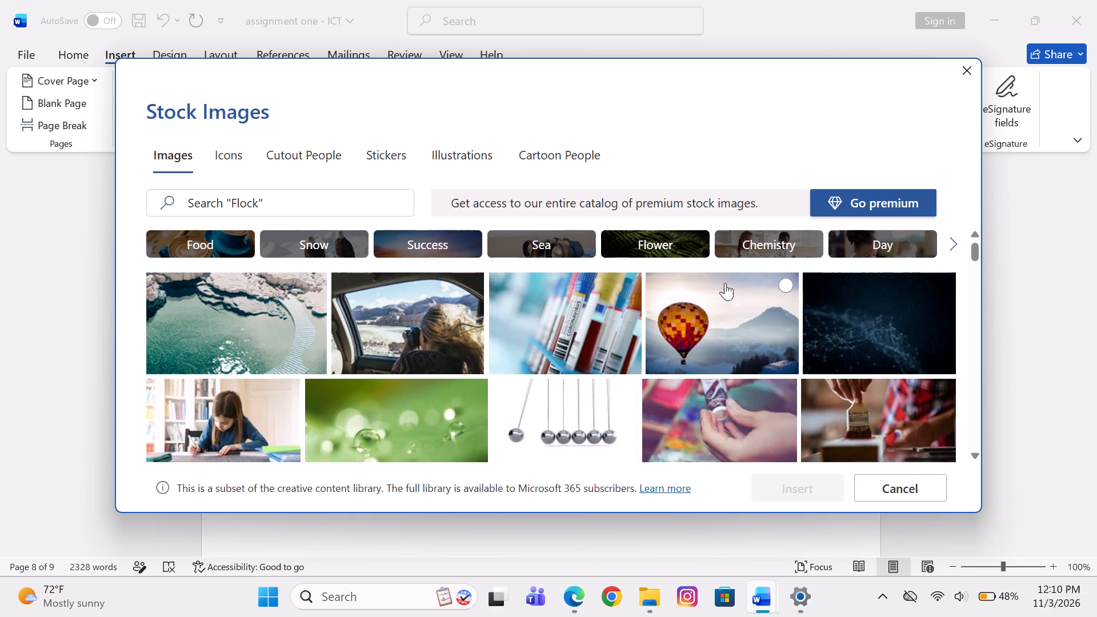
click(687, 247)
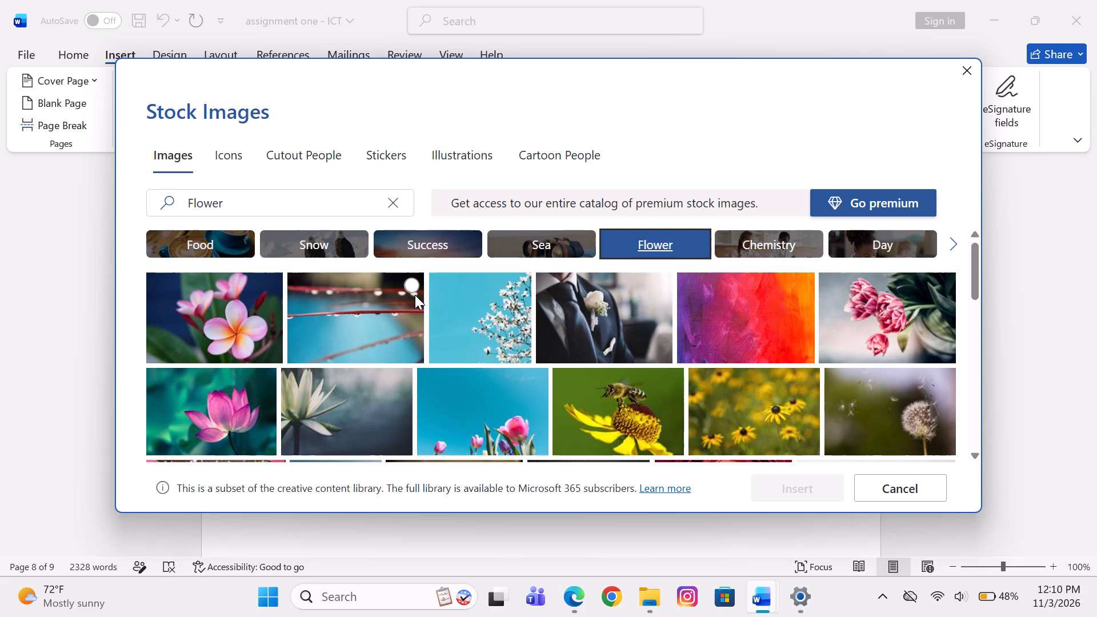
click(246, 331)
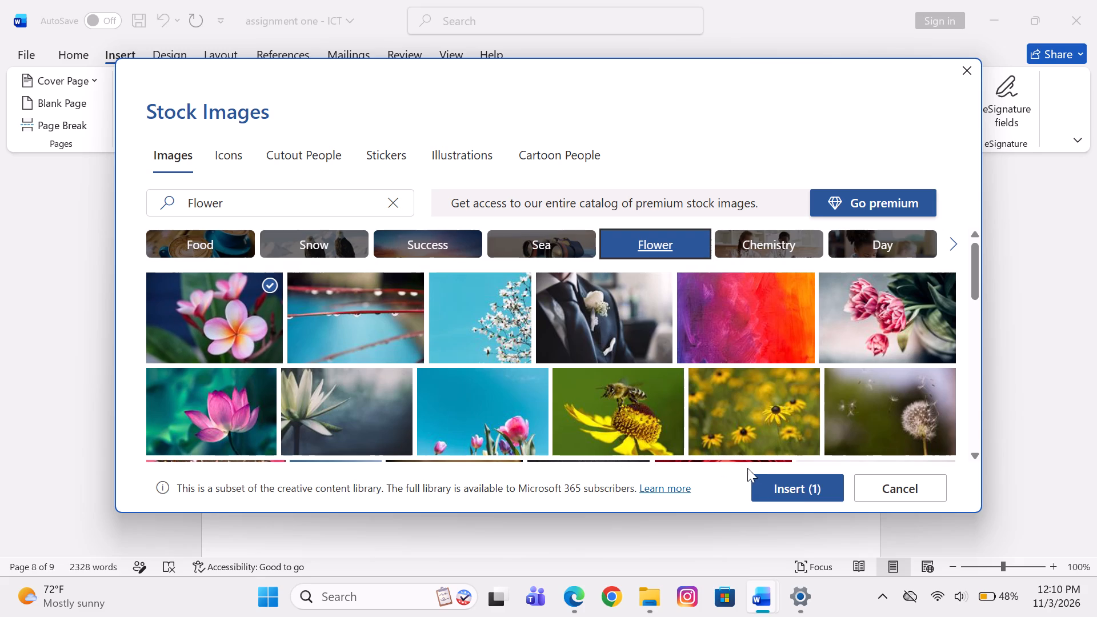
click(790, 482)
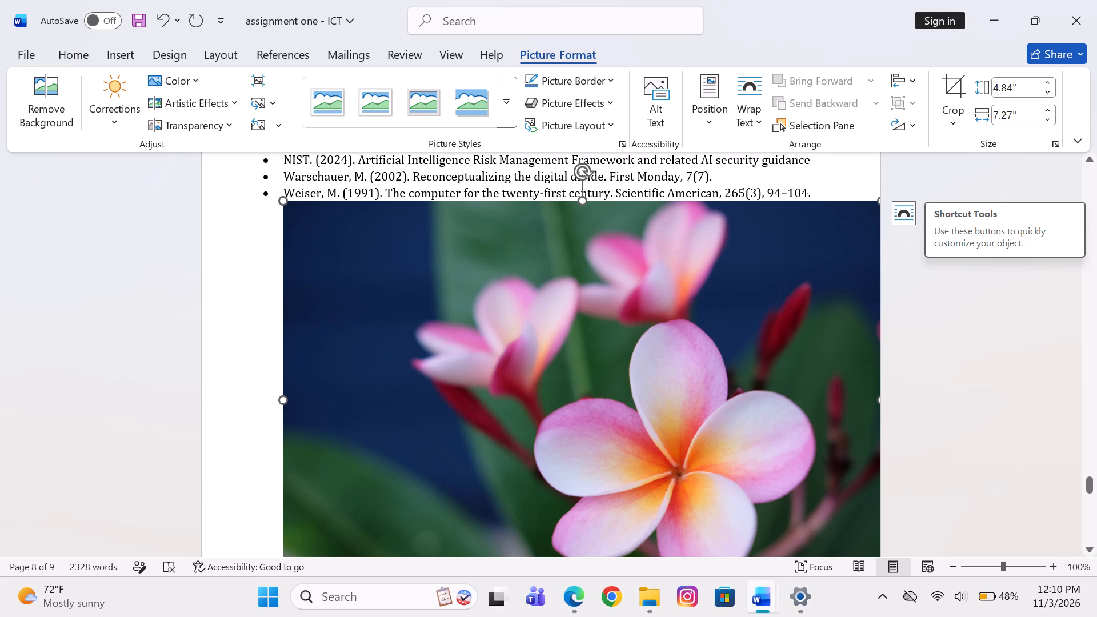
Shrink the flower picture to about 2.57" high and 3.91" wide.
drag(879, 398, 767, 400)
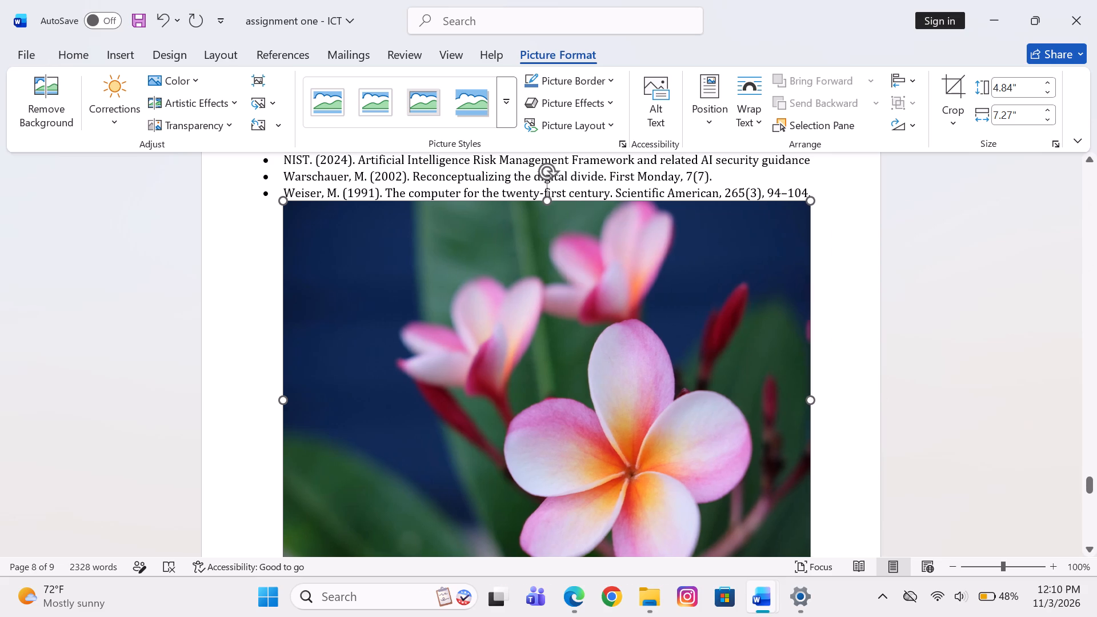
drag(767, 400, 604, 401)
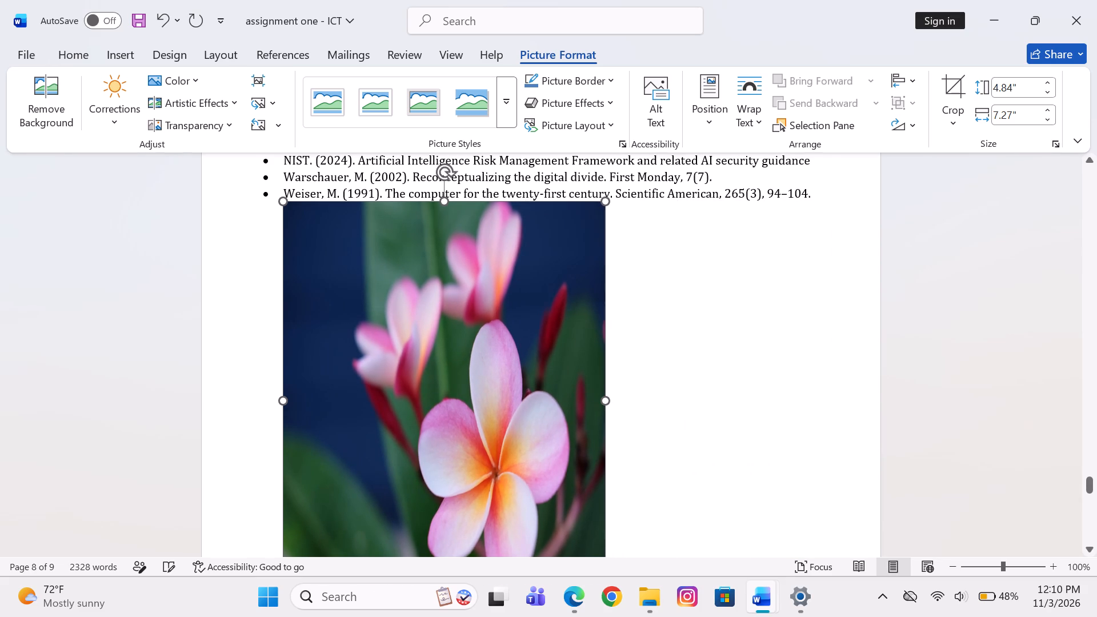
drag(445, 205, 445, 214)
drag(445, 214, 463, 352)
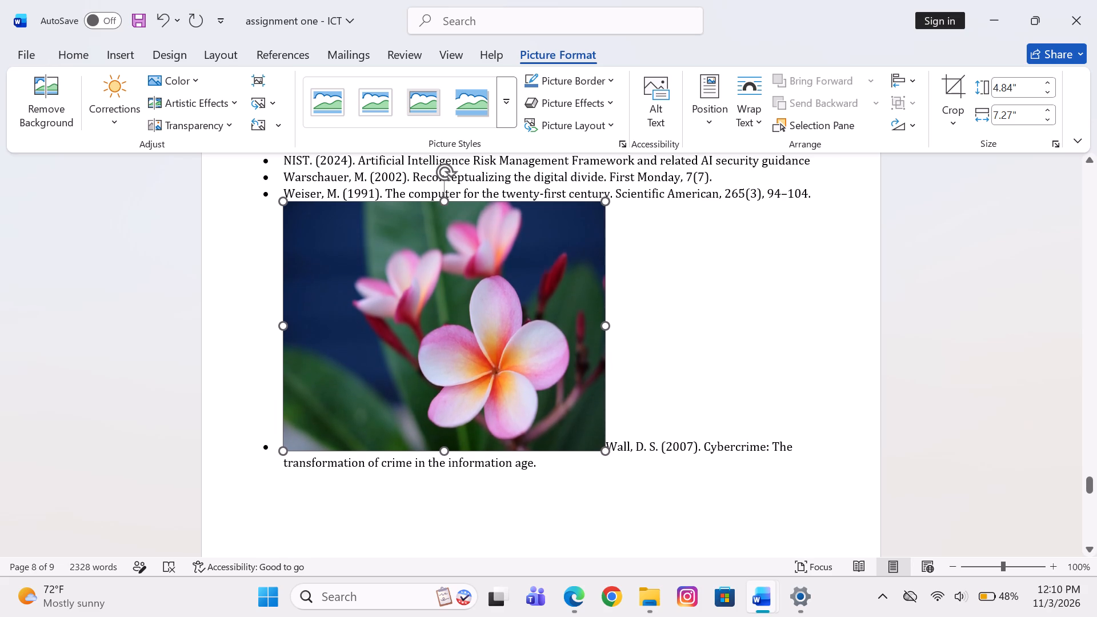
drag(463, 352, 500, 379)
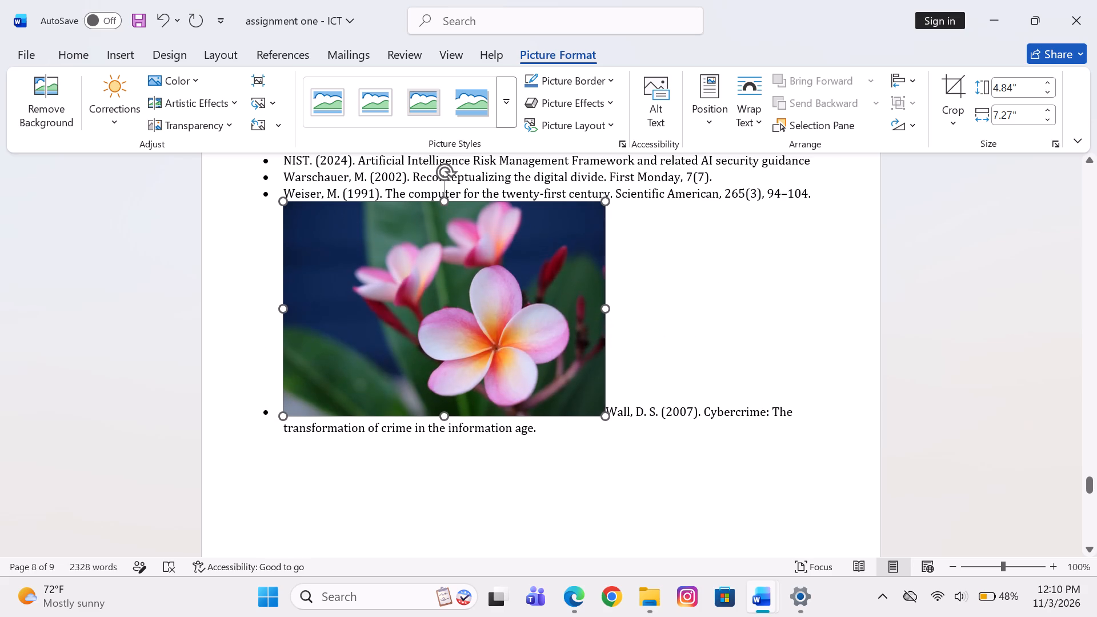
drag(500, 379, 500, 388)
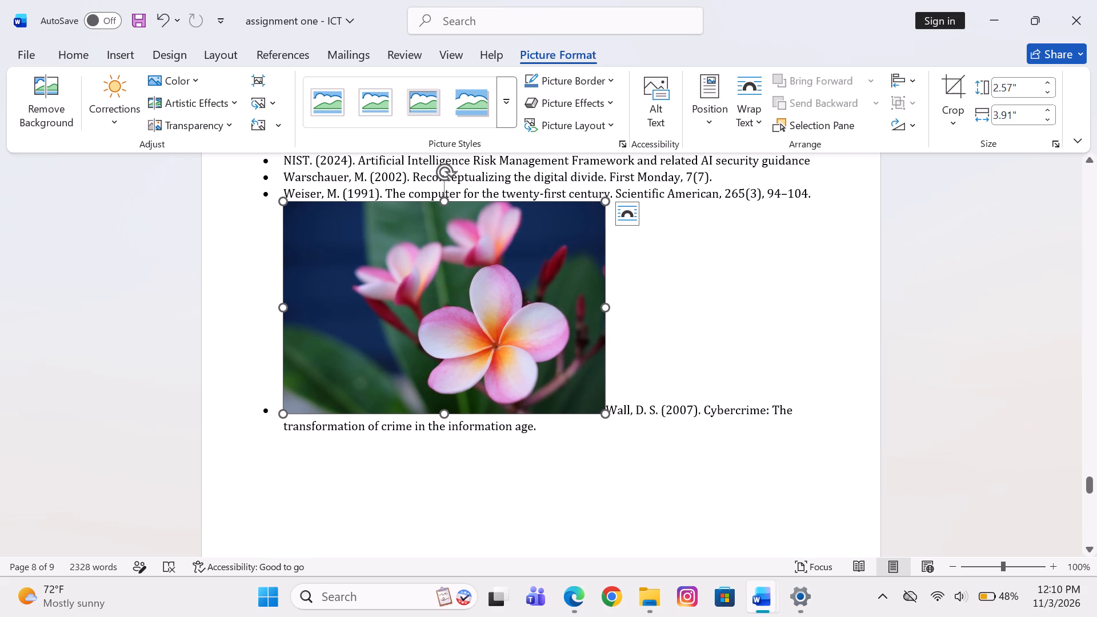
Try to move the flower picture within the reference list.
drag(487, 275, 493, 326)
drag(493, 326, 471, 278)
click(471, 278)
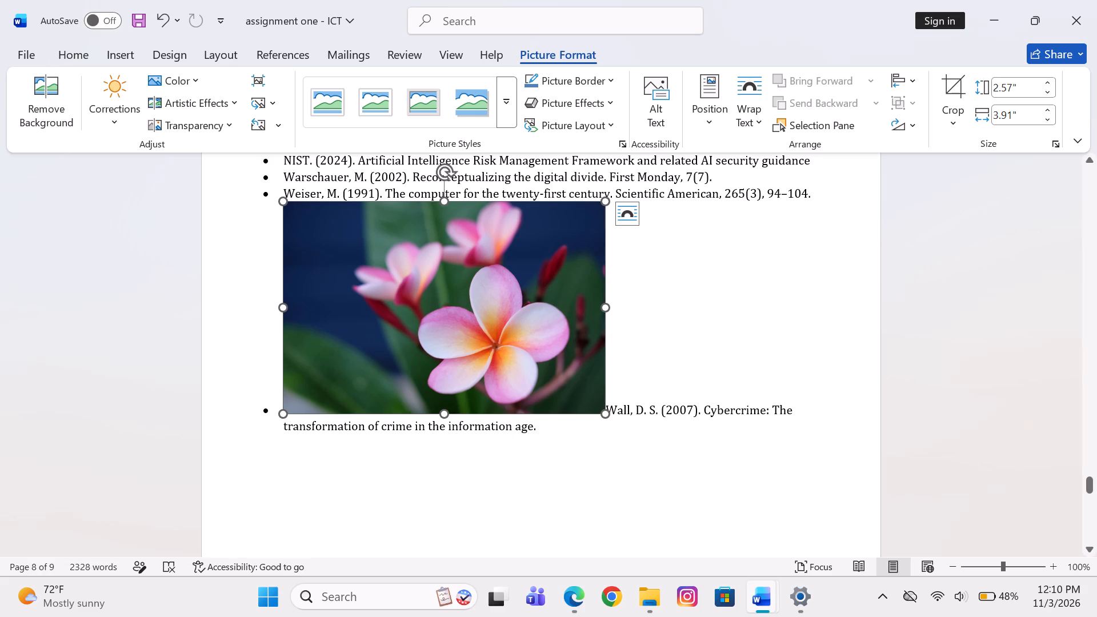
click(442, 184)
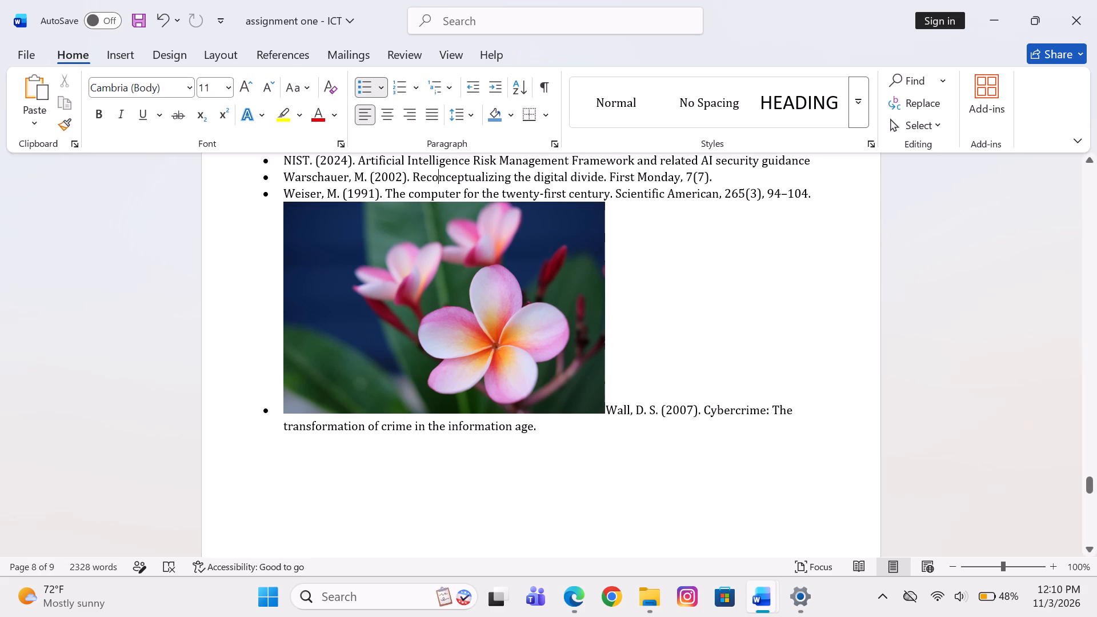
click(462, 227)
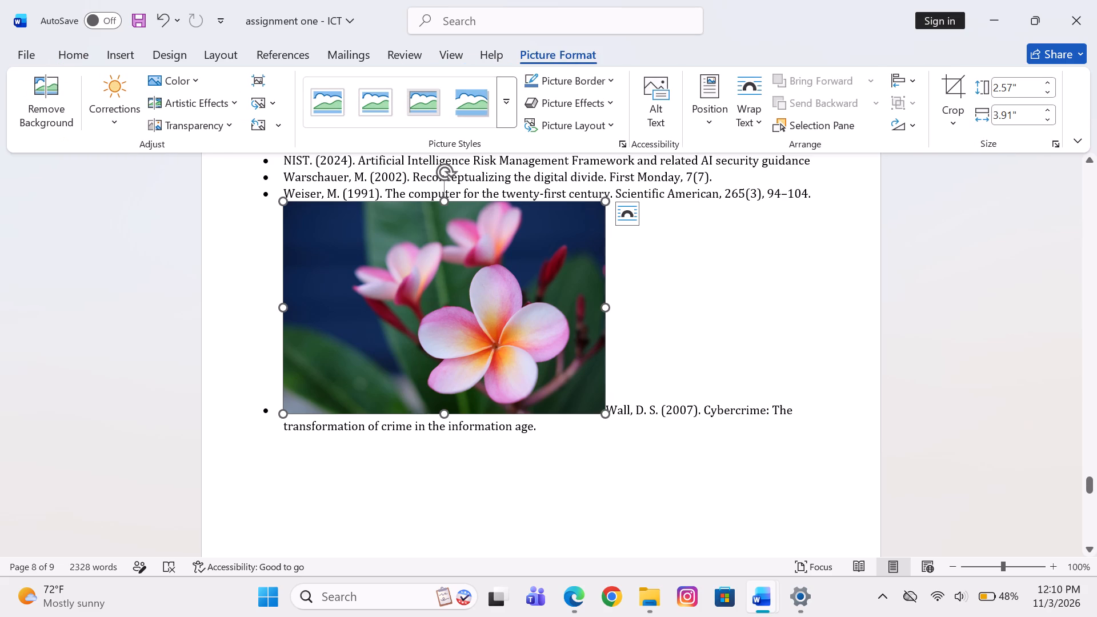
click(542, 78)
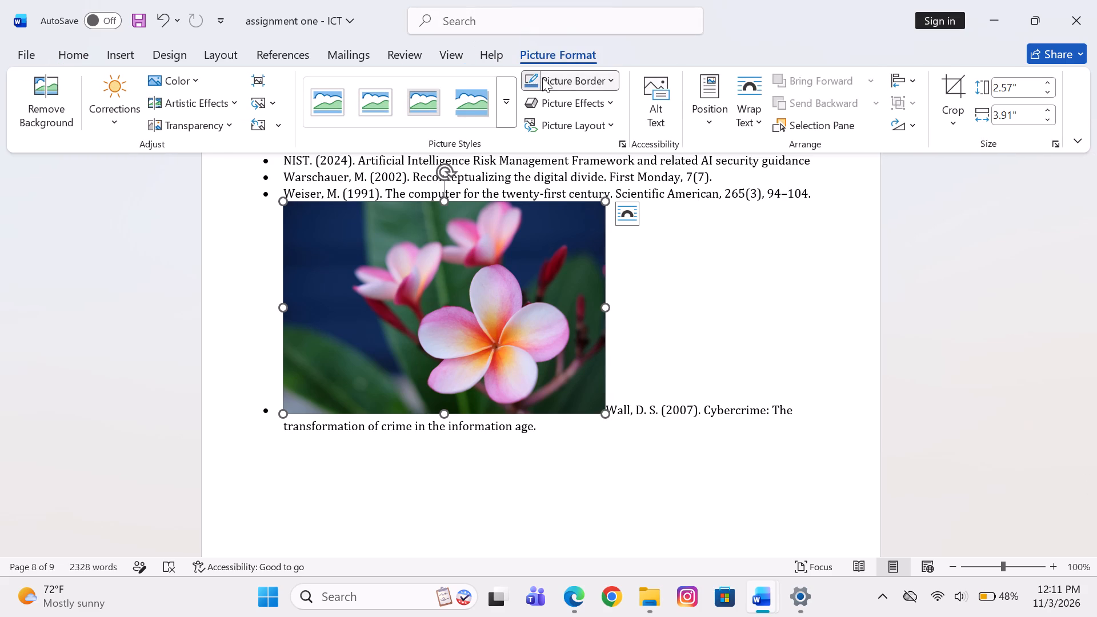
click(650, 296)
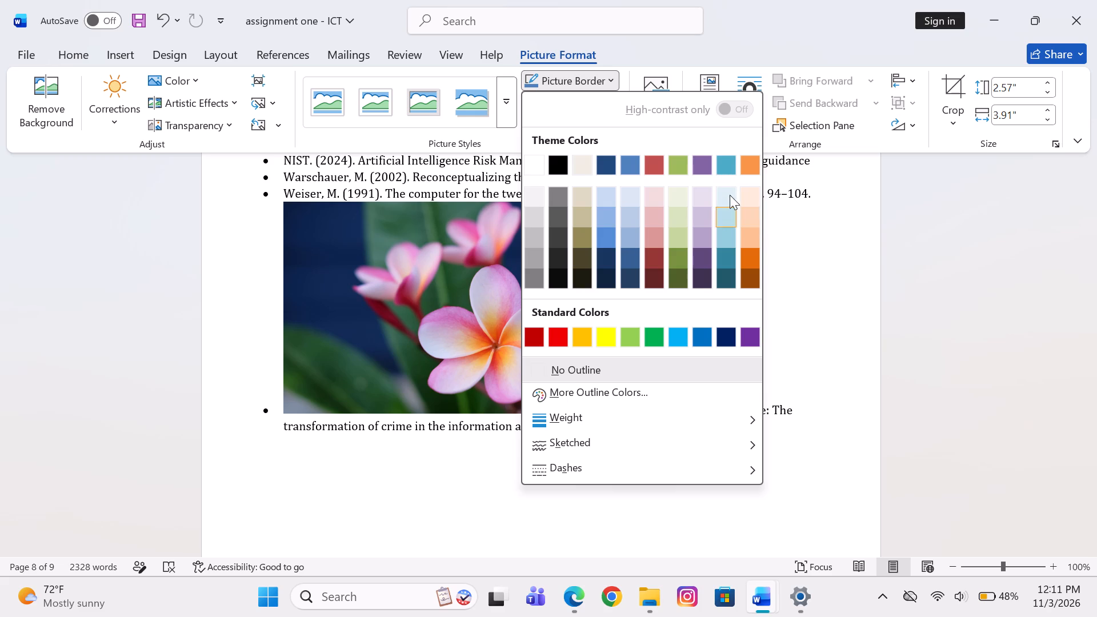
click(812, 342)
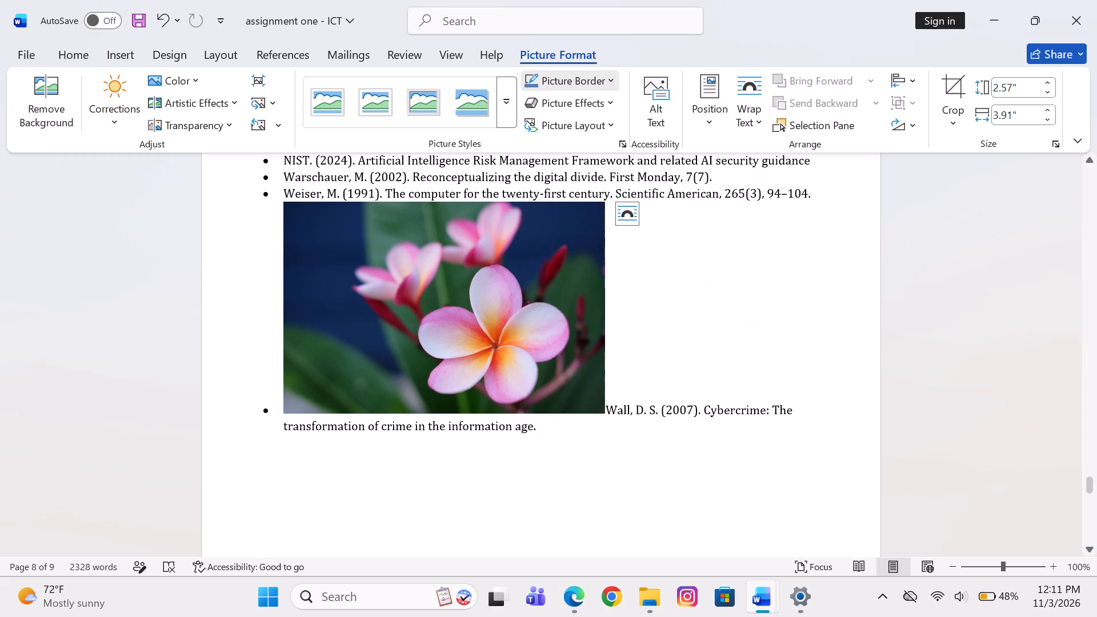
Position the flower picture at the top left of the page with text wrapping, and check its placement.
click(698, 111)
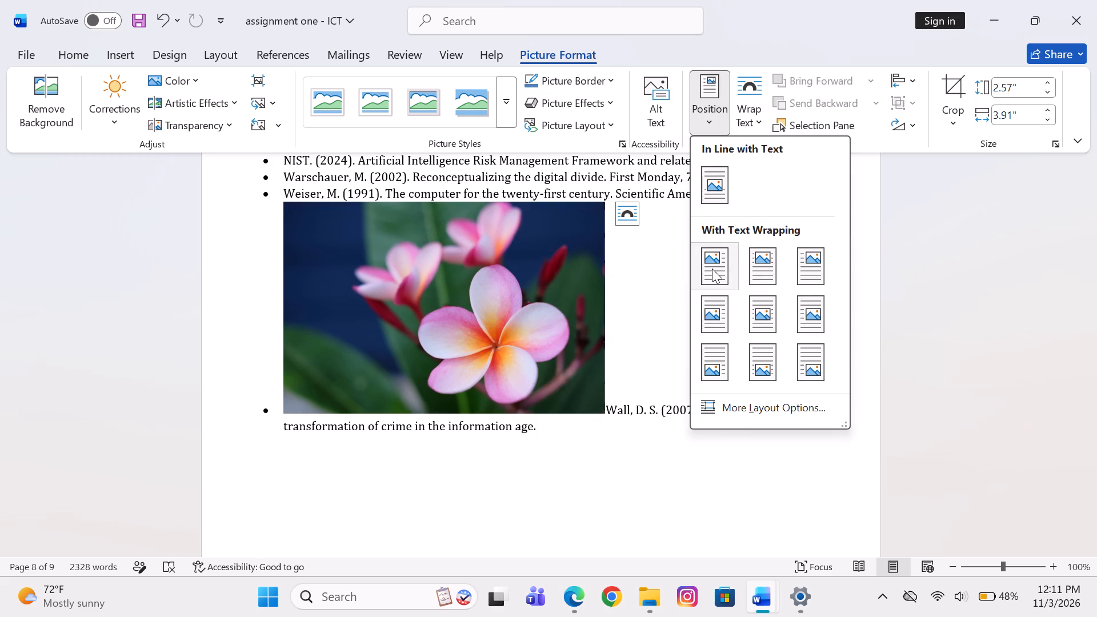
click(712, 268)
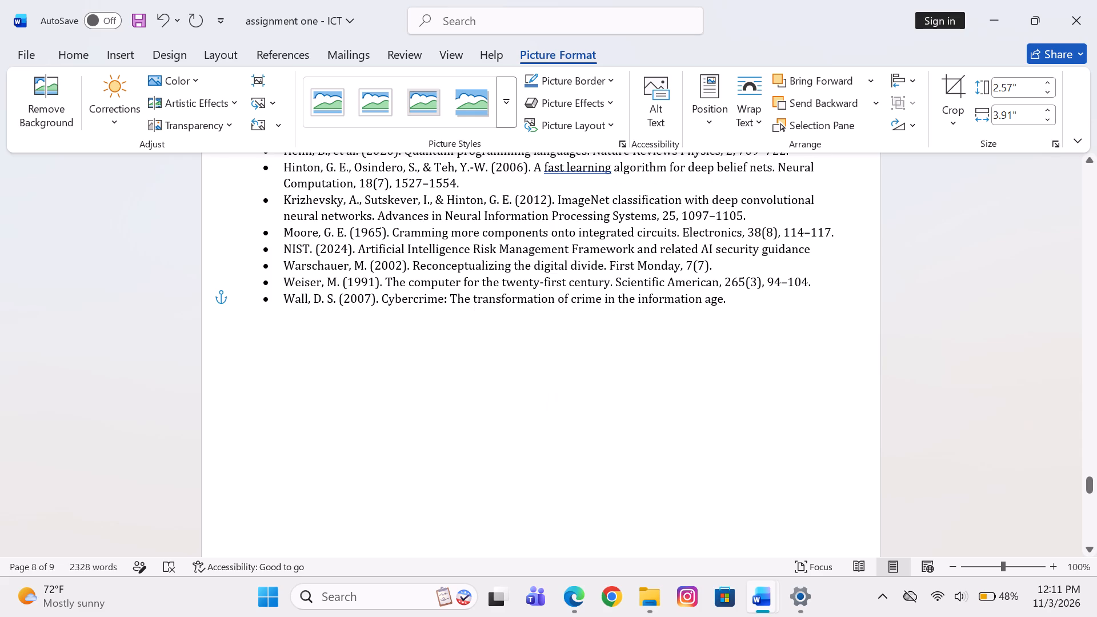
scroll(663, 328, up, 1)
scroll(663, 328, down, 1)
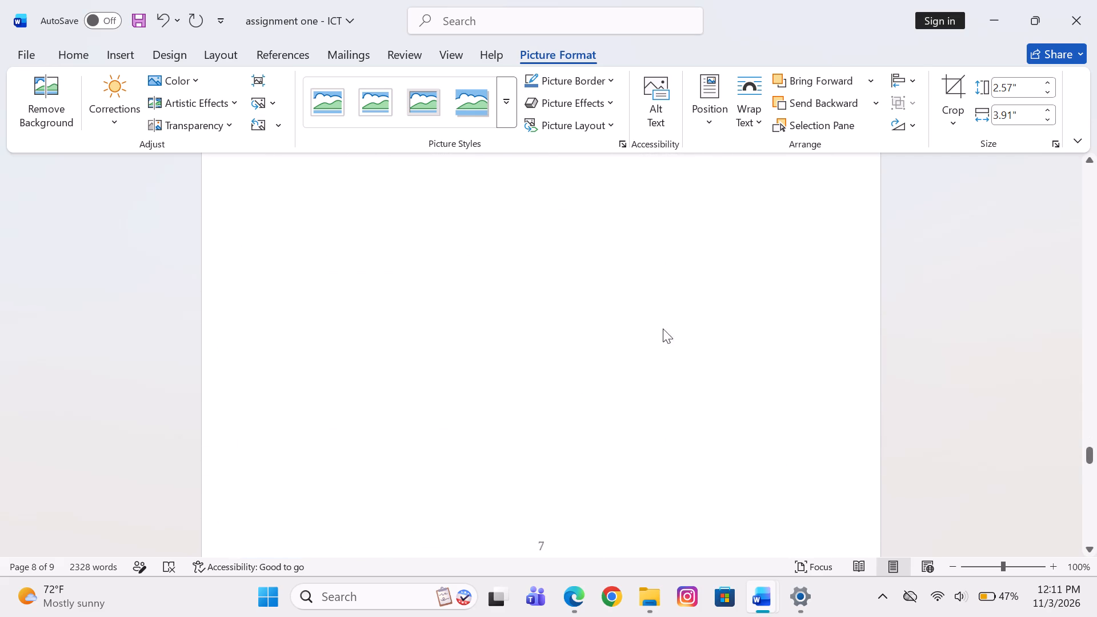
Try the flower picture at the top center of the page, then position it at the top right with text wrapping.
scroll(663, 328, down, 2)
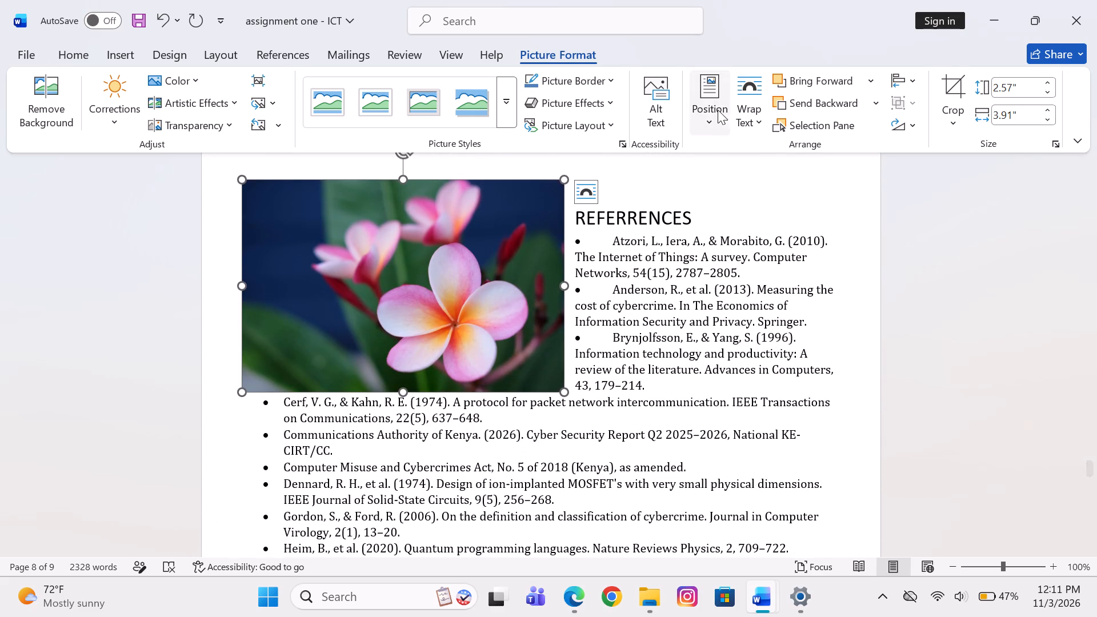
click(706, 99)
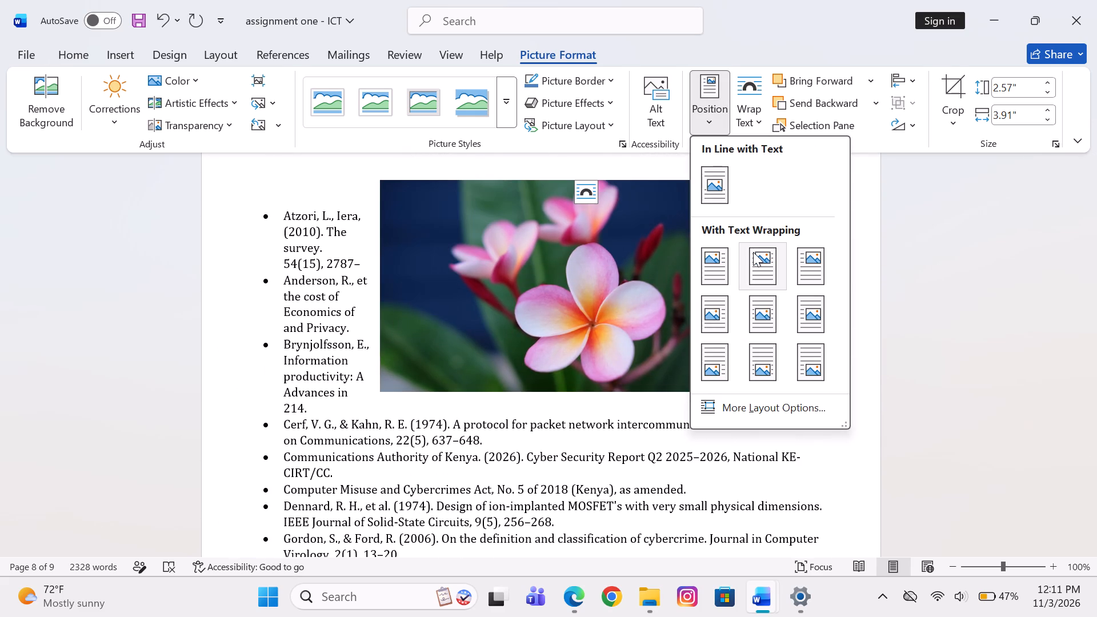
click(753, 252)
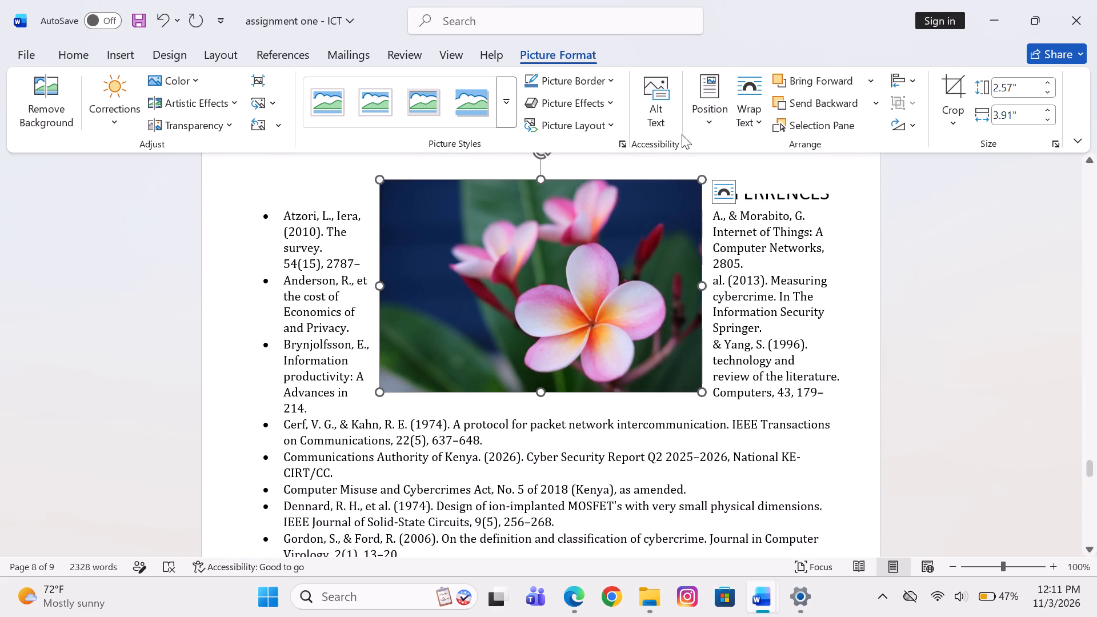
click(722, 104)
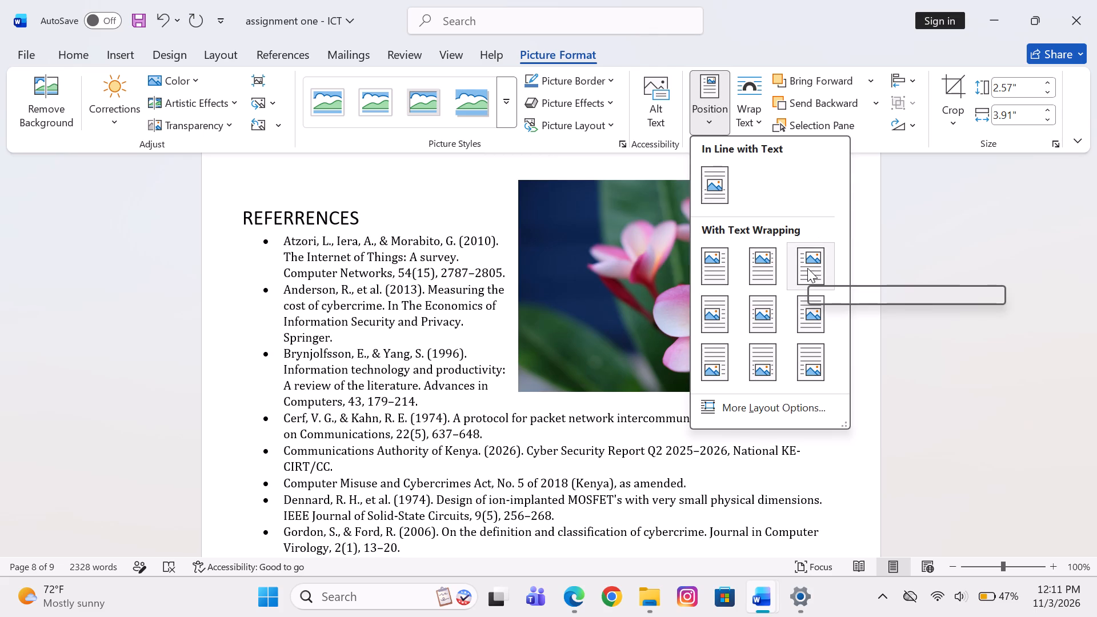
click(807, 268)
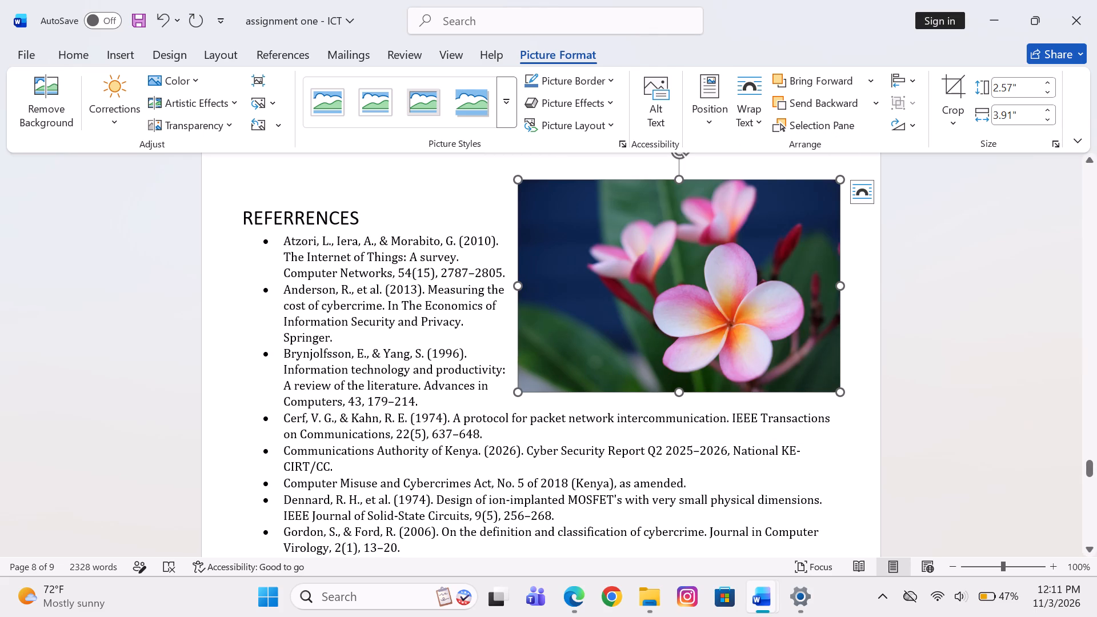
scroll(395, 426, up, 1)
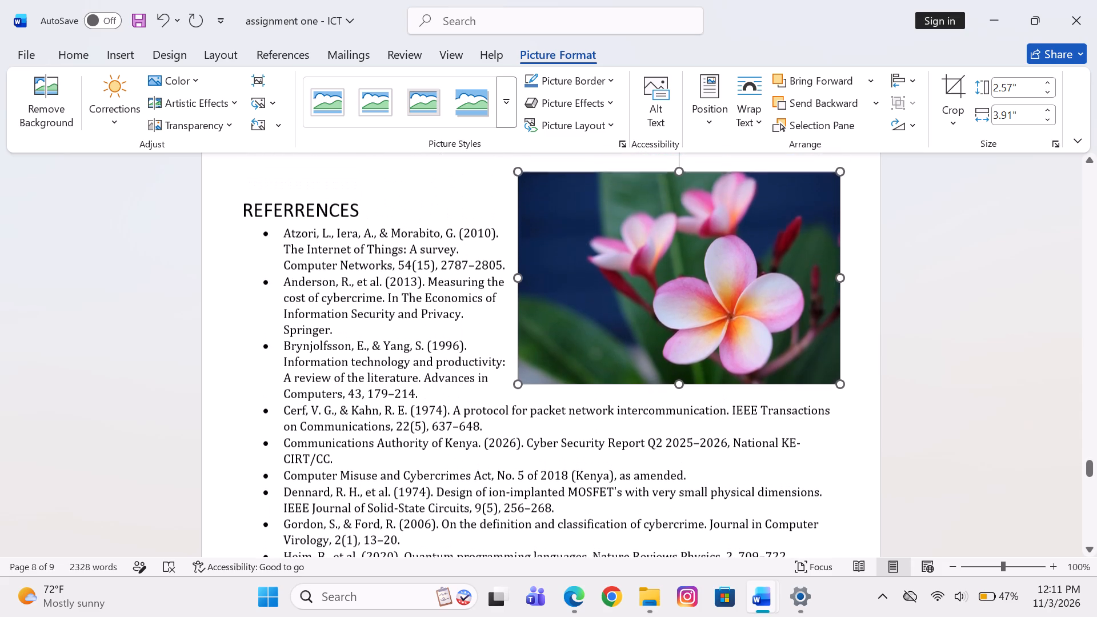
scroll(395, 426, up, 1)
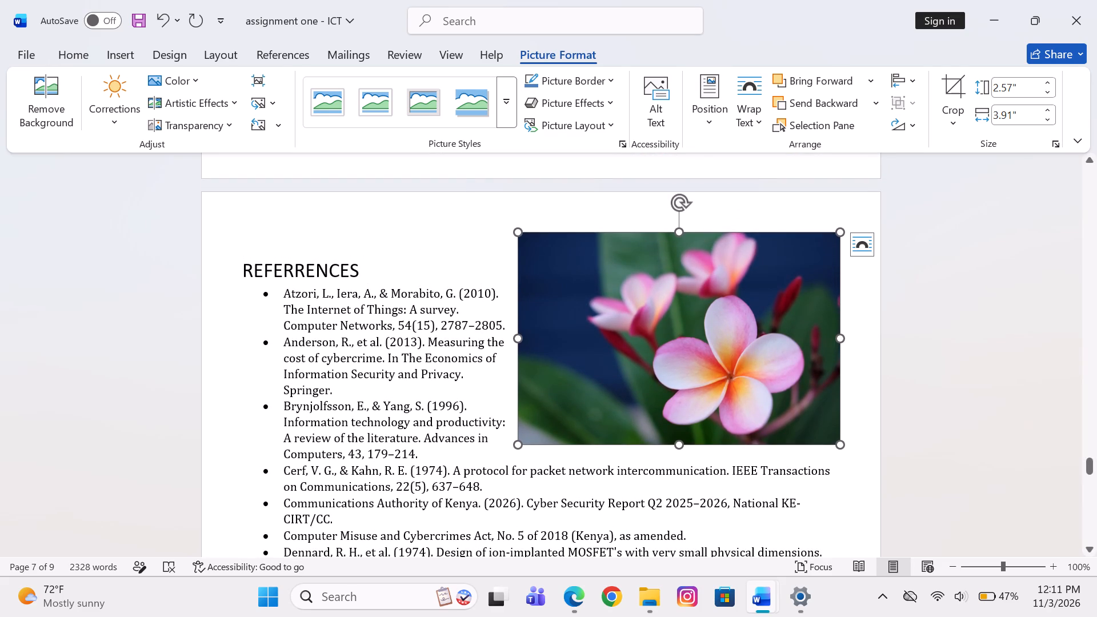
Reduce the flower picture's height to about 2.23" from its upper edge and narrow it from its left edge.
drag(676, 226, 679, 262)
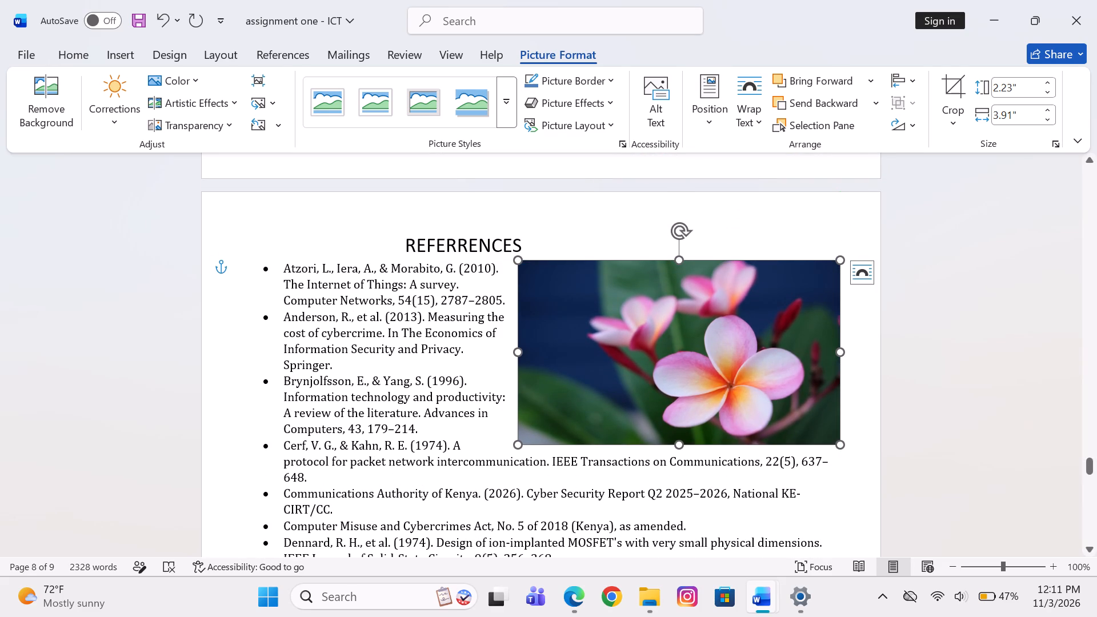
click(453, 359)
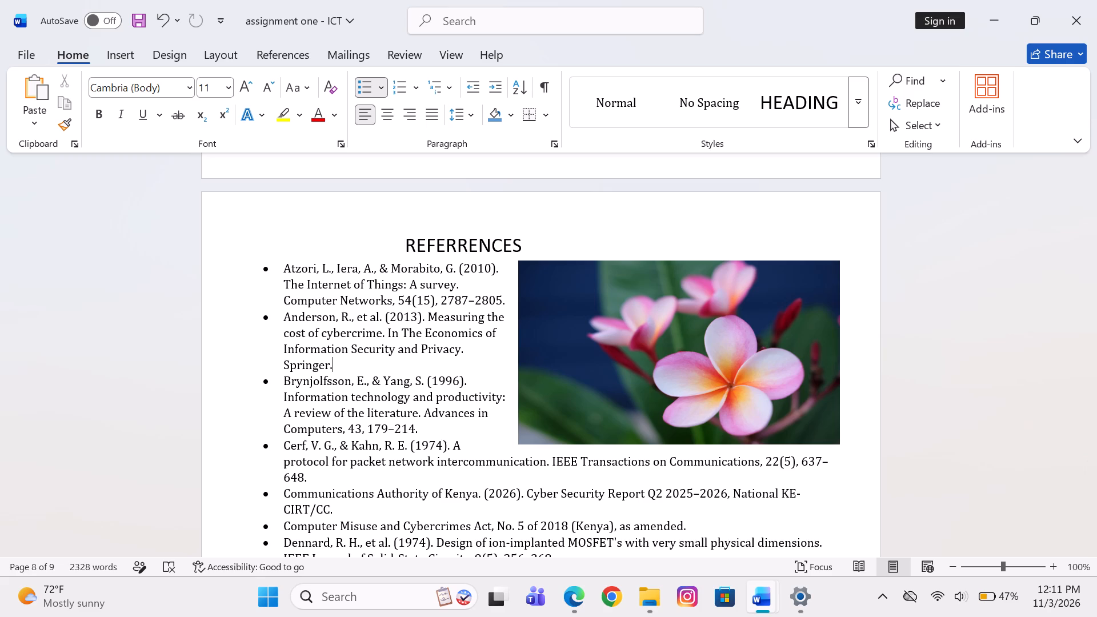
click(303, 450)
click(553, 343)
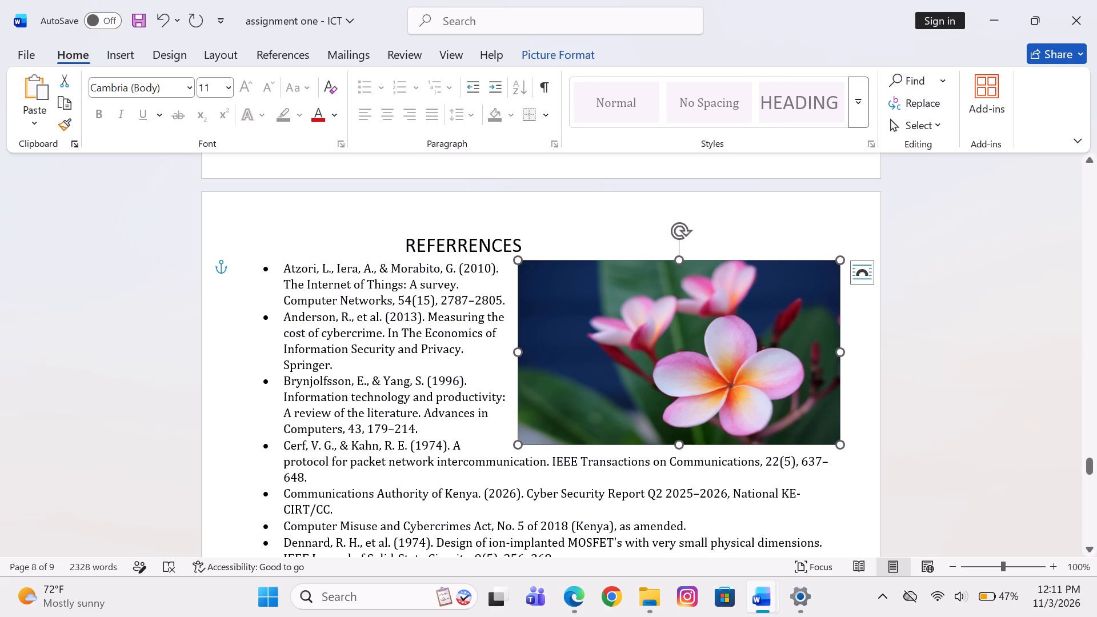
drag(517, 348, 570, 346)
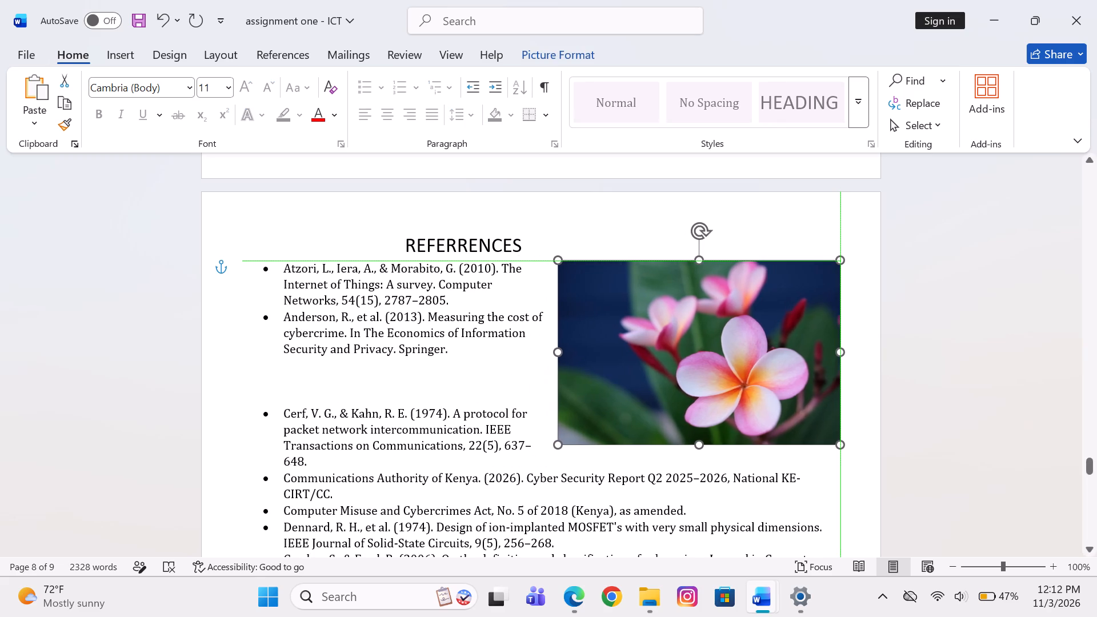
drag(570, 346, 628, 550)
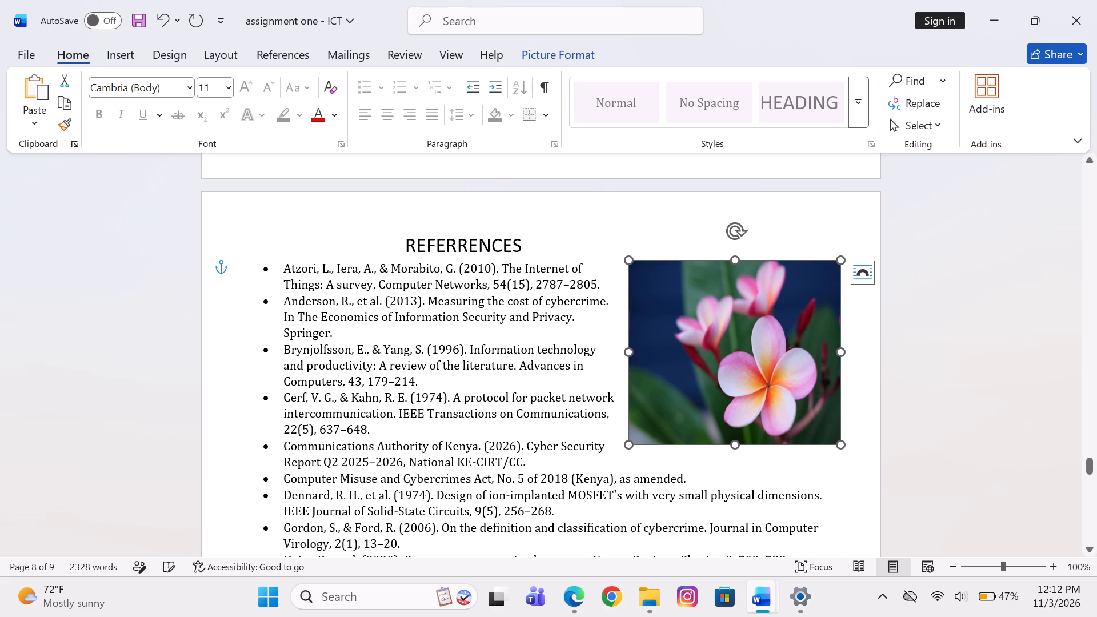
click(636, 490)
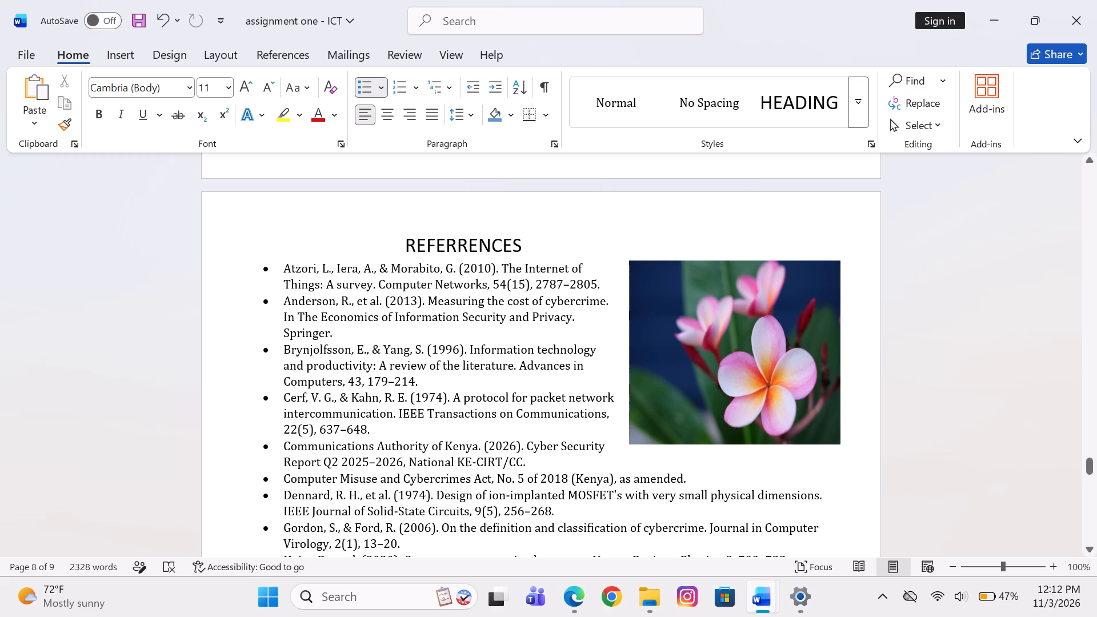
Delete the flower picture beside the reference list.
scroll(529, 431, right, 1)
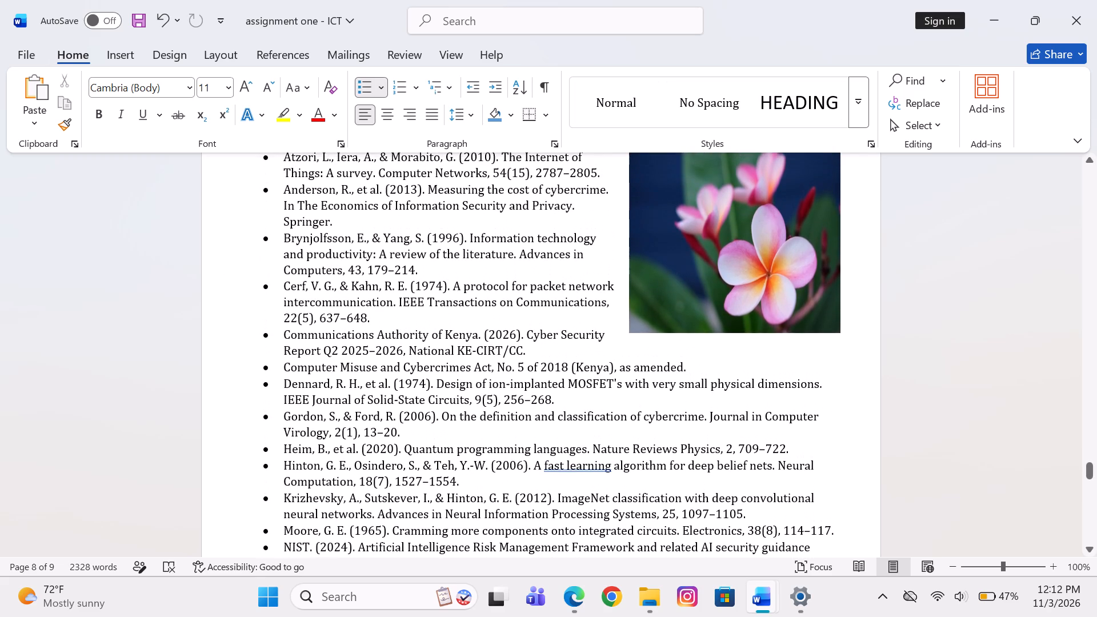
scroll(529, 431, up, 1)
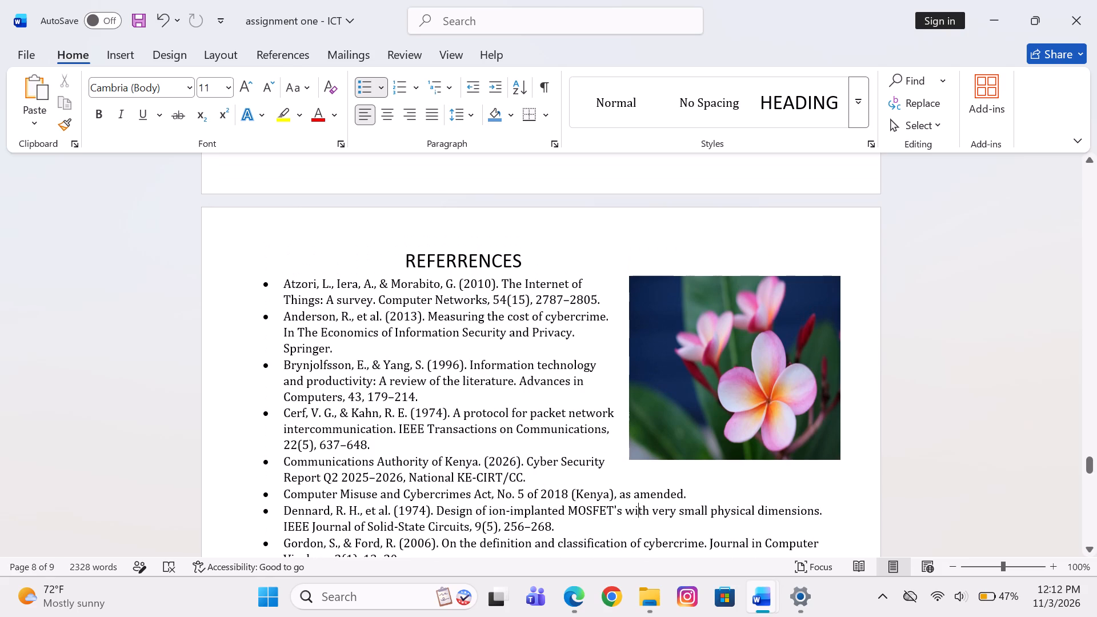
click(771, 390)
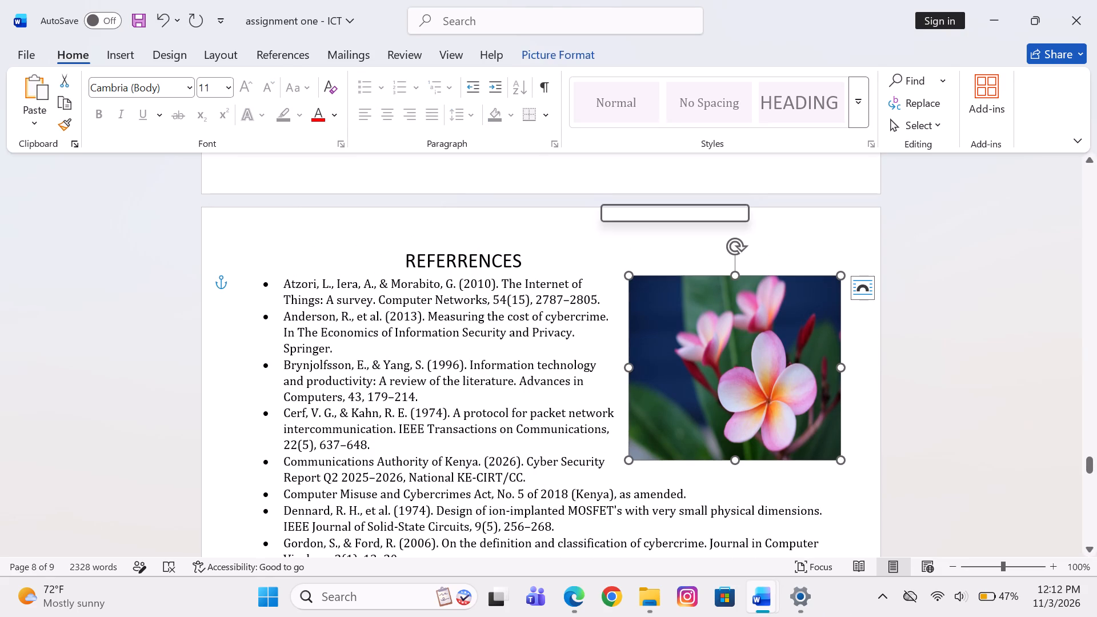
key(BackSpace)
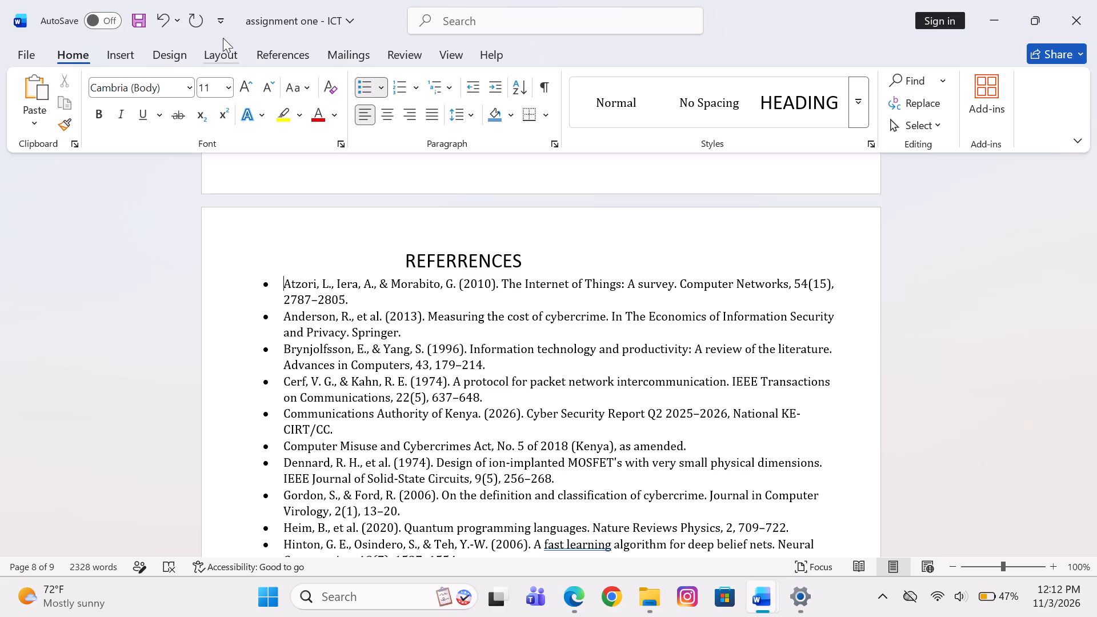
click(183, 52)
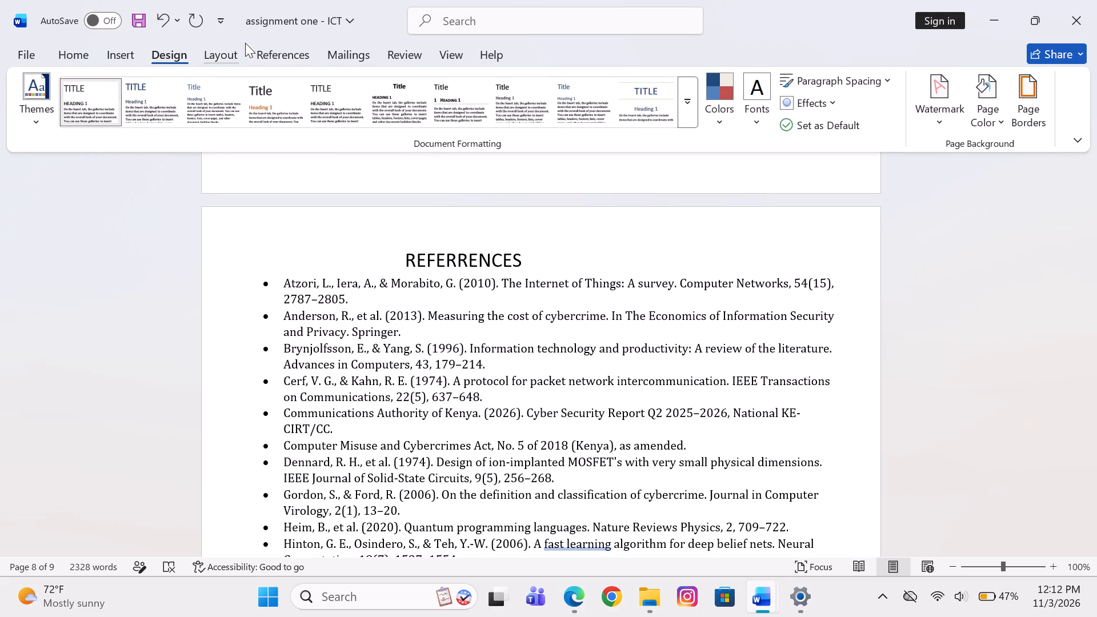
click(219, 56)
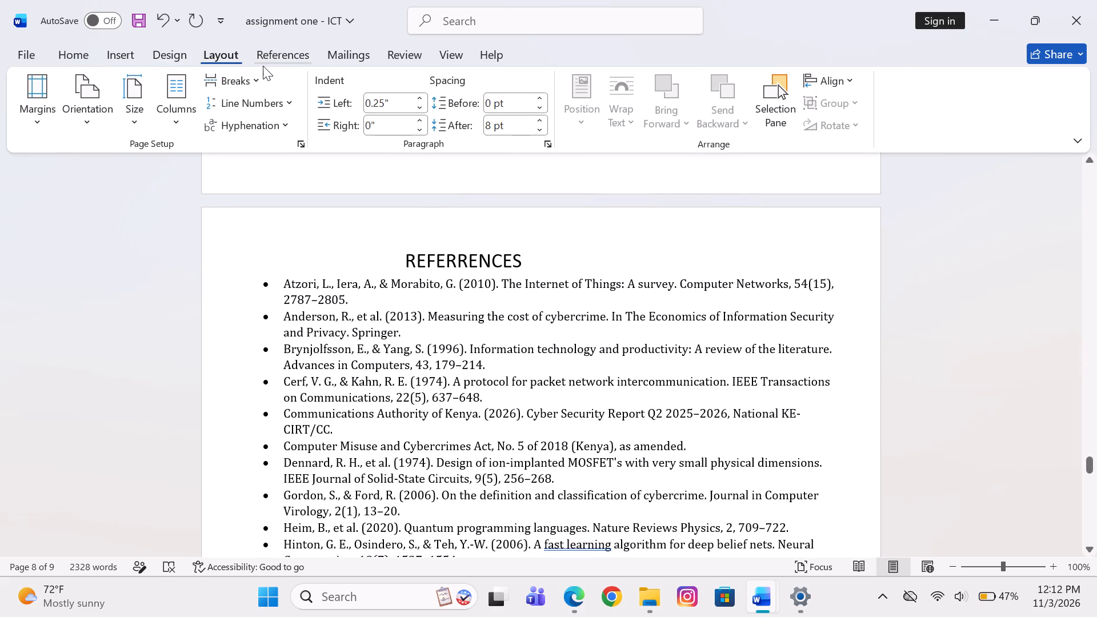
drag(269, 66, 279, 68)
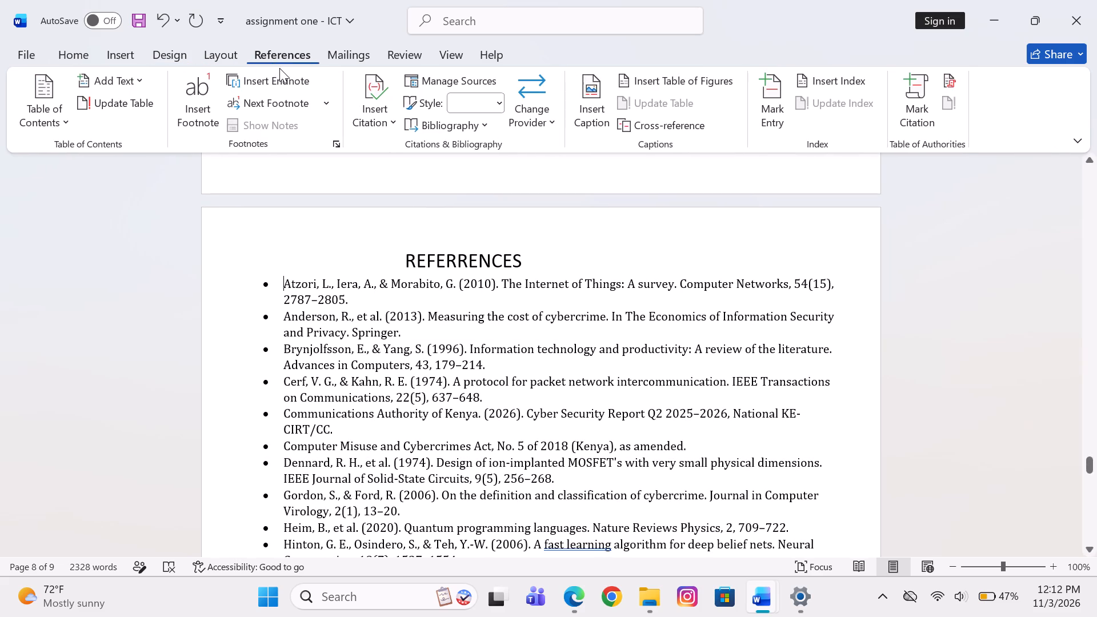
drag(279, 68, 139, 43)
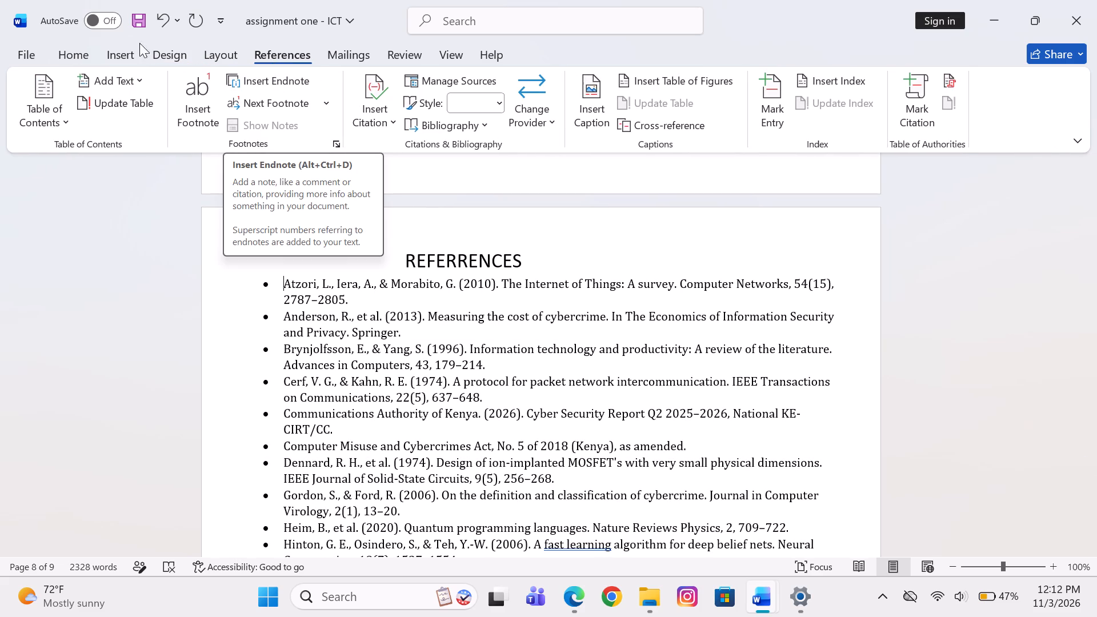
Insert the red suspension bridge picture from the Sunset category of the stock images before the first reference.
drag(139, 43, 113, 57)
click(113, 57)
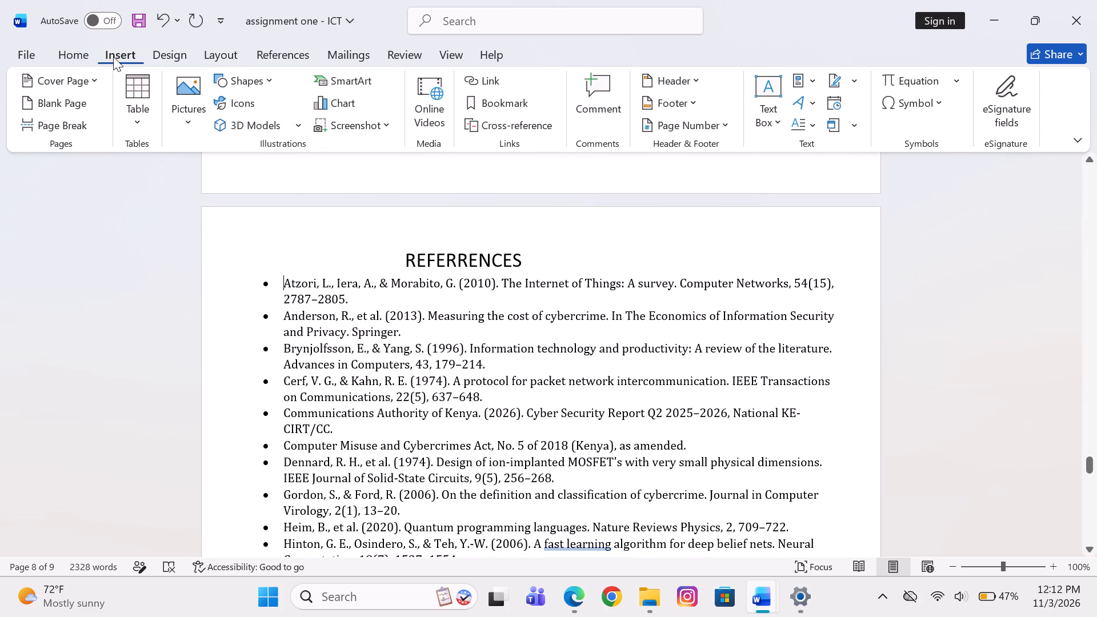
click(178, 104)
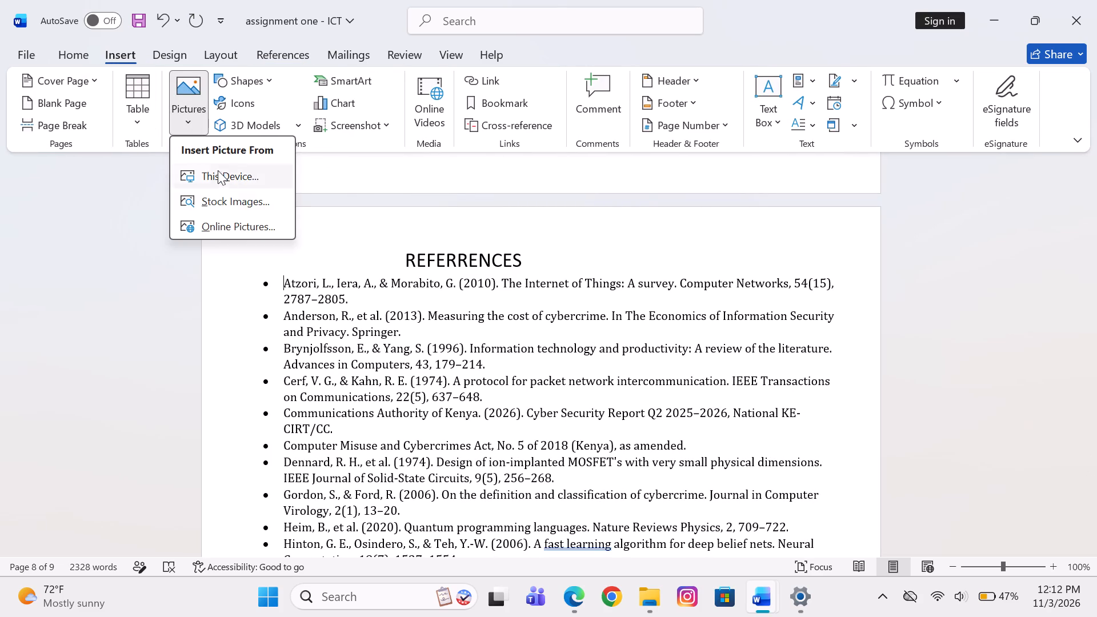
click(229, 198)
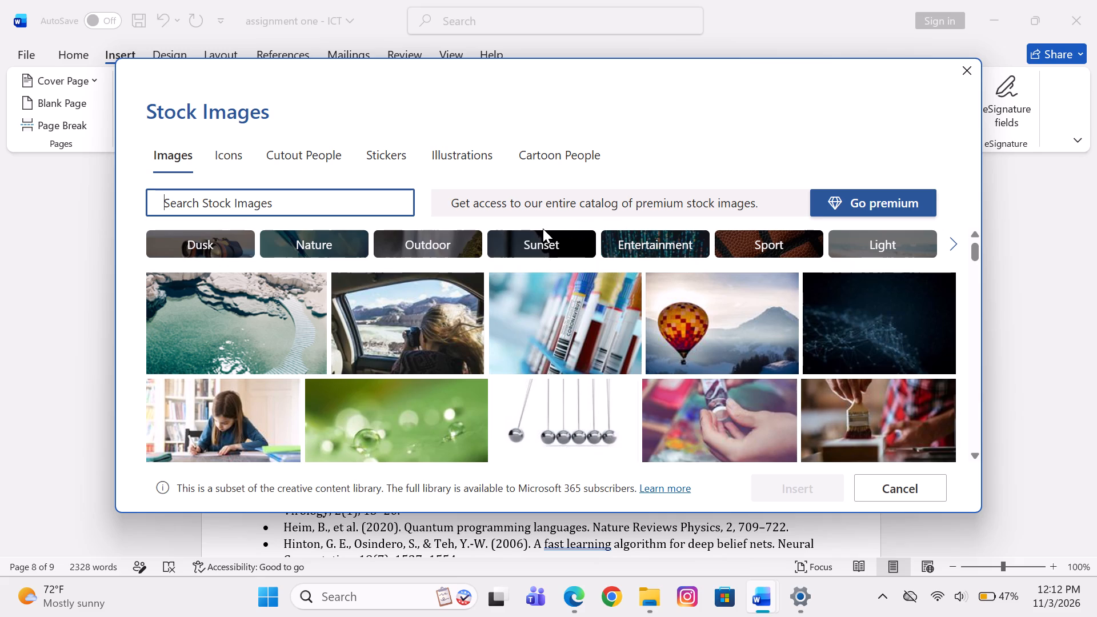
click(543, 243)
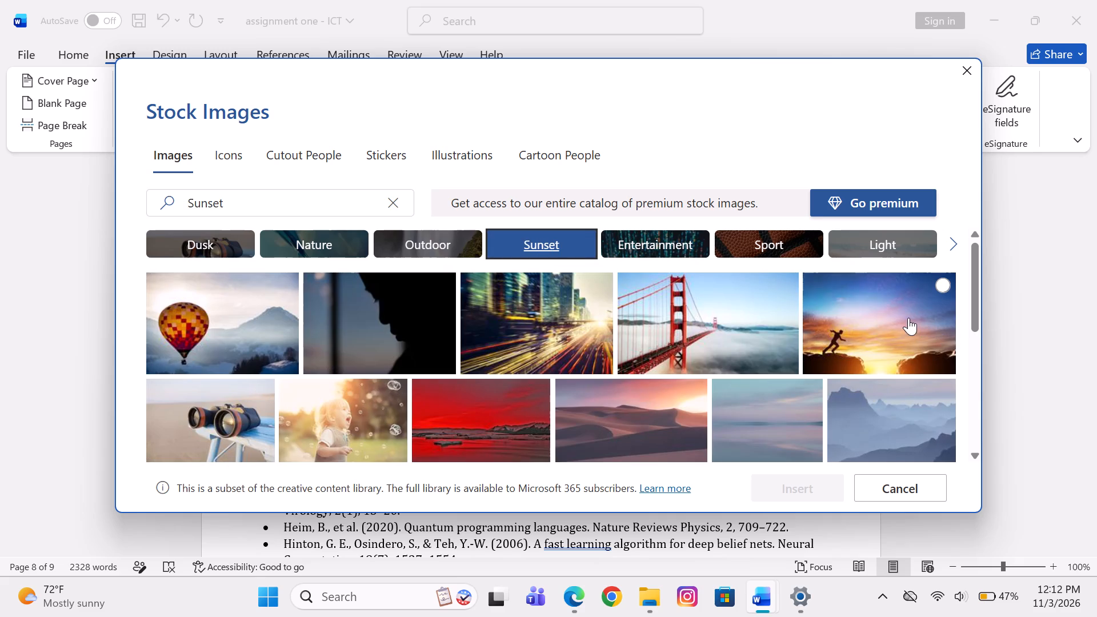
click(732, 298)
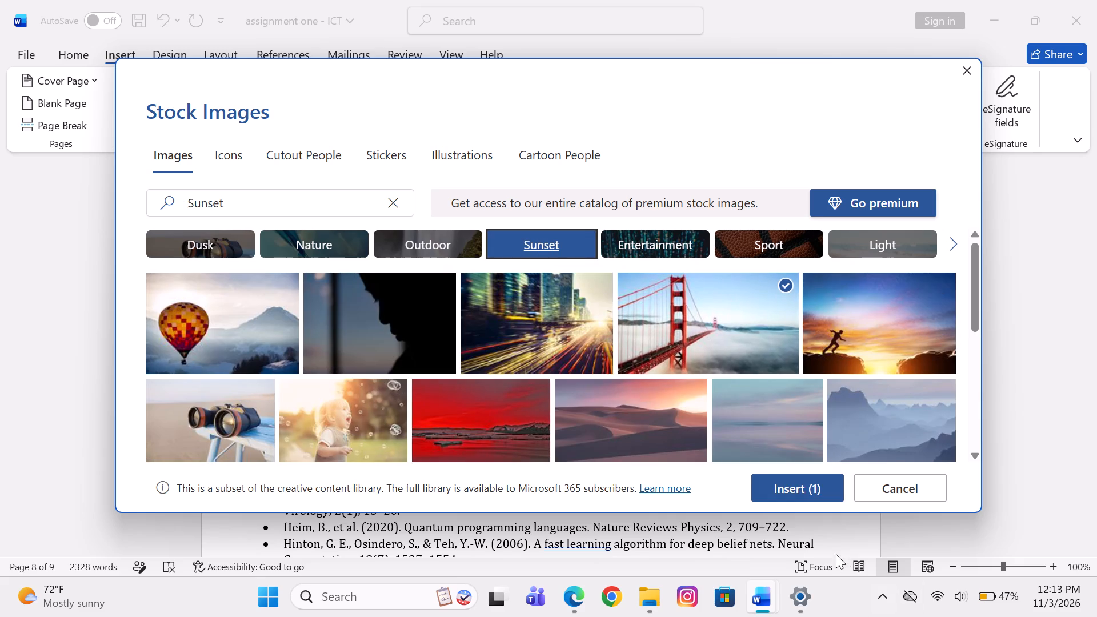
click(815, 473)
click(814, 482)
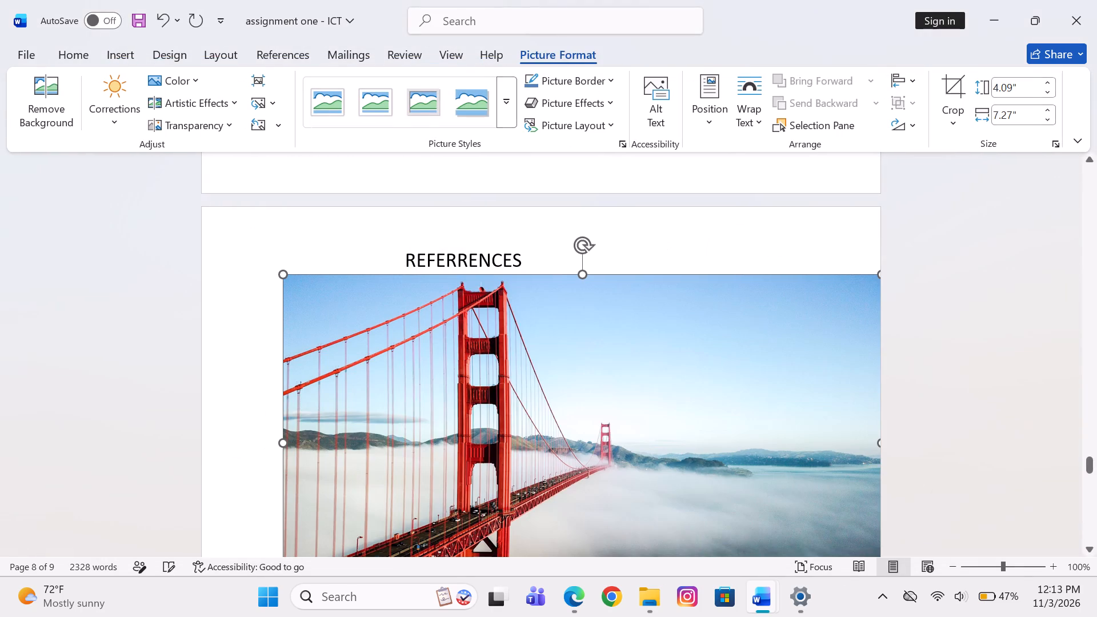
Shrink the bridge picture to about 2.27" high and 3.94" wide.
scroll(746, 365, down, 1)
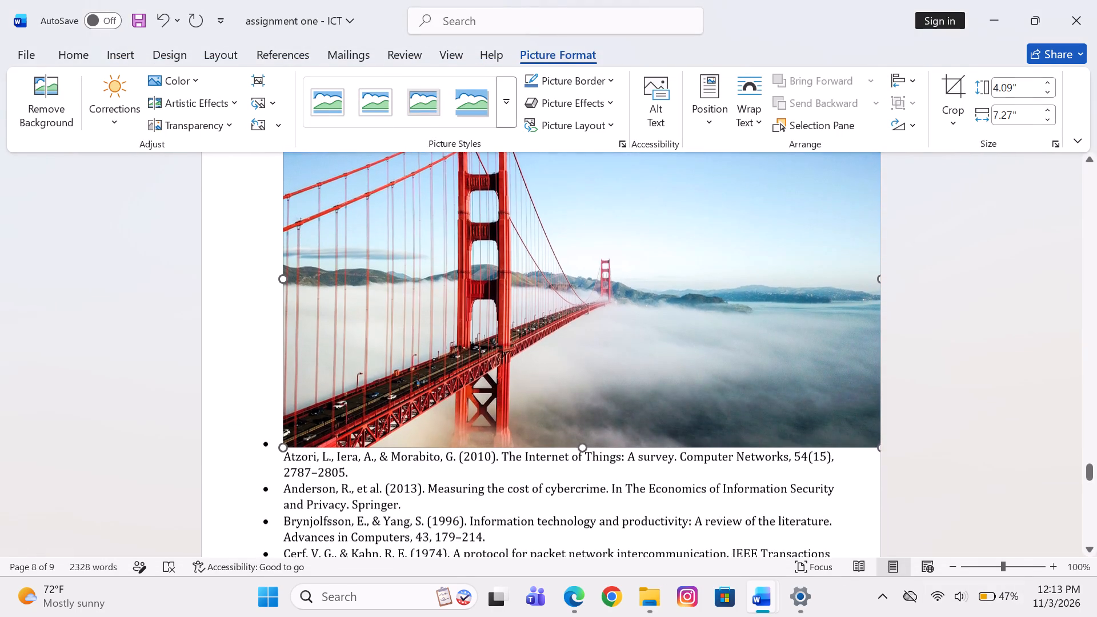
scroll(746, 365, down, 1)
scroll(731, 395, up, 1)
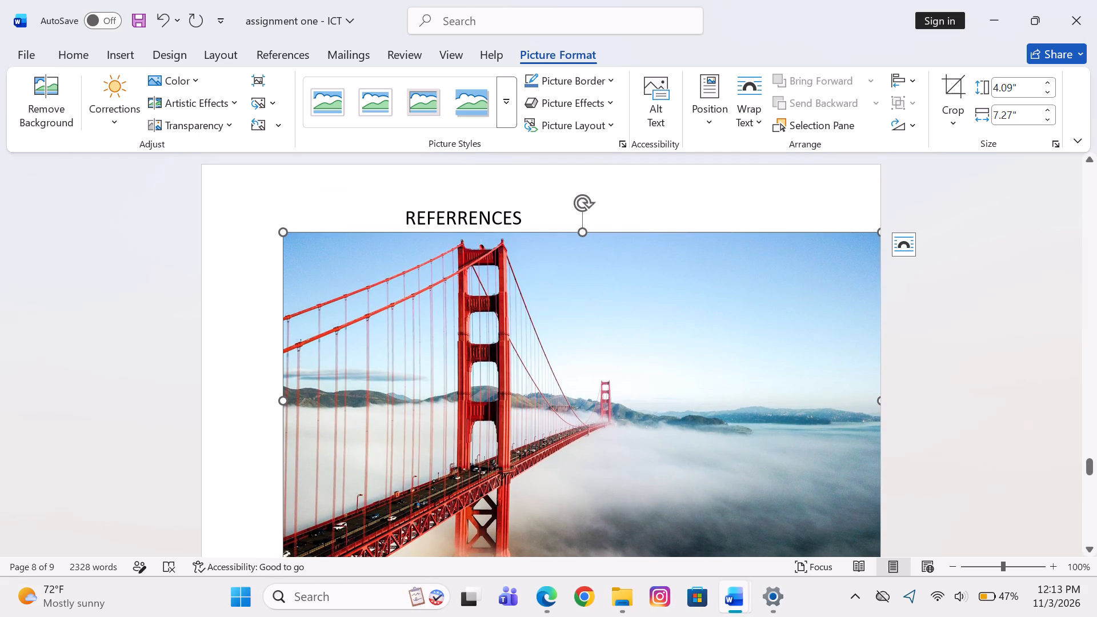
drag(880, 403, 607, 399)
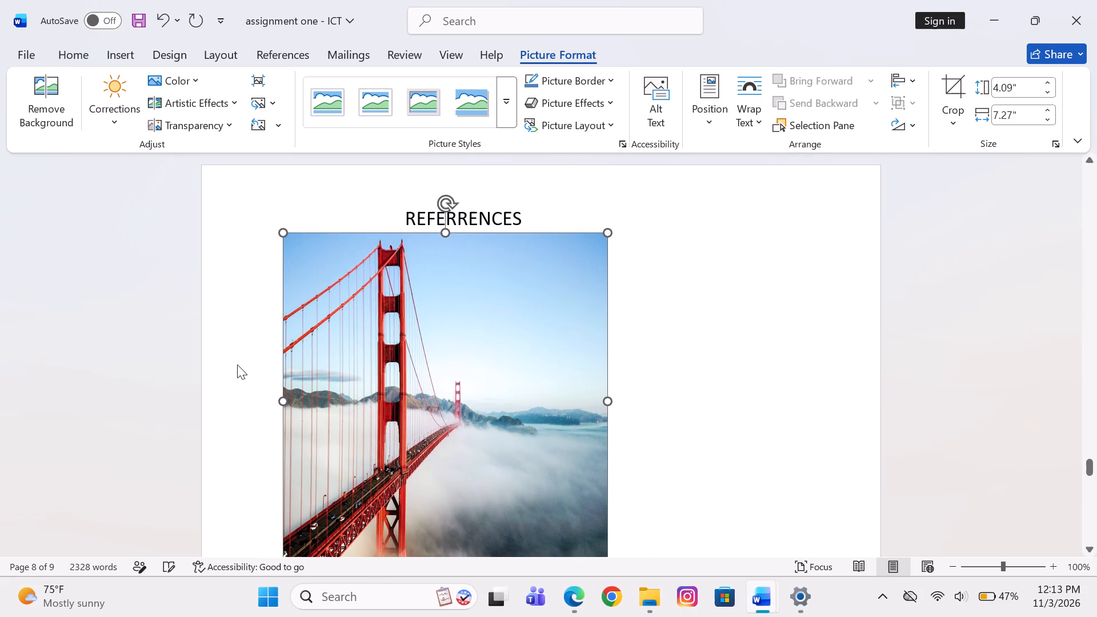
scroll(788, 438, down, 1)
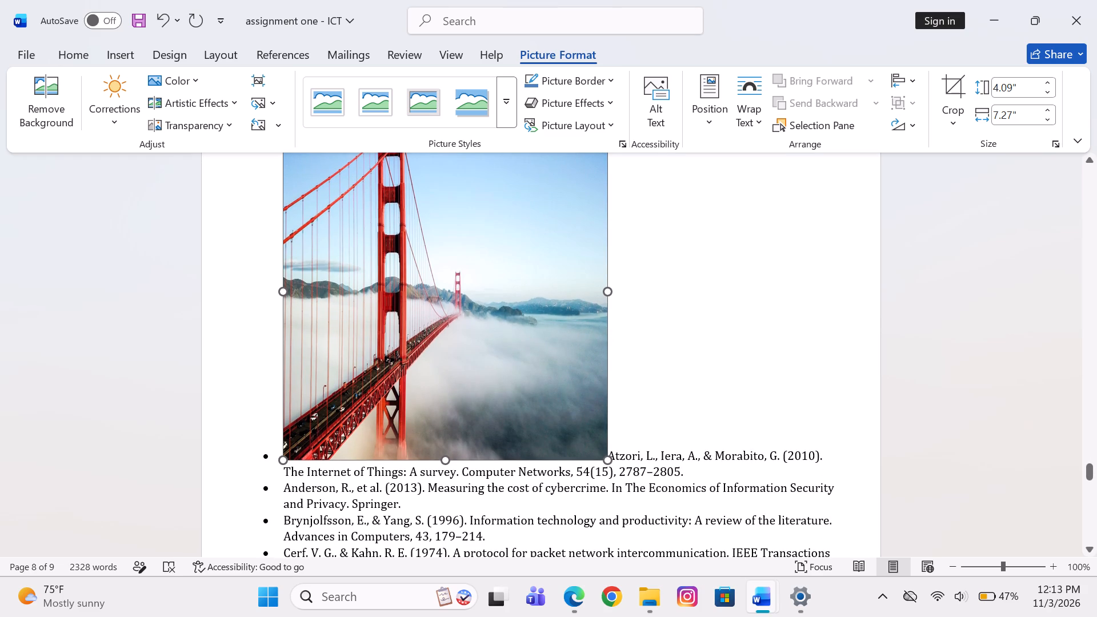
drag(445, 462, 471, 324)
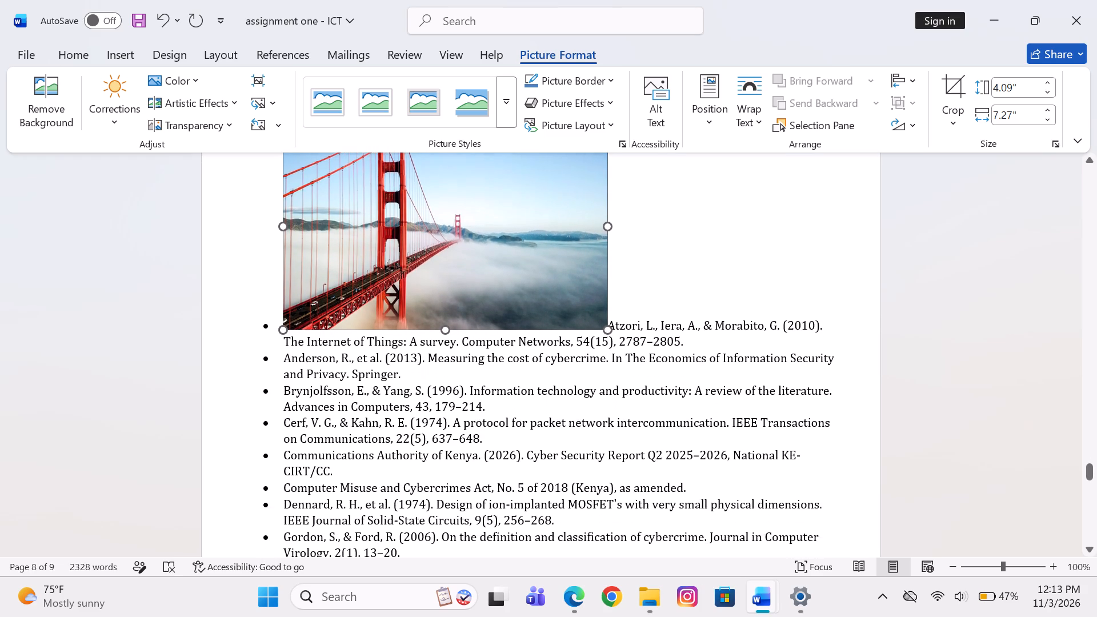
drag(471, 324, 478, 310)
drag(663, 286, 706, 290)
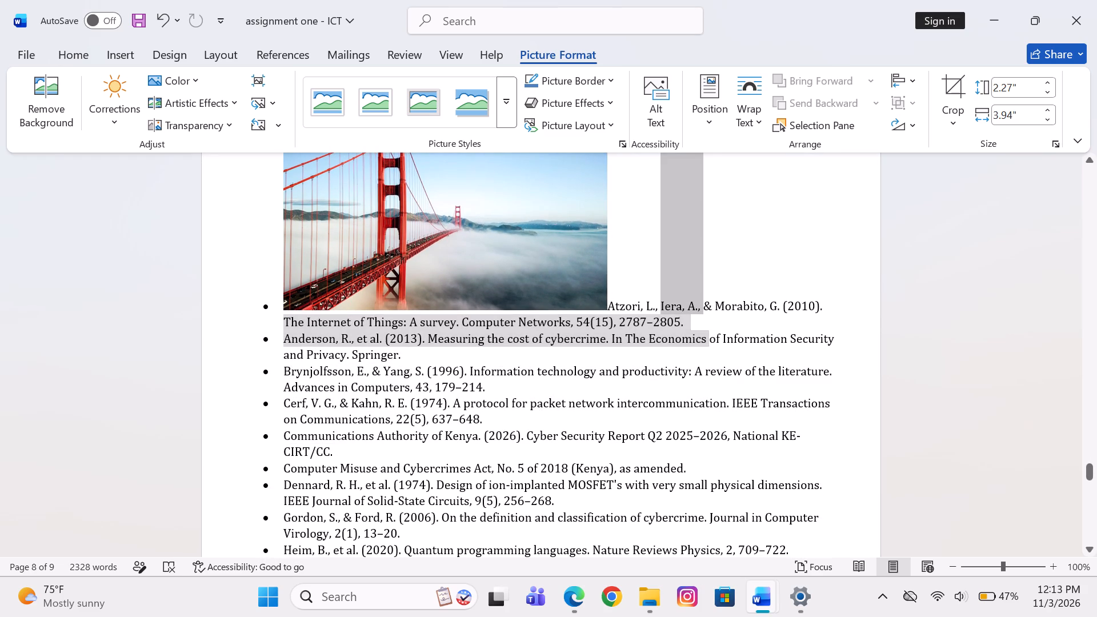
drag(706, 290, 706, 287)
click(706, 287)
Position the bridge picture at the top right of the REFERRENCES page with text wrapping around it.
scroll(784, 255, up, 2)
click(419, 438)
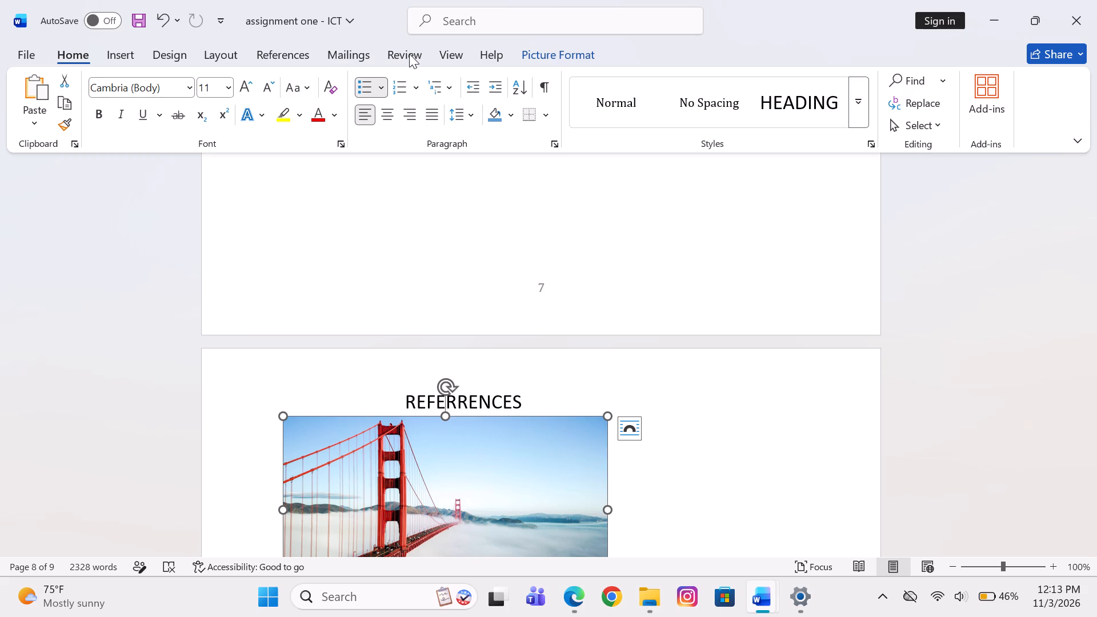
click(457, 46)
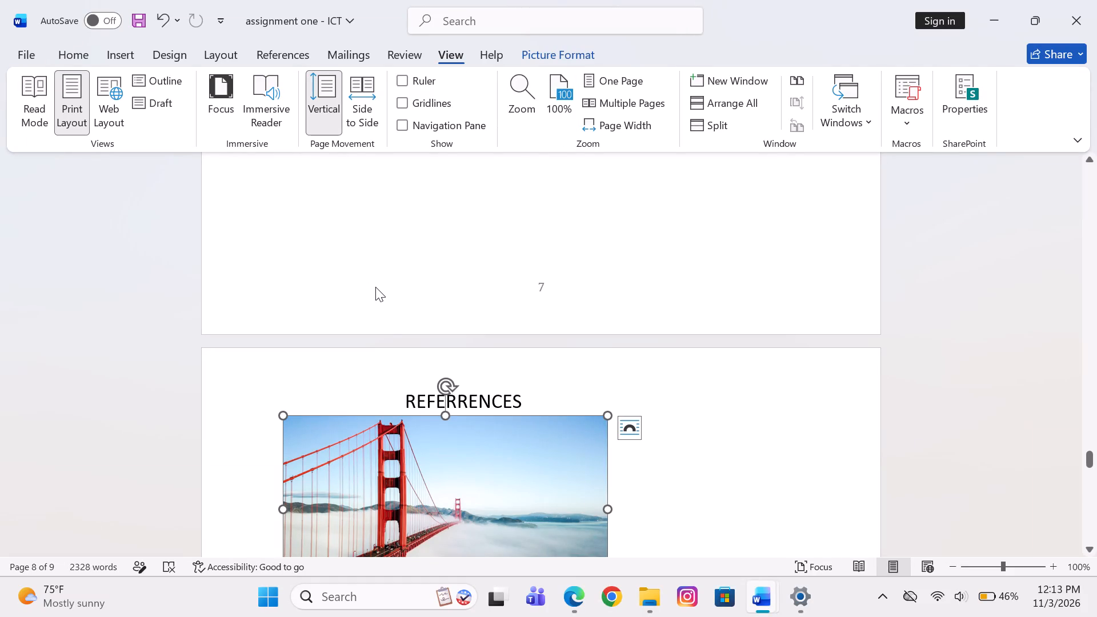
click(551, 51)
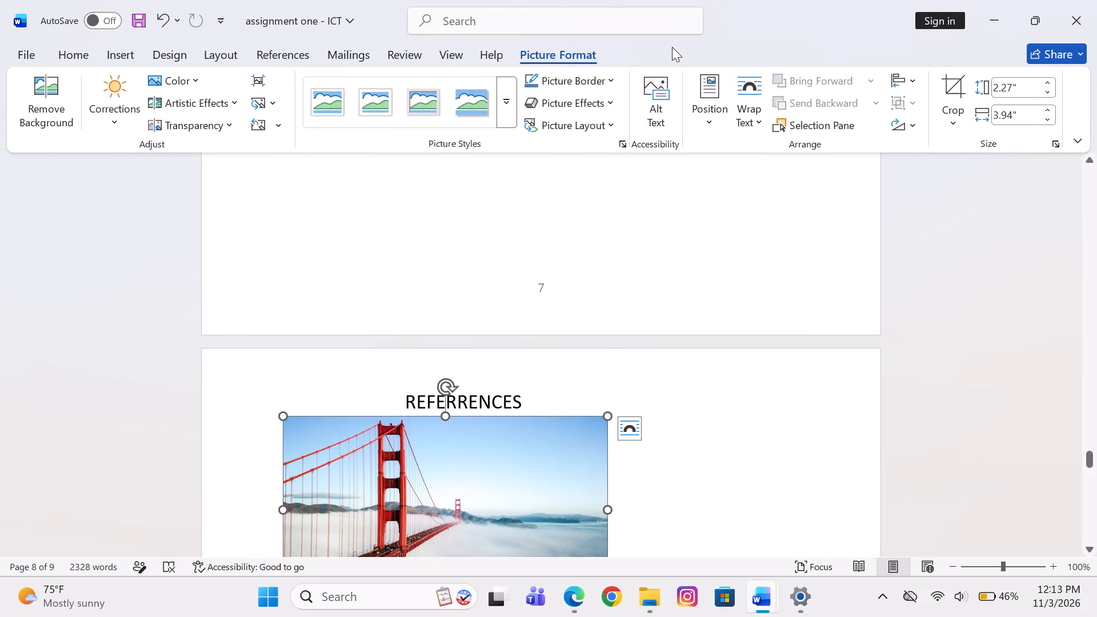
click(716, 98)
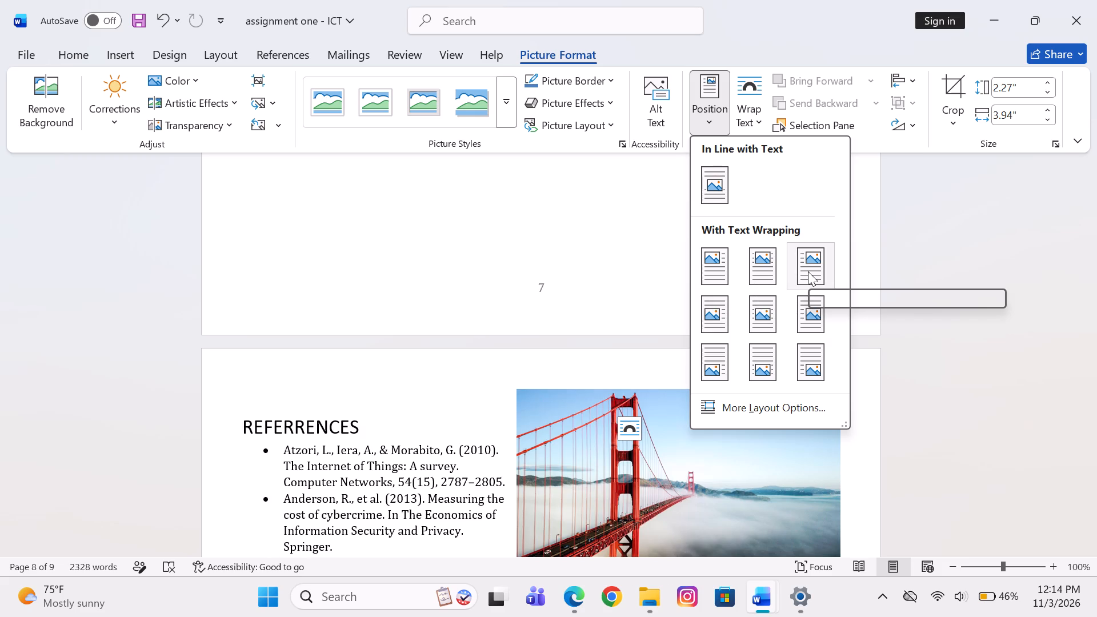
click(808, 271)
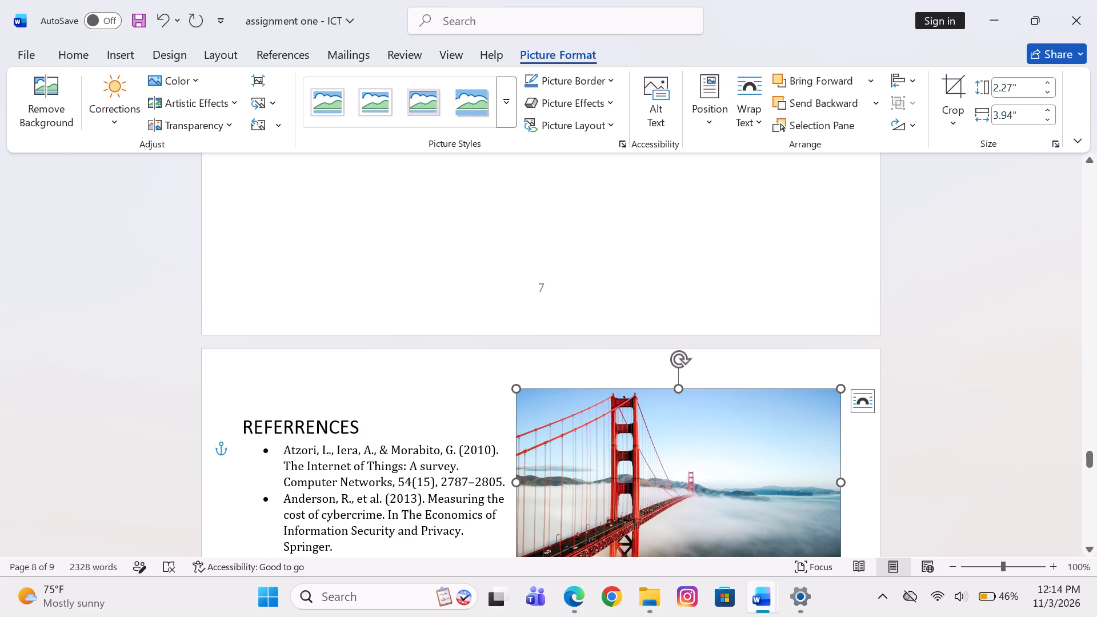
Resize the bridge picture to about 1.57" high and 2.58" wide from its upper and side edges, and deselect it.
scroll(792, 322, down, 1)
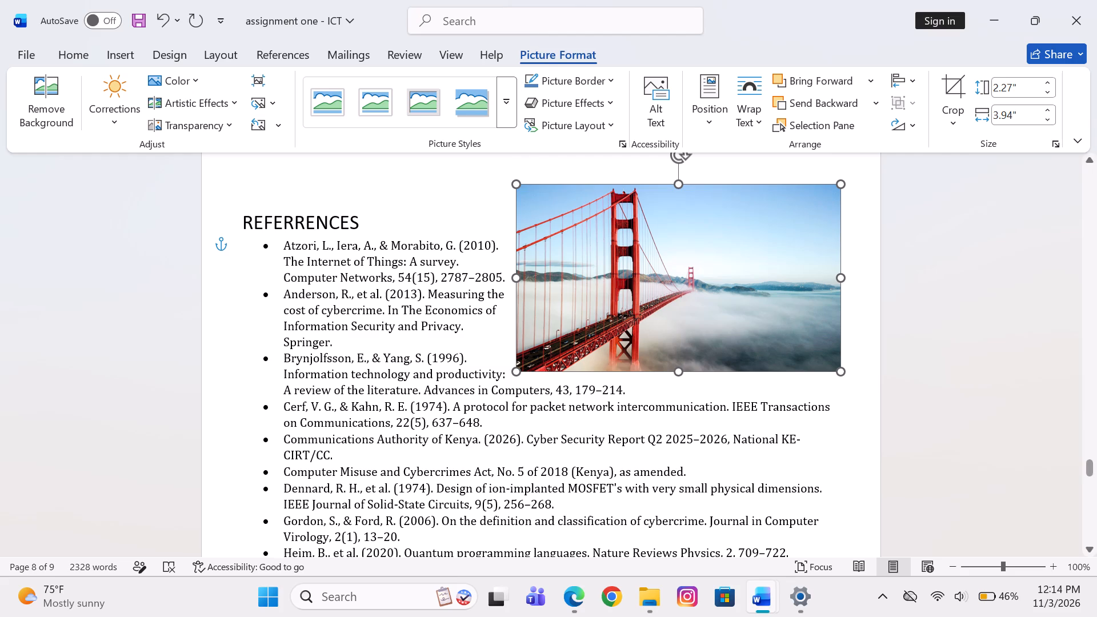
drag(678, 179, 676, 227)
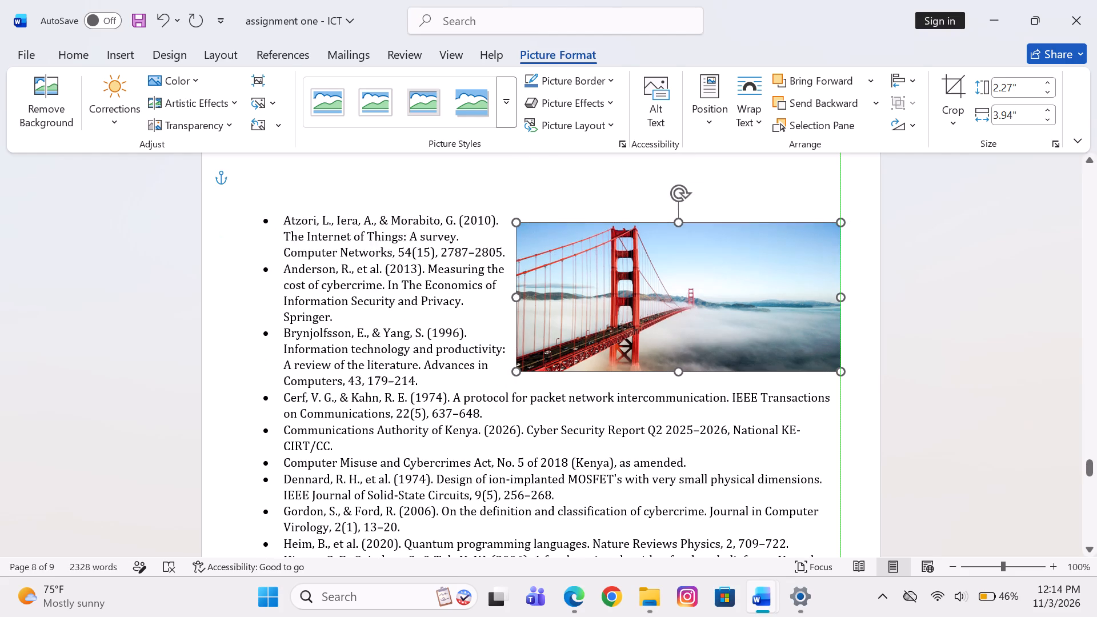
drag(676, 227, 680, 243)
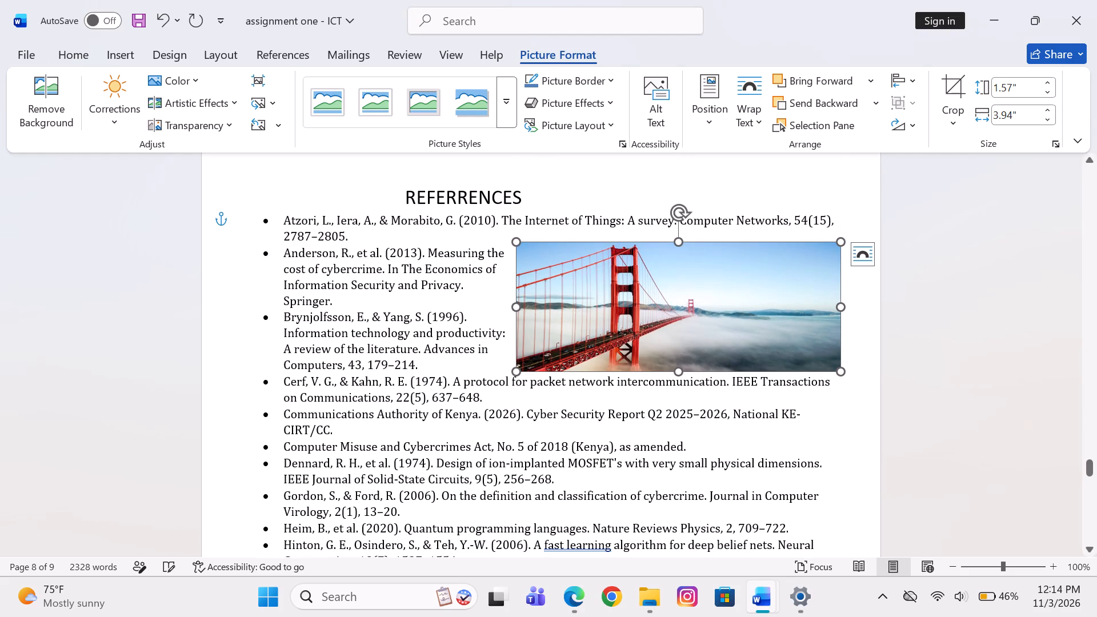
drag(841, 304, 777, 306)
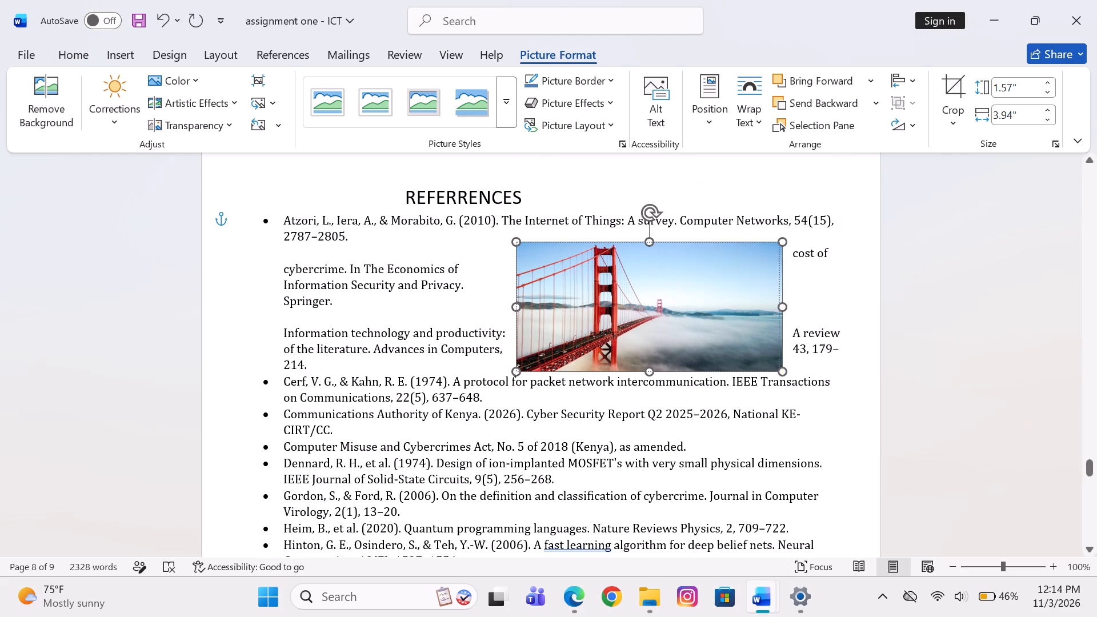
drag(777, 306, 760, 310)
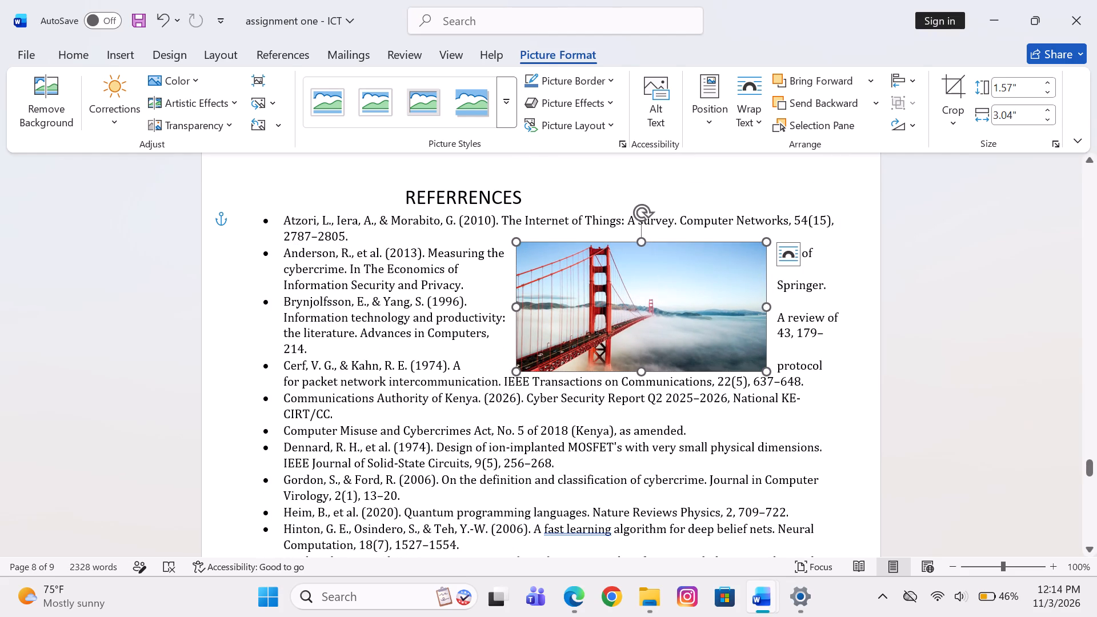
drag(764, 310, 828, 307)
drag(517, 307, 548, 312)
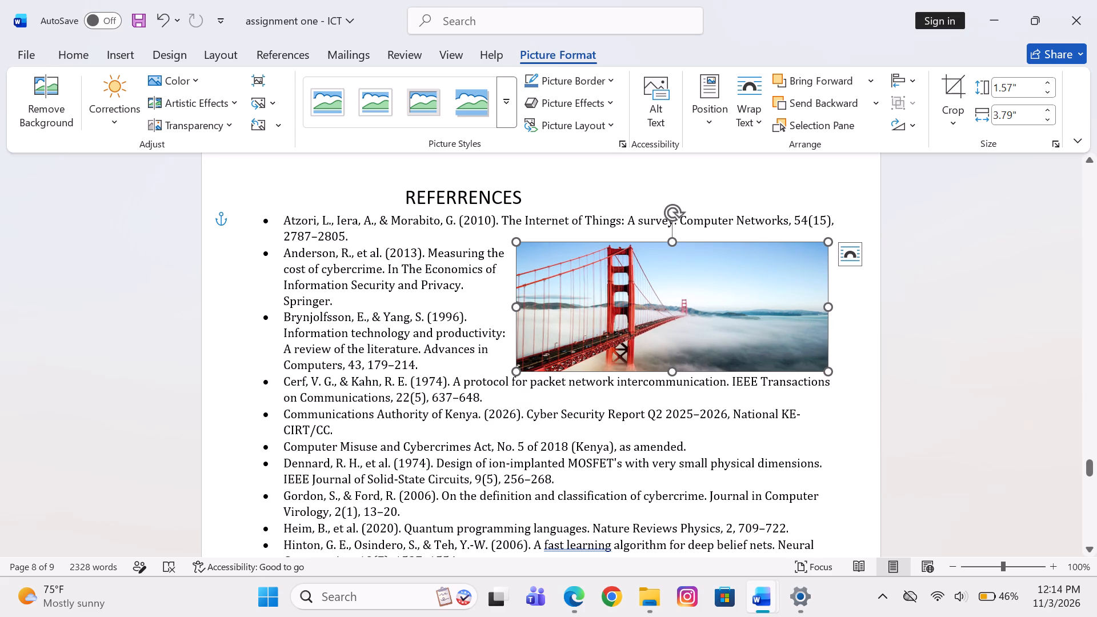
drag(548, 312, 615, 319)
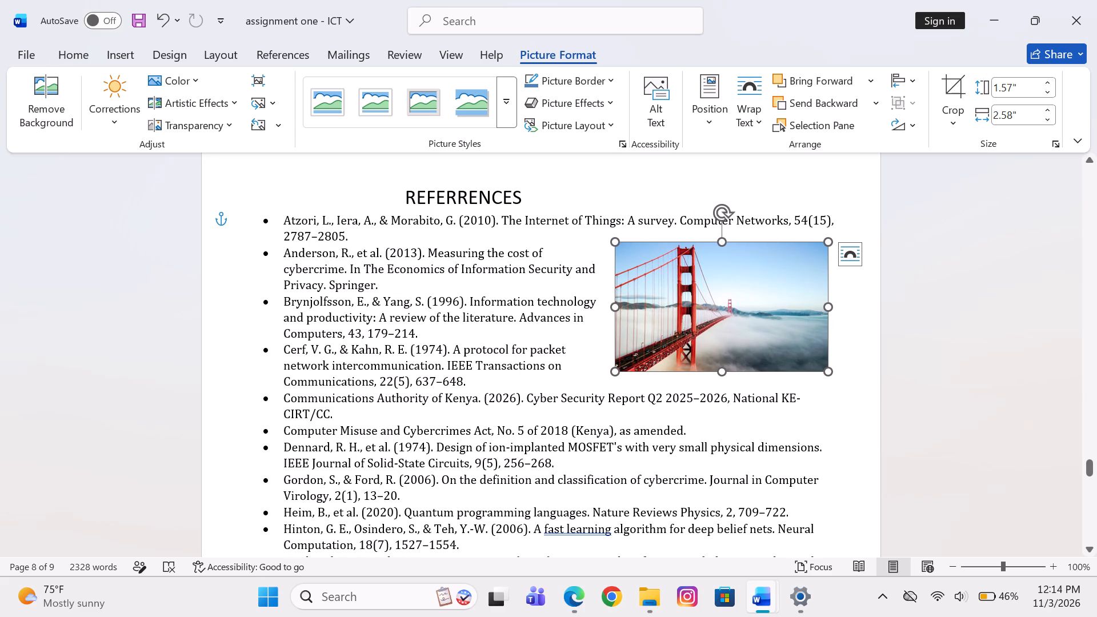
scroll(588, 392, down, 1)
click(591, 315)
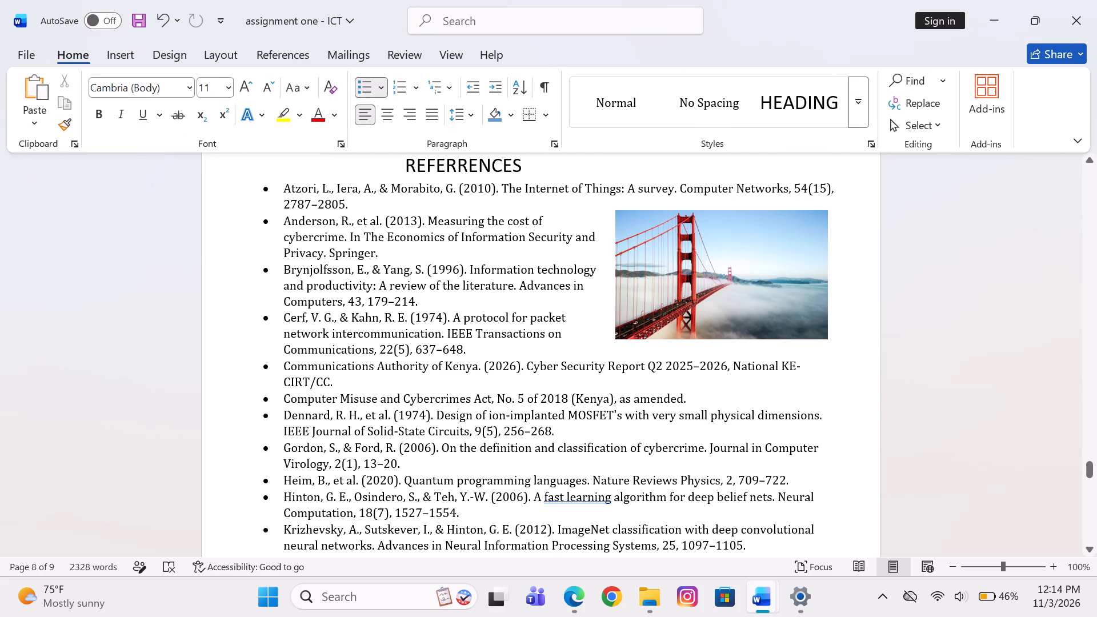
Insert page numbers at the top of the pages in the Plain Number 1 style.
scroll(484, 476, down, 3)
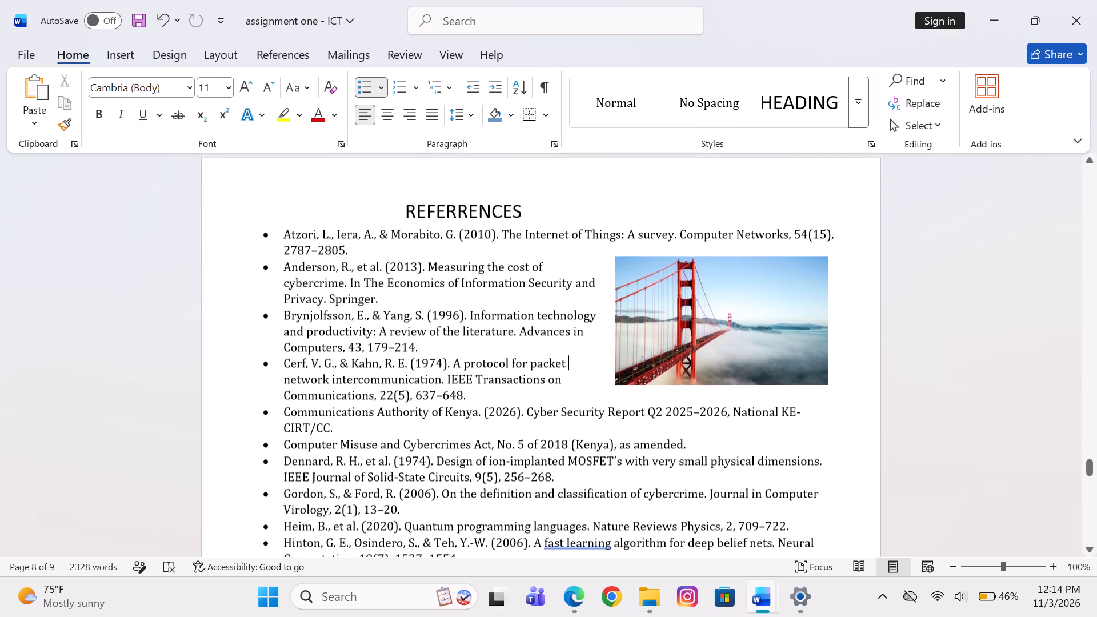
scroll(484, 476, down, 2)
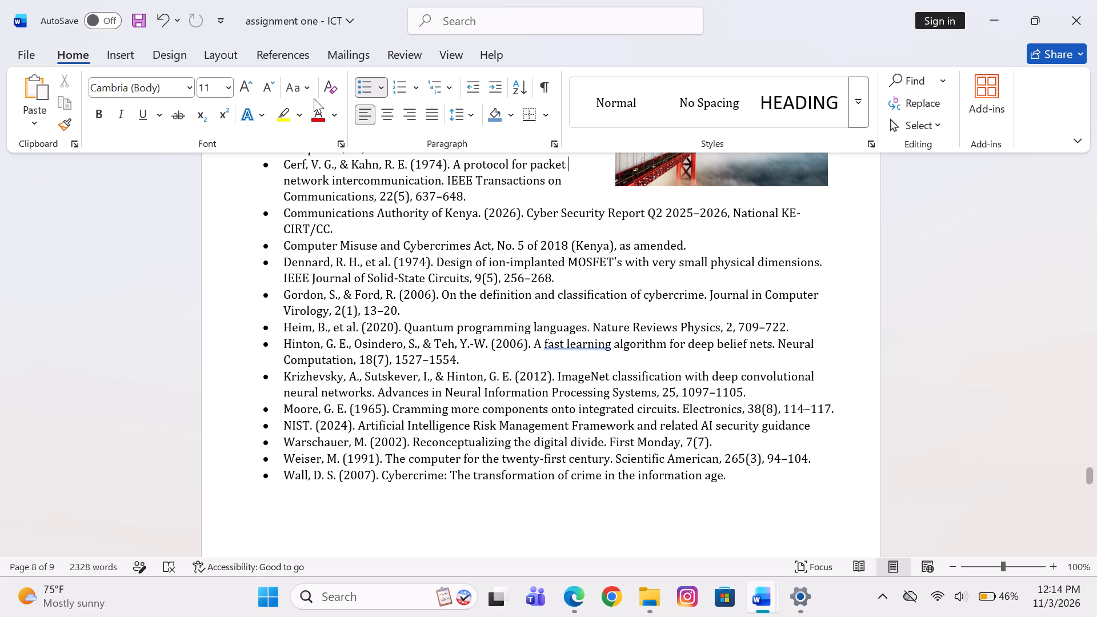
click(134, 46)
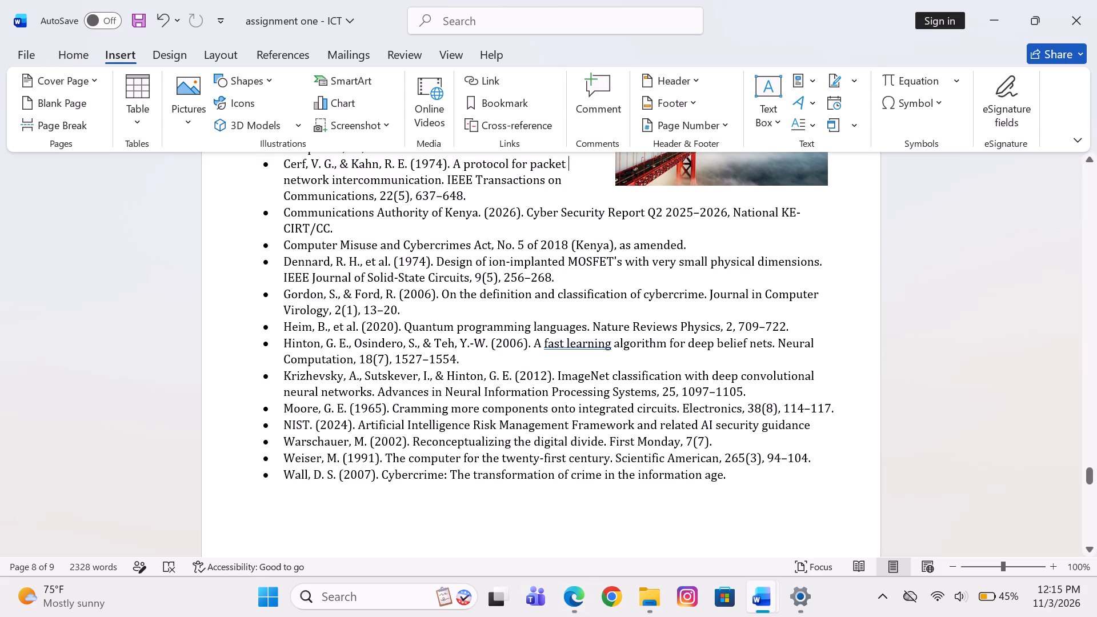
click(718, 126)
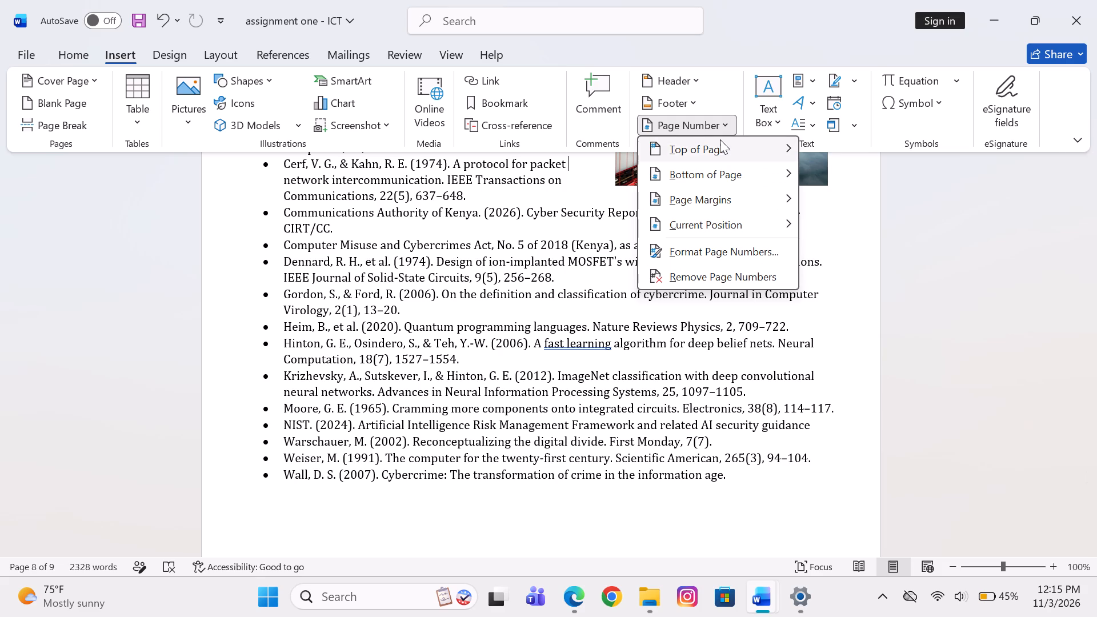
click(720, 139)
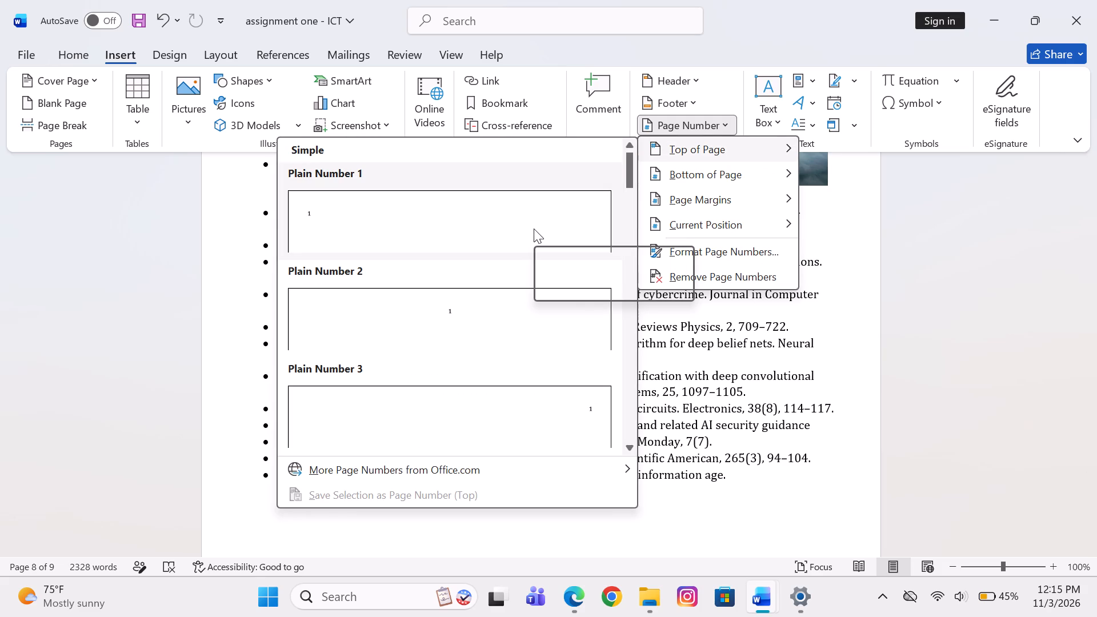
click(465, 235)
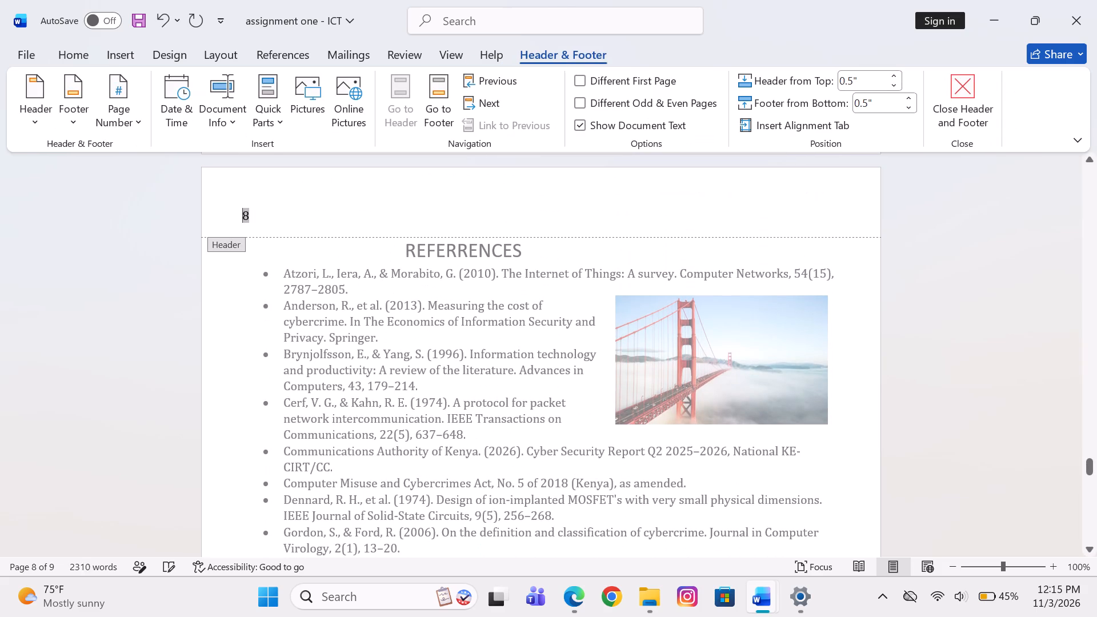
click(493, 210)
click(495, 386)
Examine the header and footer page numbers from the reference page back to the opening pages.
scroll(498, 281, up, 4)
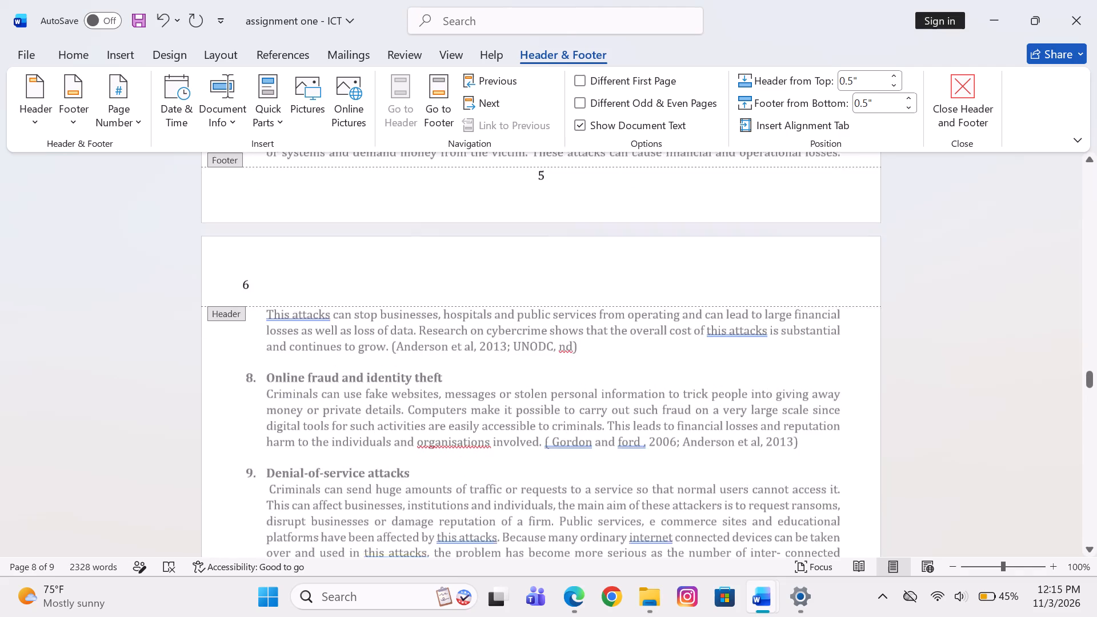
scroll(498, 281, up, 4)
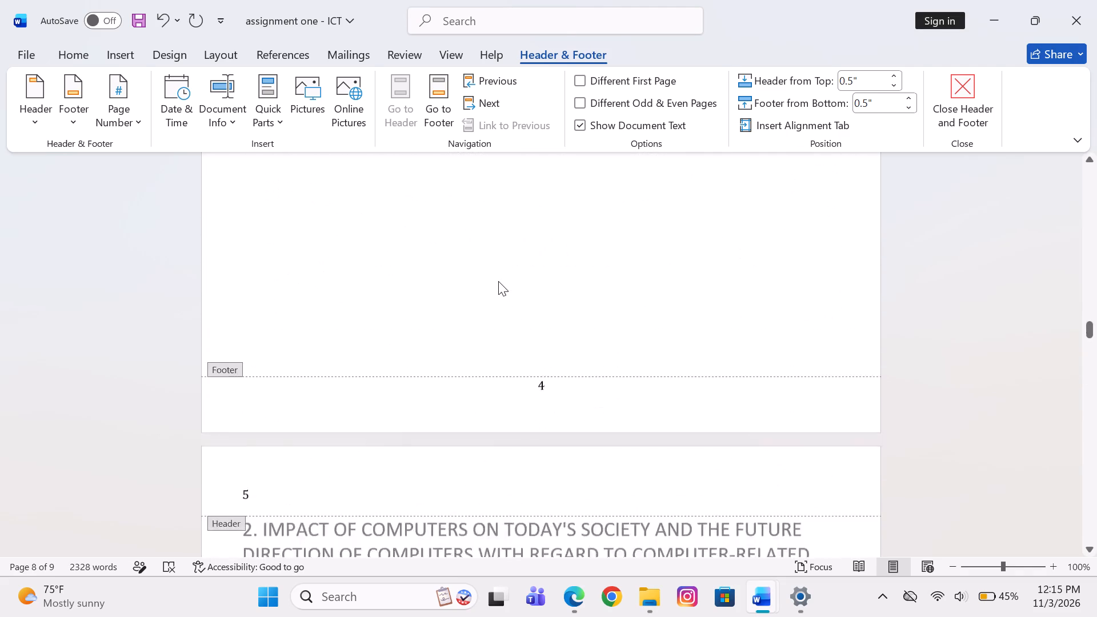
scroll(498, 281, up, 5)
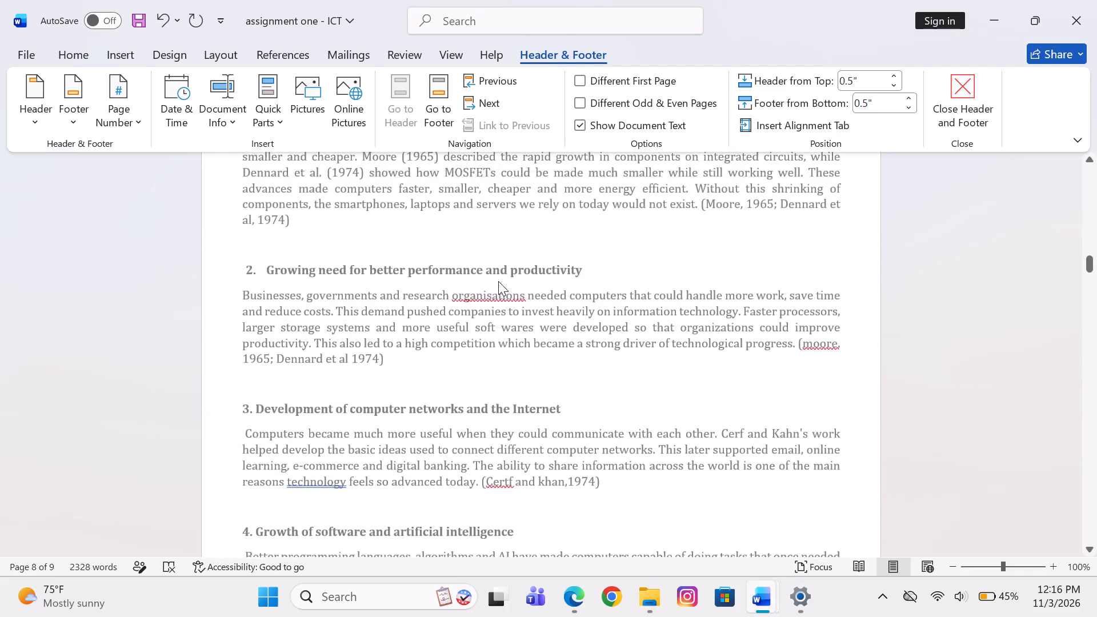
scroll(498, 281, up, 1)
scroll(498, 281, down, 1)
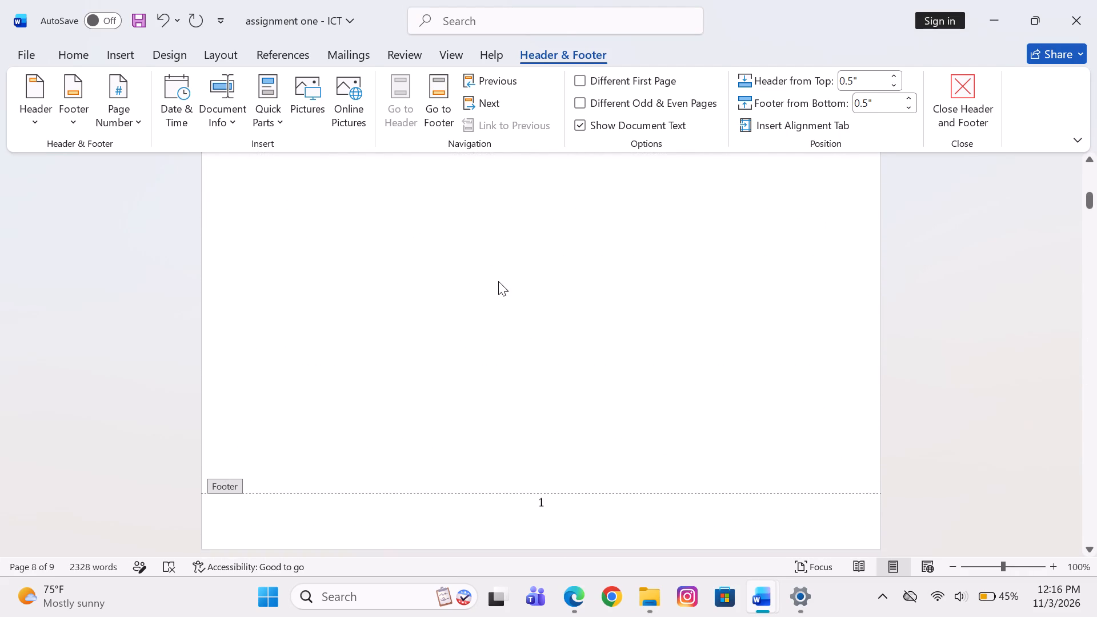
scroll(498, 281, down, 1)
scroll(498, 281, up, 3)
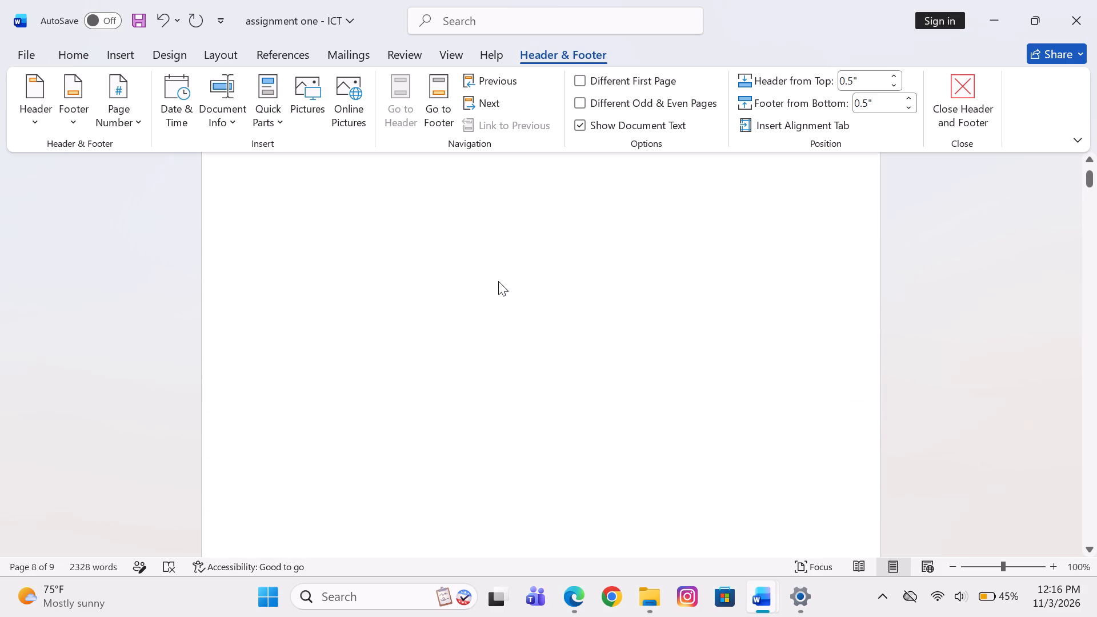
scroll(498, 281, right, 3)
scroll(498, 281, up, 3)
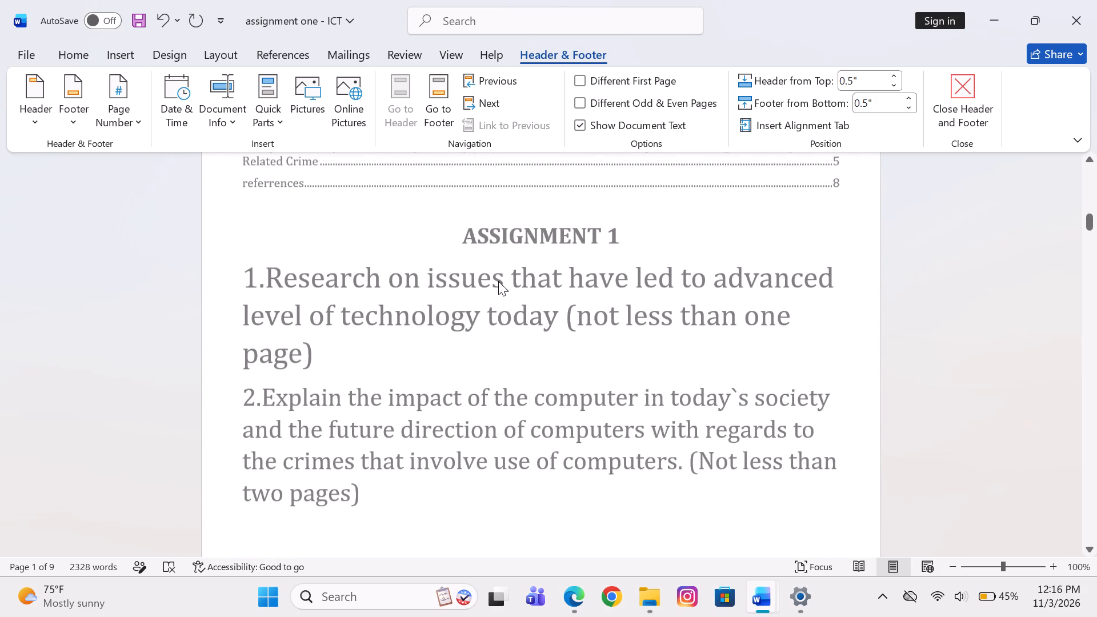
scroll(498, 281, up, 1)
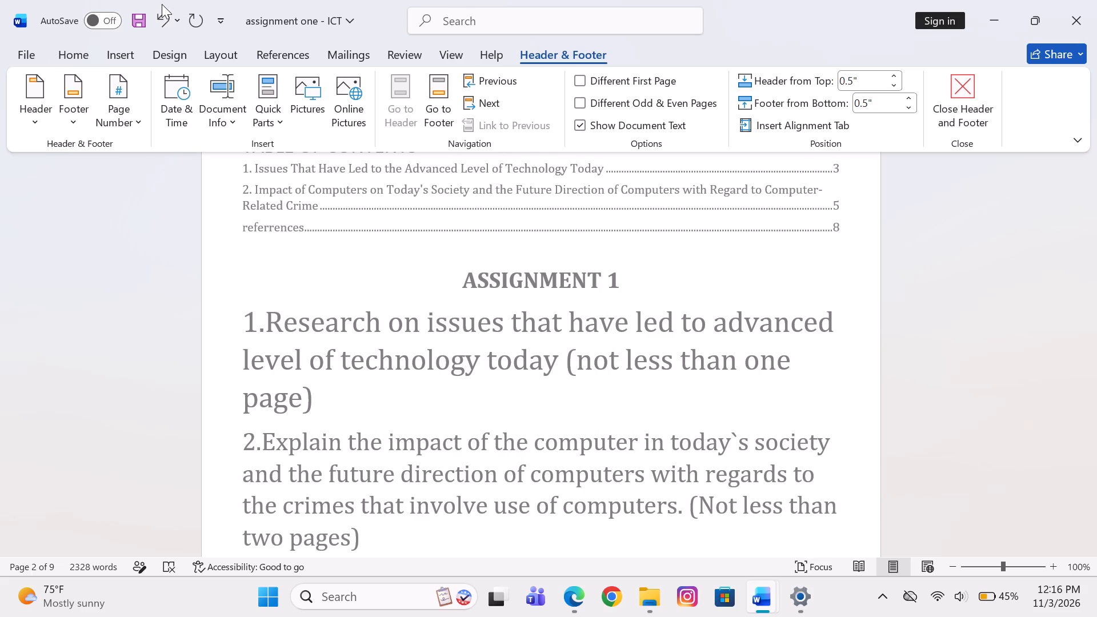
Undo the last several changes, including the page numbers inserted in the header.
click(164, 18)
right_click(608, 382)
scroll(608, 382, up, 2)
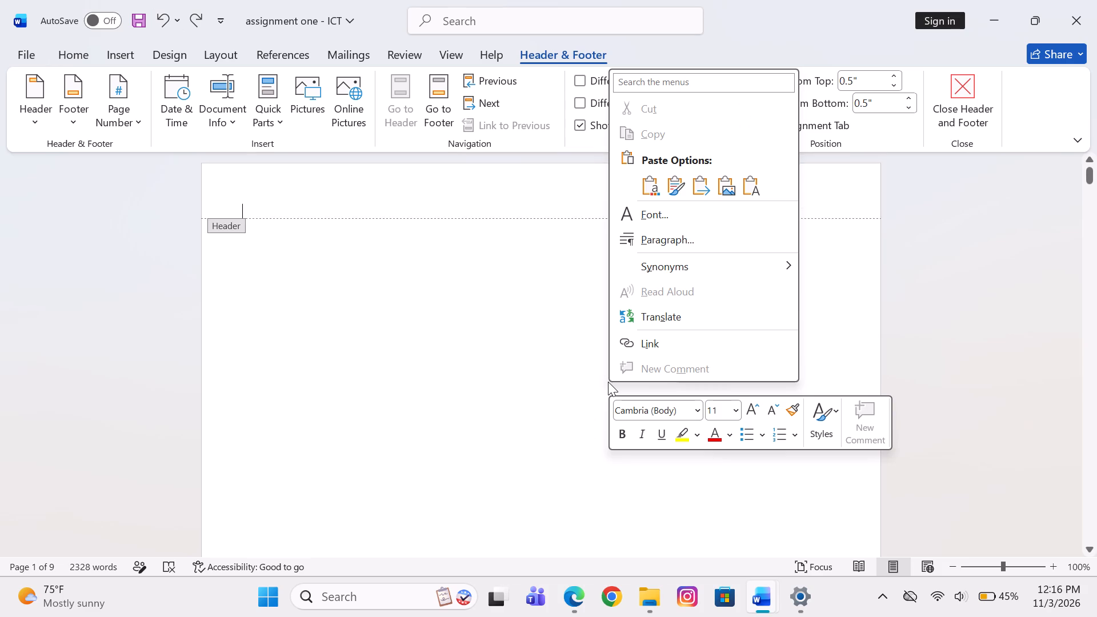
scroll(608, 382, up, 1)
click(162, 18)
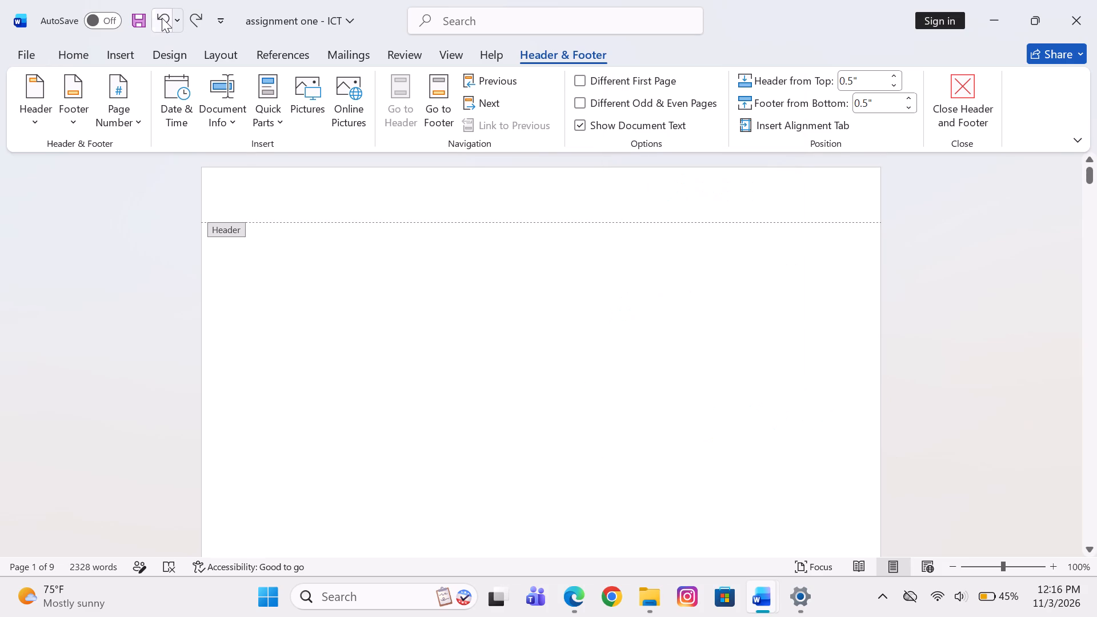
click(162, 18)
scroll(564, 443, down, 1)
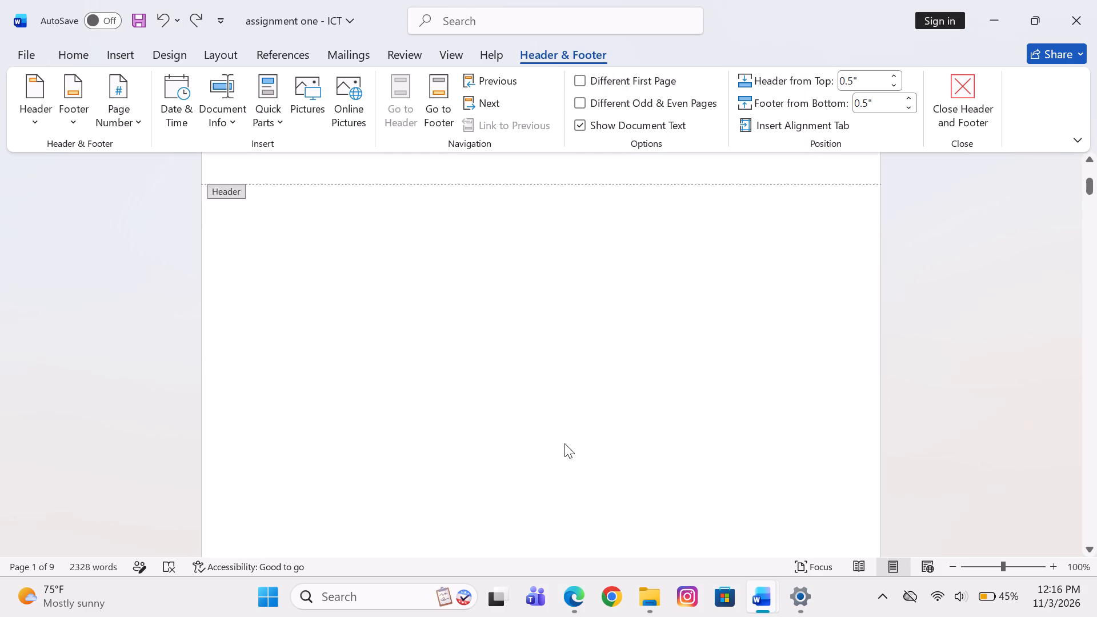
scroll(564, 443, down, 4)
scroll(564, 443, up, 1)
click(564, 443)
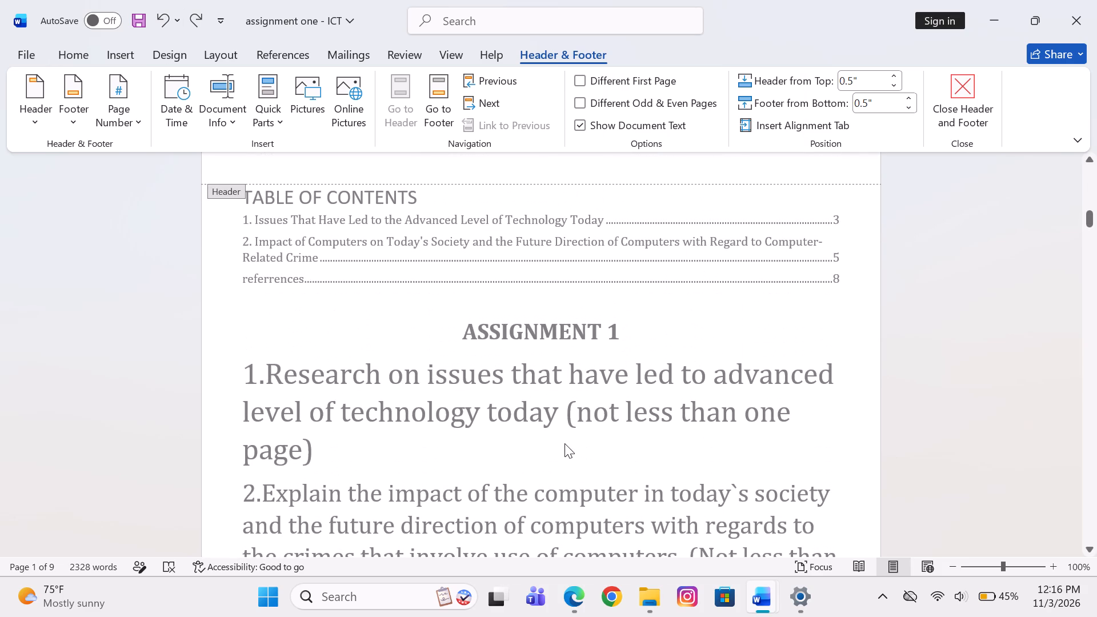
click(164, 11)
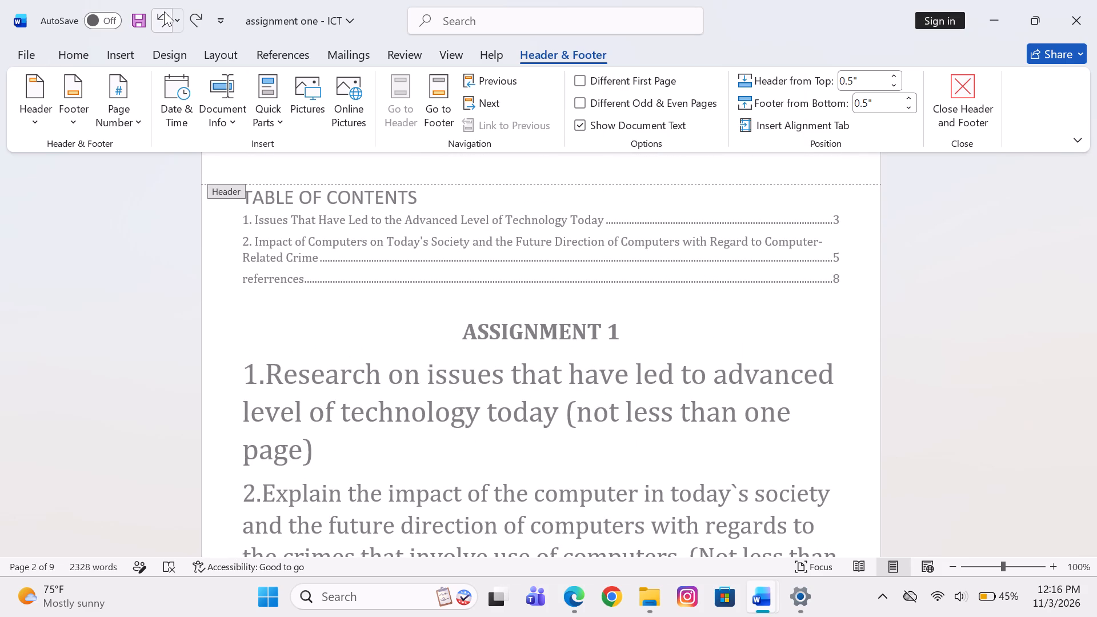
Undo further recent changes while header editing is open.
triple_click(164, 11)
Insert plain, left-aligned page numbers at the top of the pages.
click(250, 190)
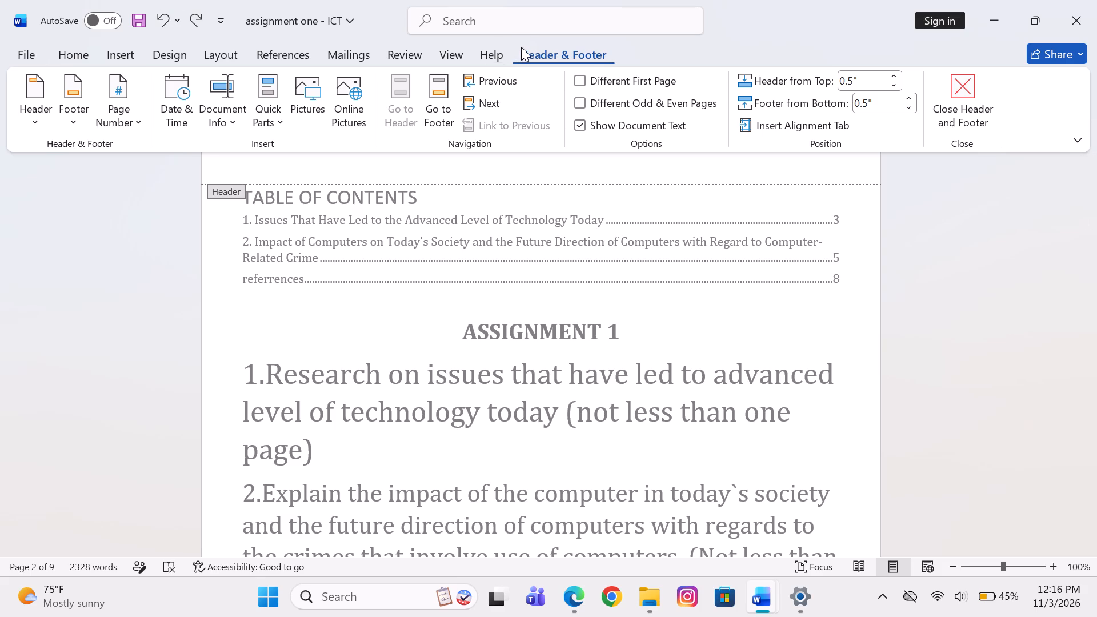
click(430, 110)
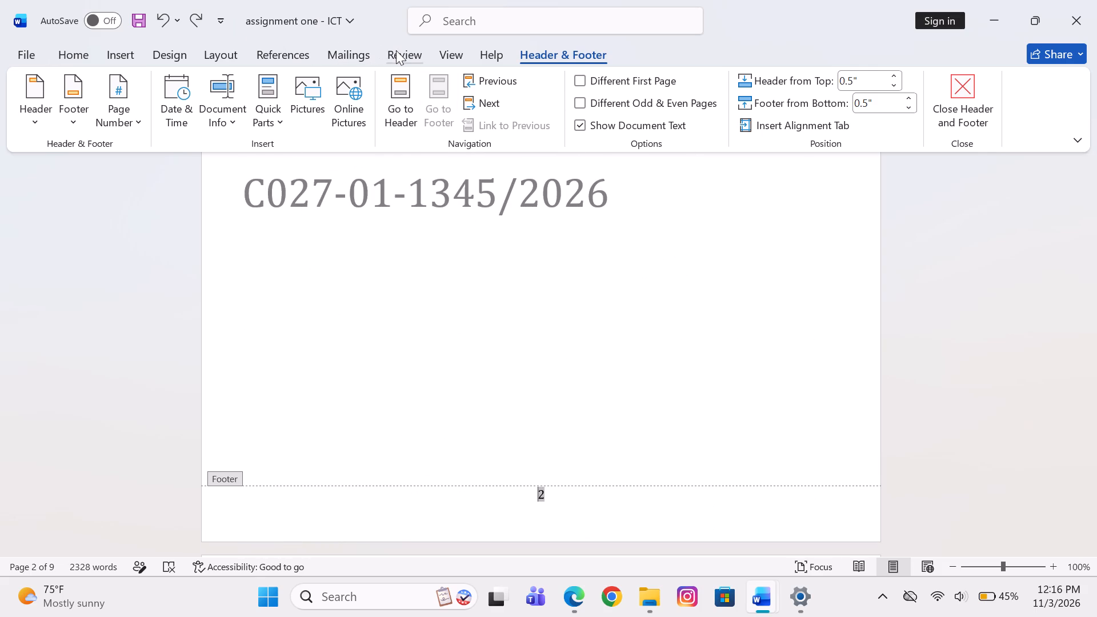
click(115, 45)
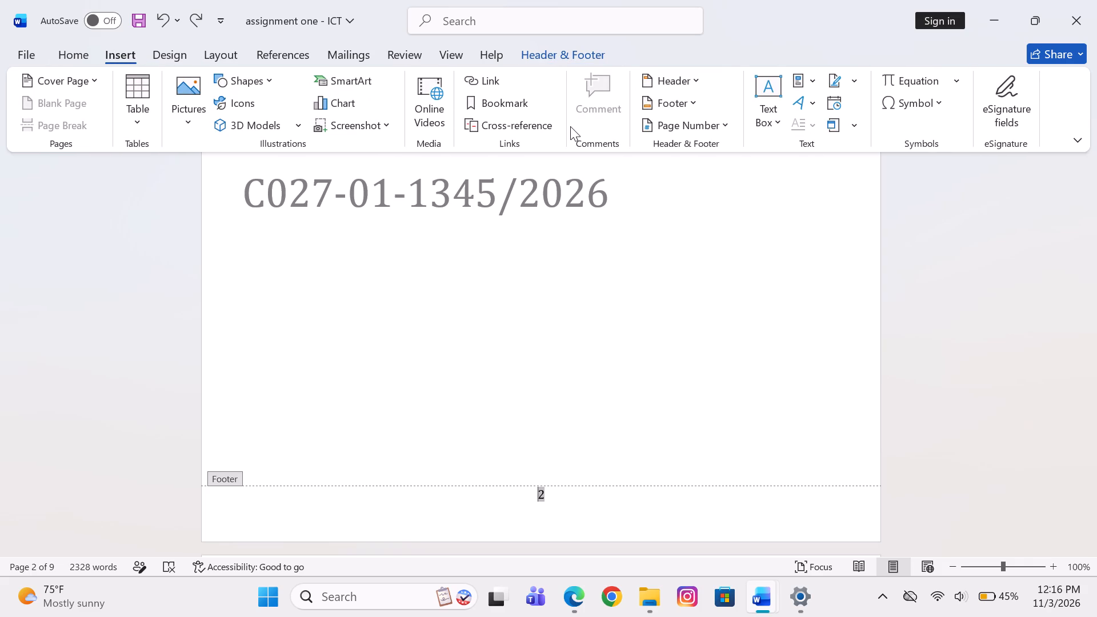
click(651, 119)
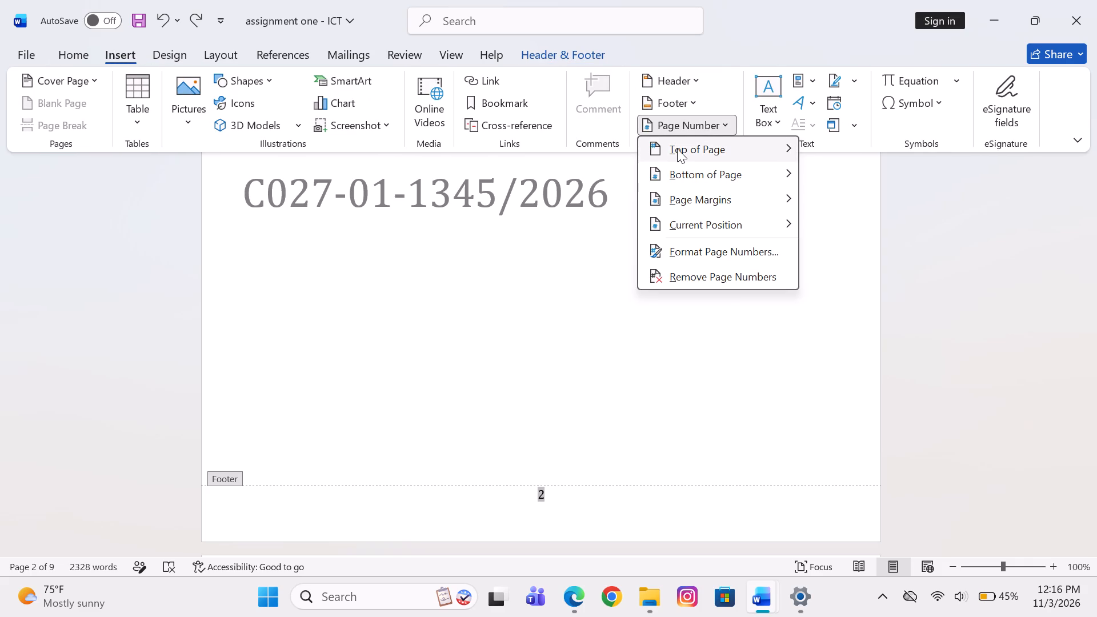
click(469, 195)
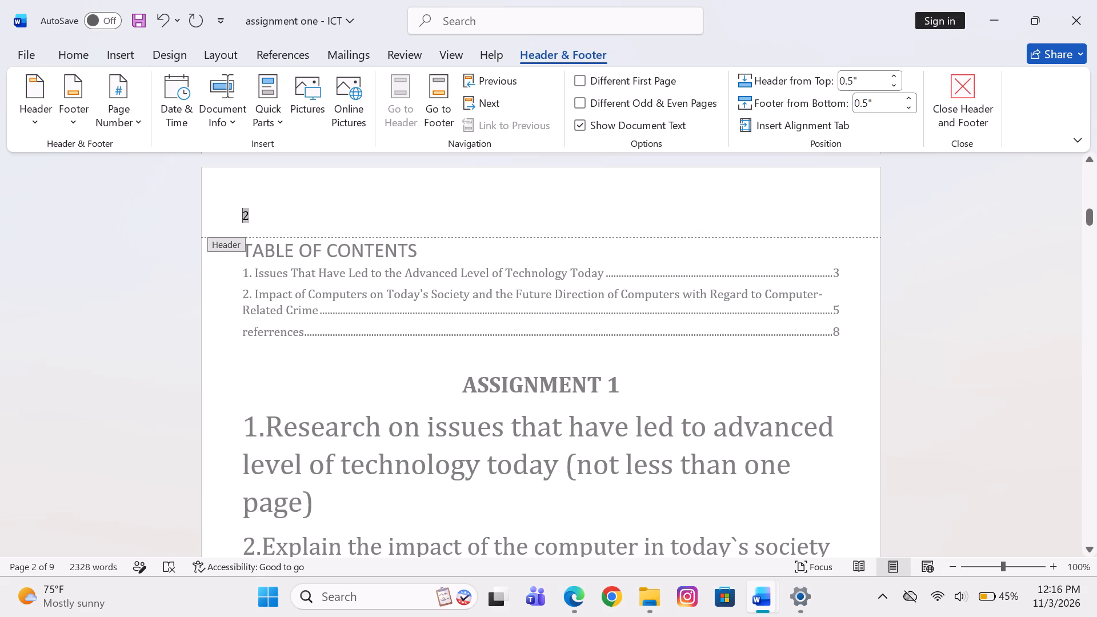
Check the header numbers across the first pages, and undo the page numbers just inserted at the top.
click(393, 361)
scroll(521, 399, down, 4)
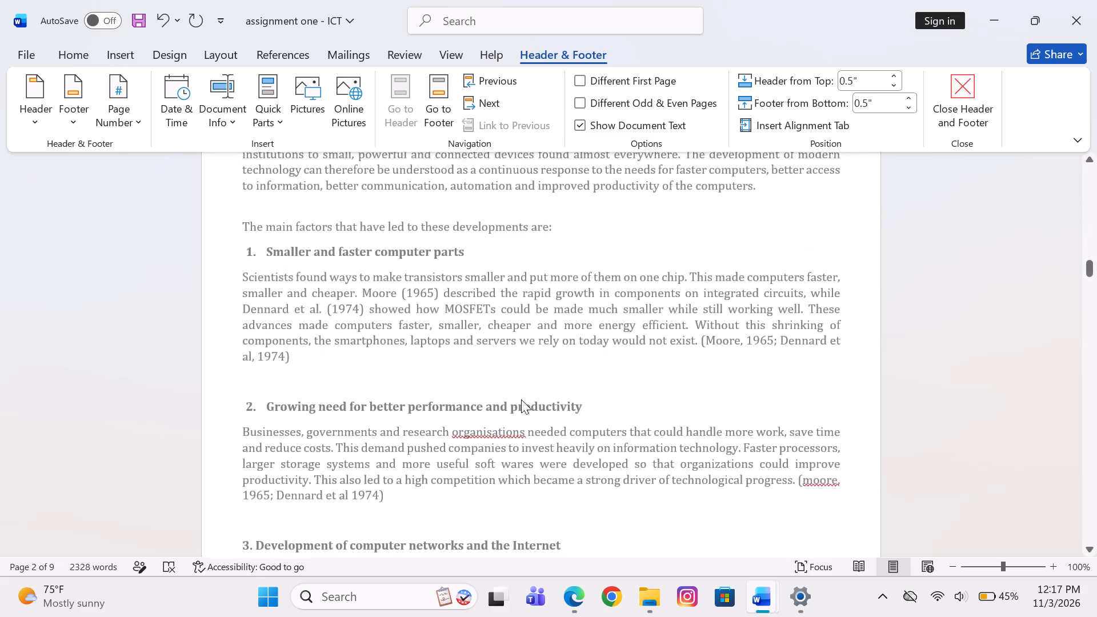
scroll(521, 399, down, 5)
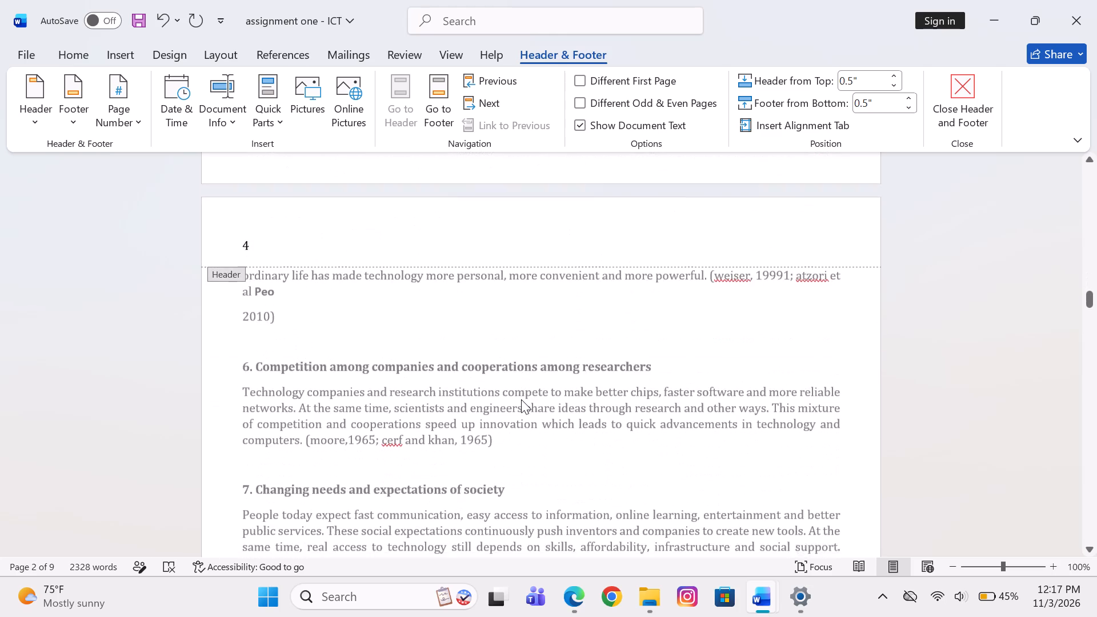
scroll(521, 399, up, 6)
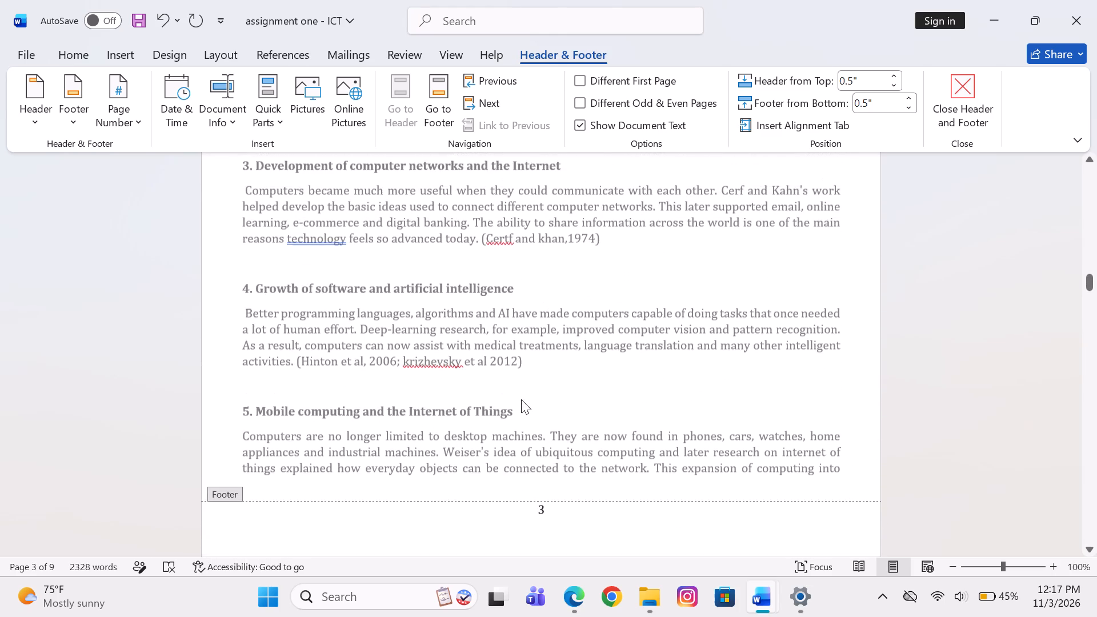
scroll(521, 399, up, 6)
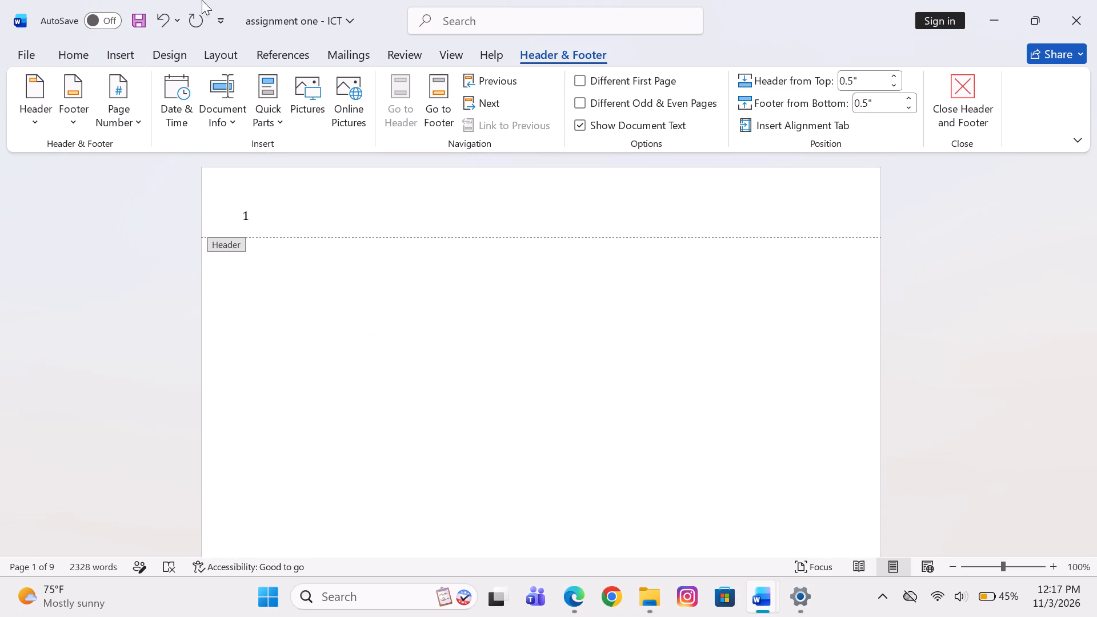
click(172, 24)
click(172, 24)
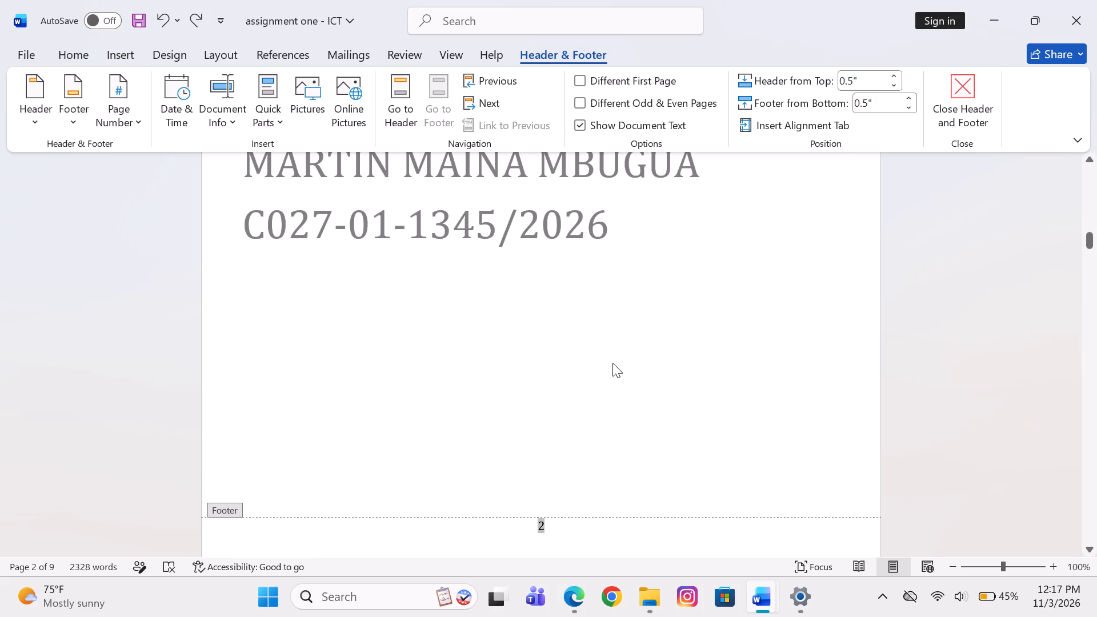
Add an empty line below the centred page number in the footer, and close header and footer editing.
scroll(612, 363, down, 1)
click(551, 412)
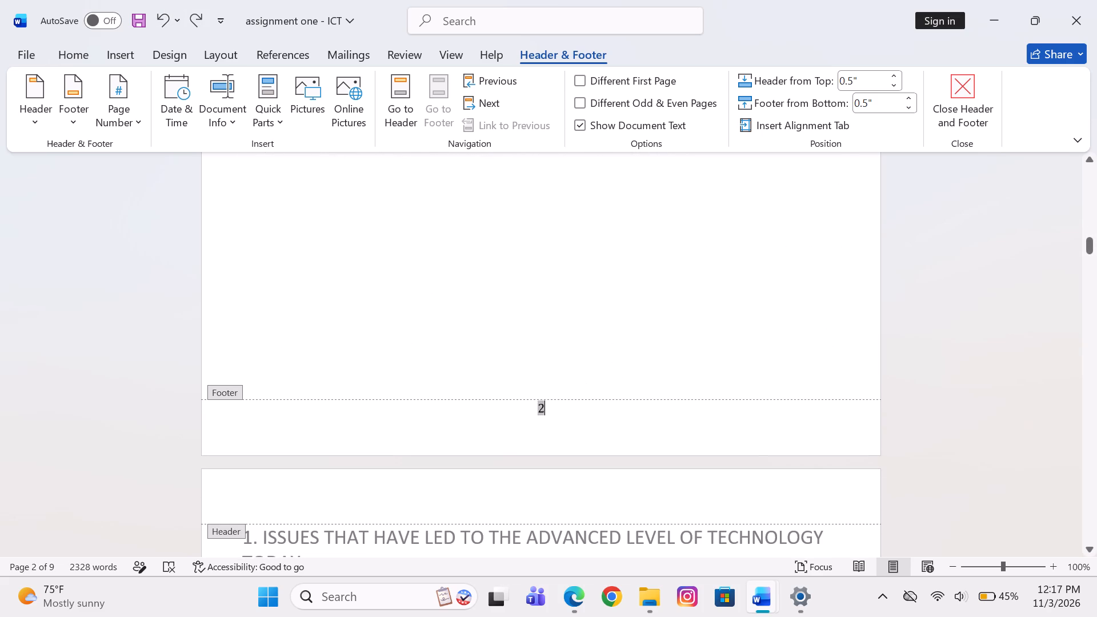
key(Return)
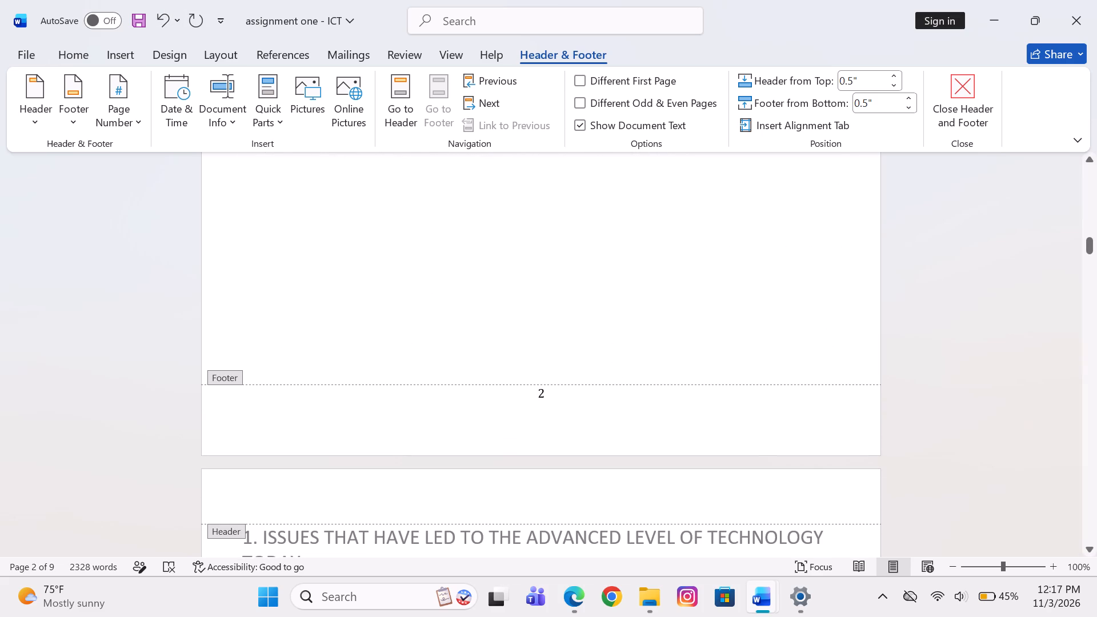
scroll(708, 570, down, 3)
scroll(620, 503, down, 2)
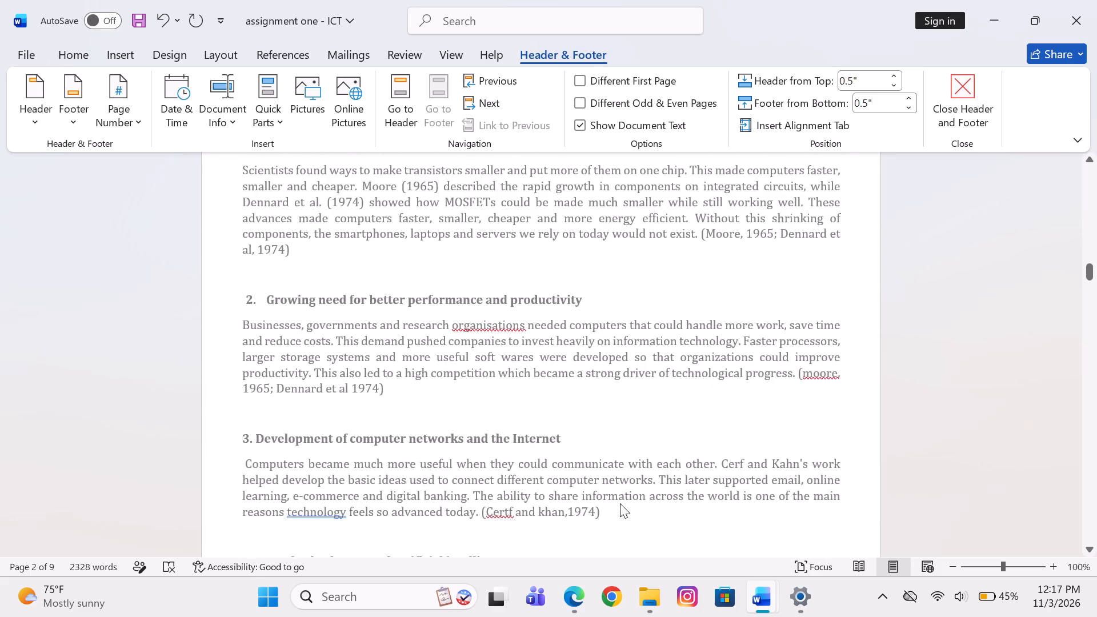
scroll(620, 503, down, 2)
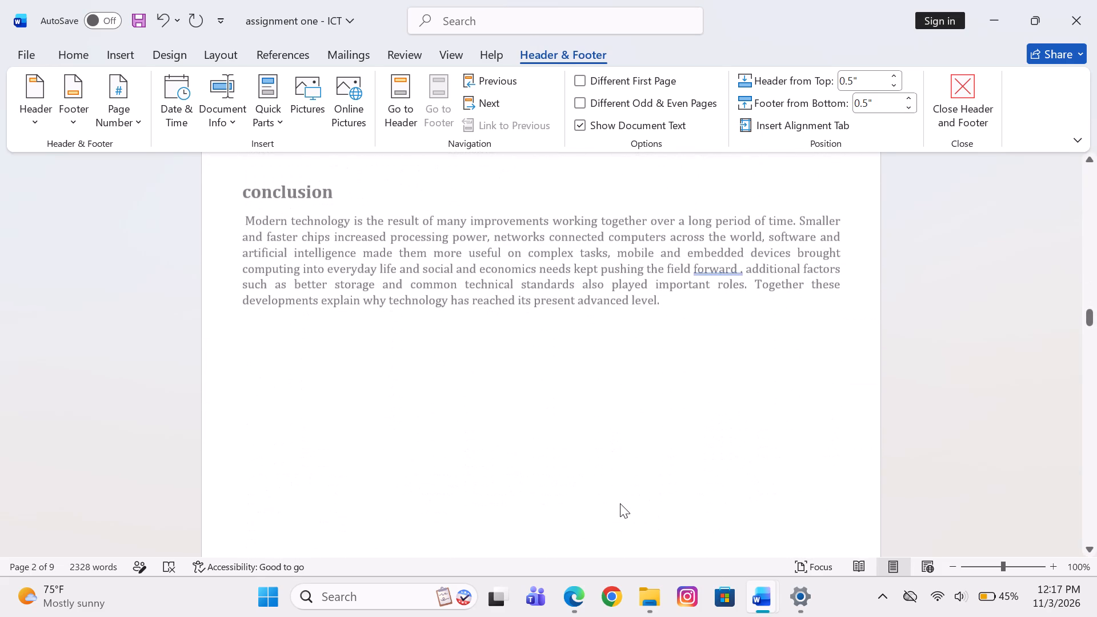
scroll(620, 503, down, 2)
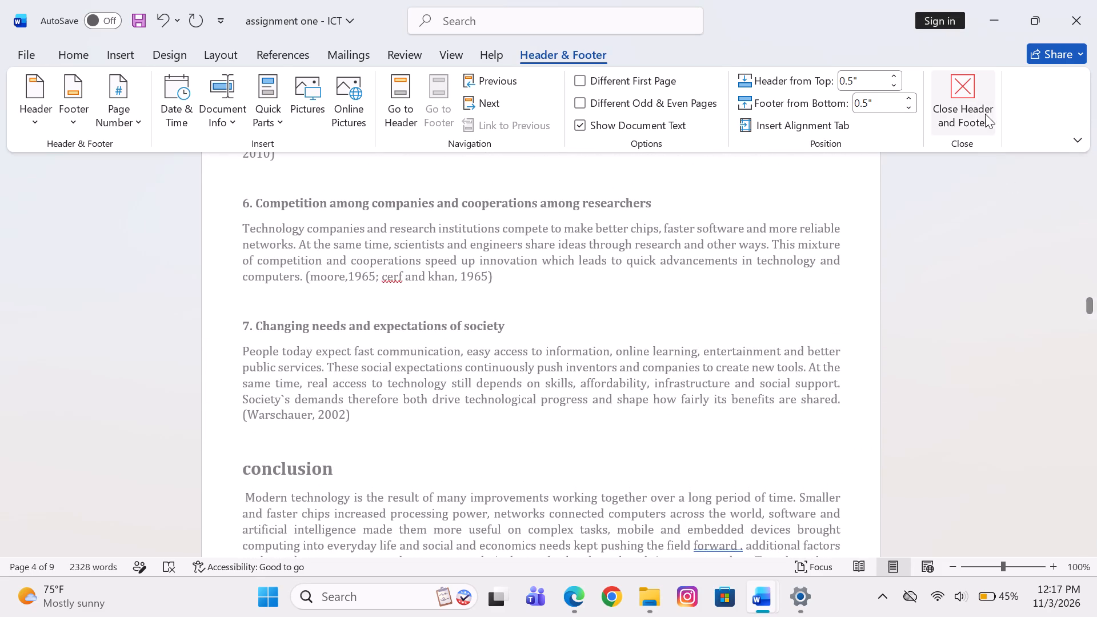
click(978, 88)
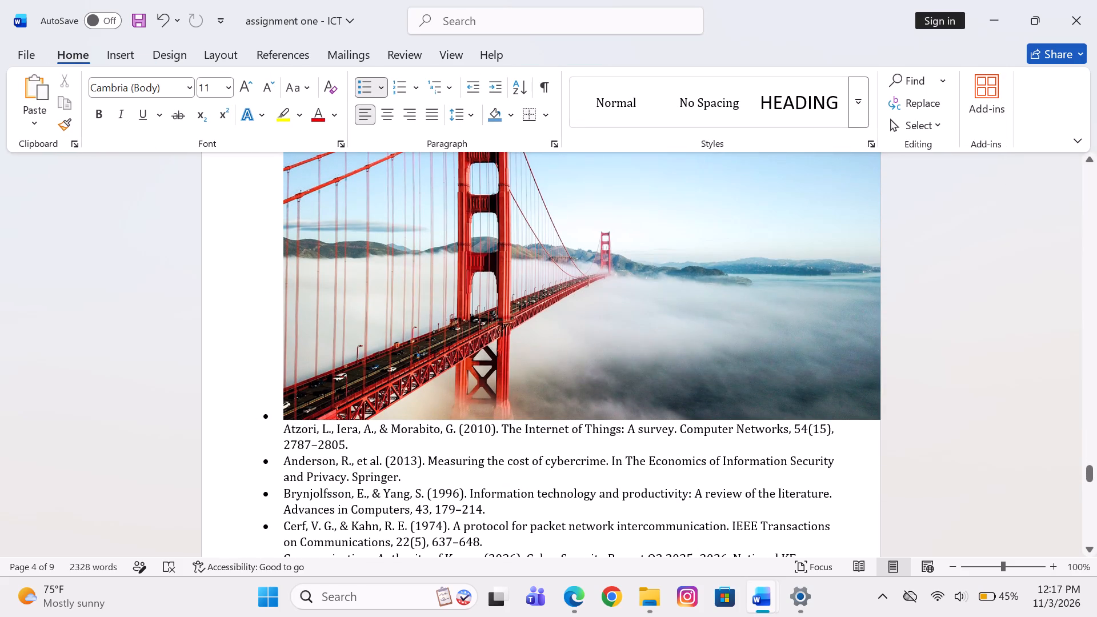
Examine the footer page numbers and page layout throughout the document, including the references and the African cultures table.
scroll(704, 451, down, 3)
scroll(704, 451, right, 1)
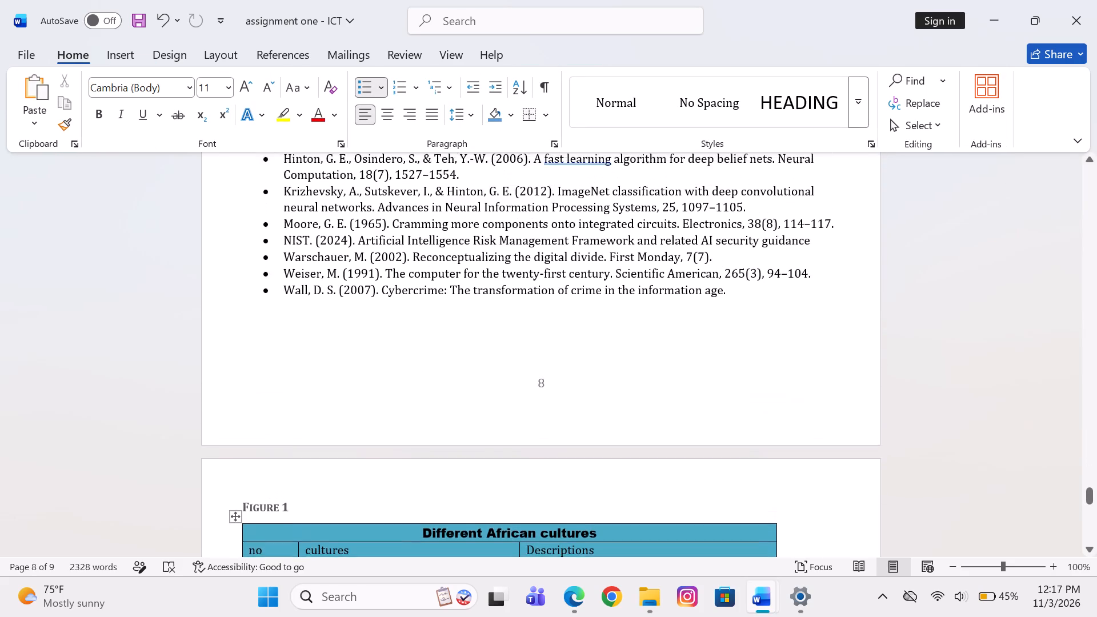
scroll(704, 451, right, 1)
scroll(704, 451, up, 4)
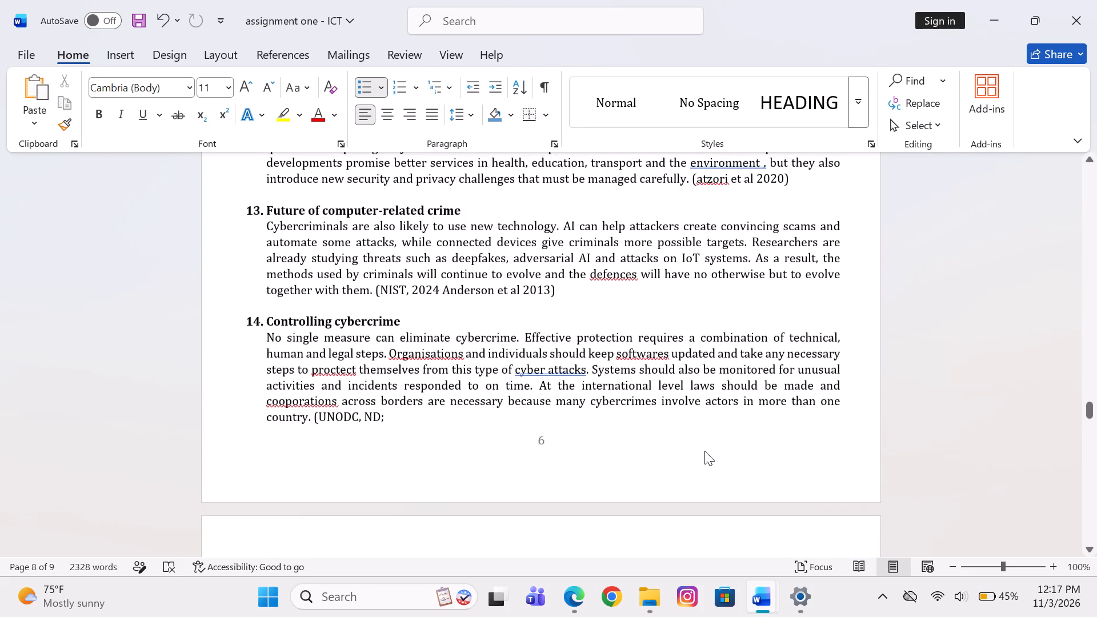
scroll(704, 451, up, 6)
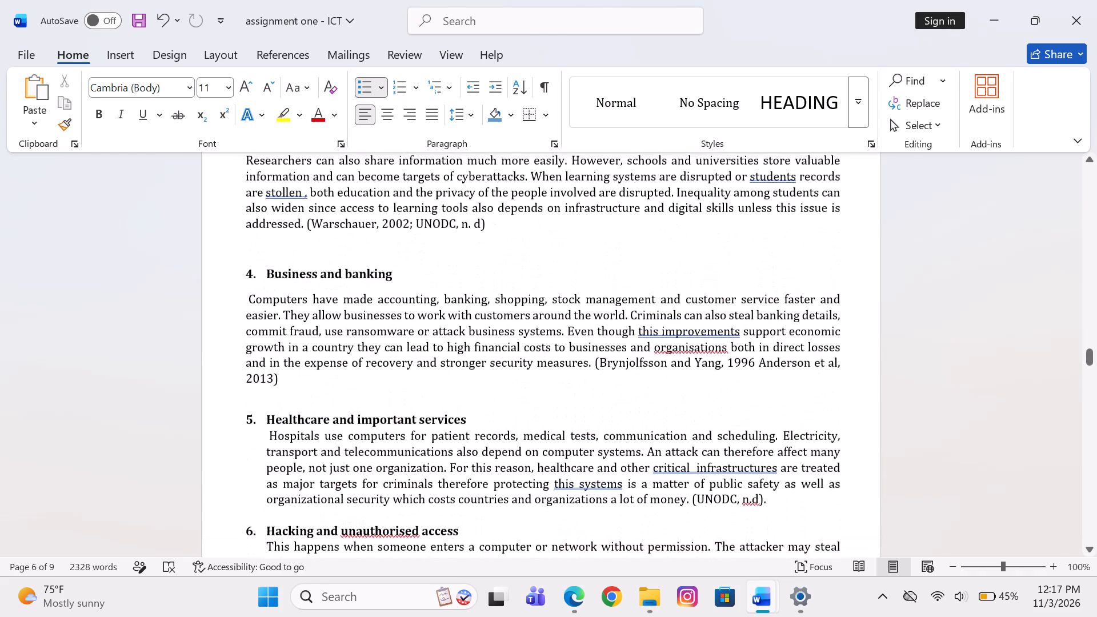
scroll(704, 451, up, 5)
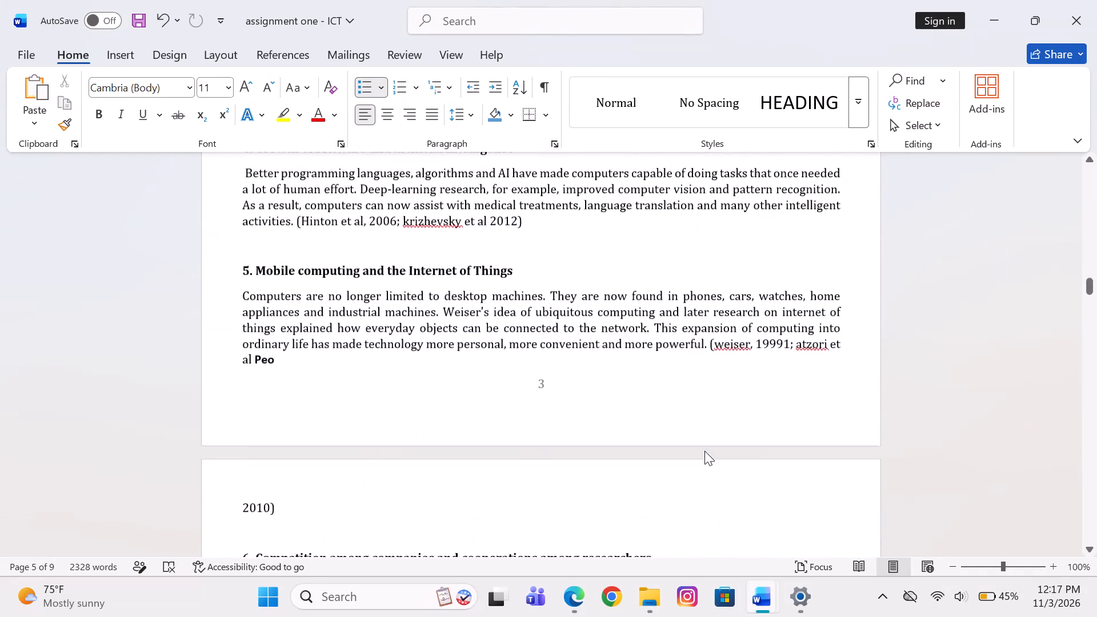
scroll(704, 451, down, 2)
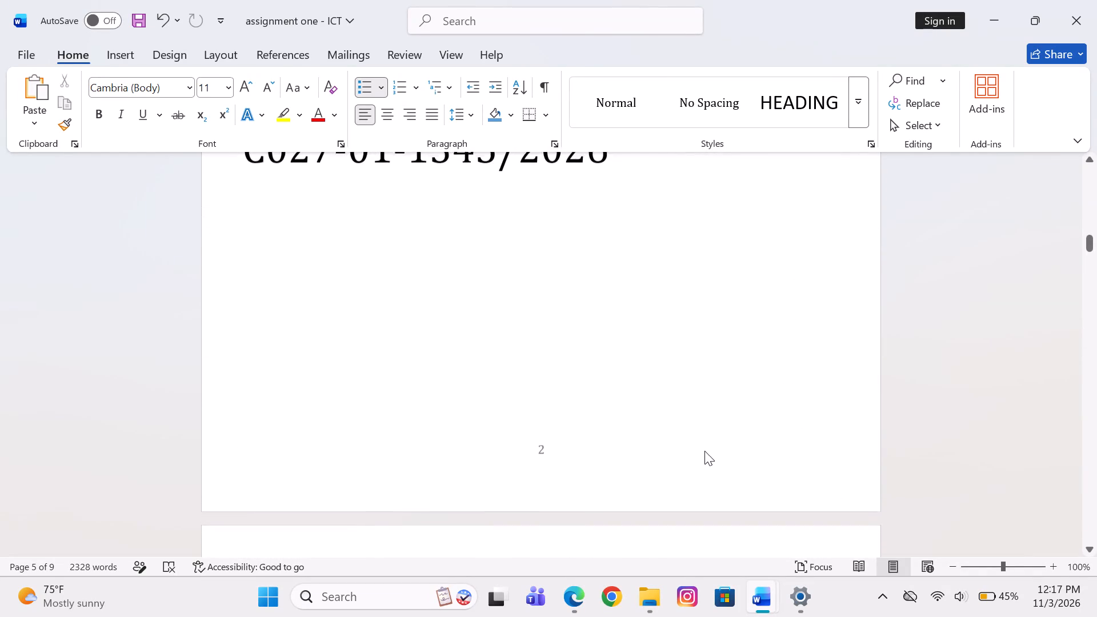
scroll(704, 451, down, 1)
scroll(704, 451, up, 1)
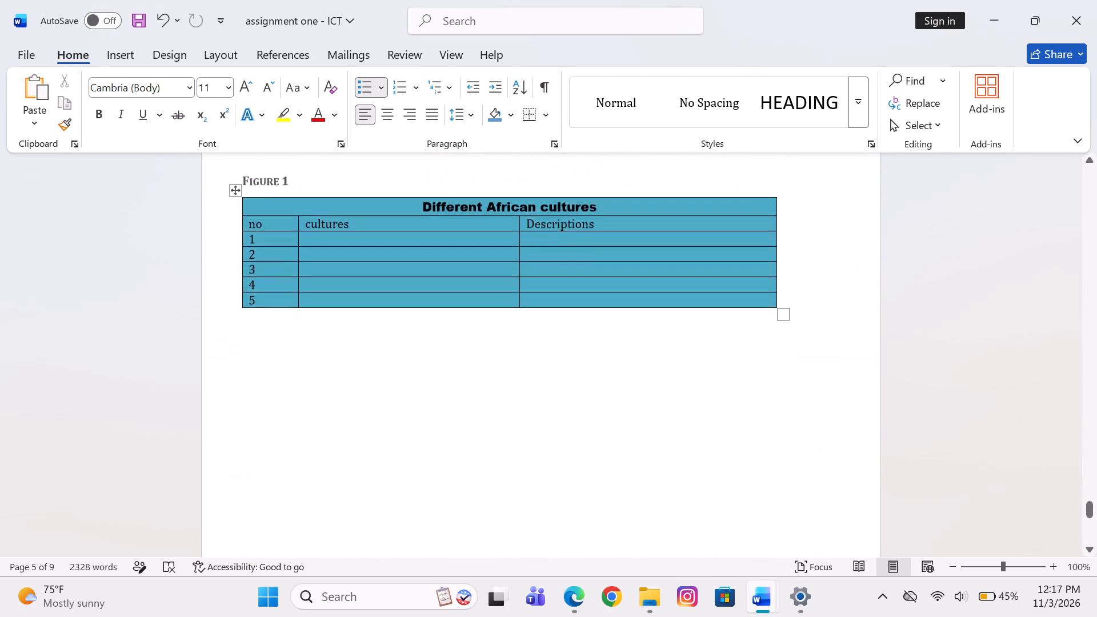
scroll(704, 451, up, 2)
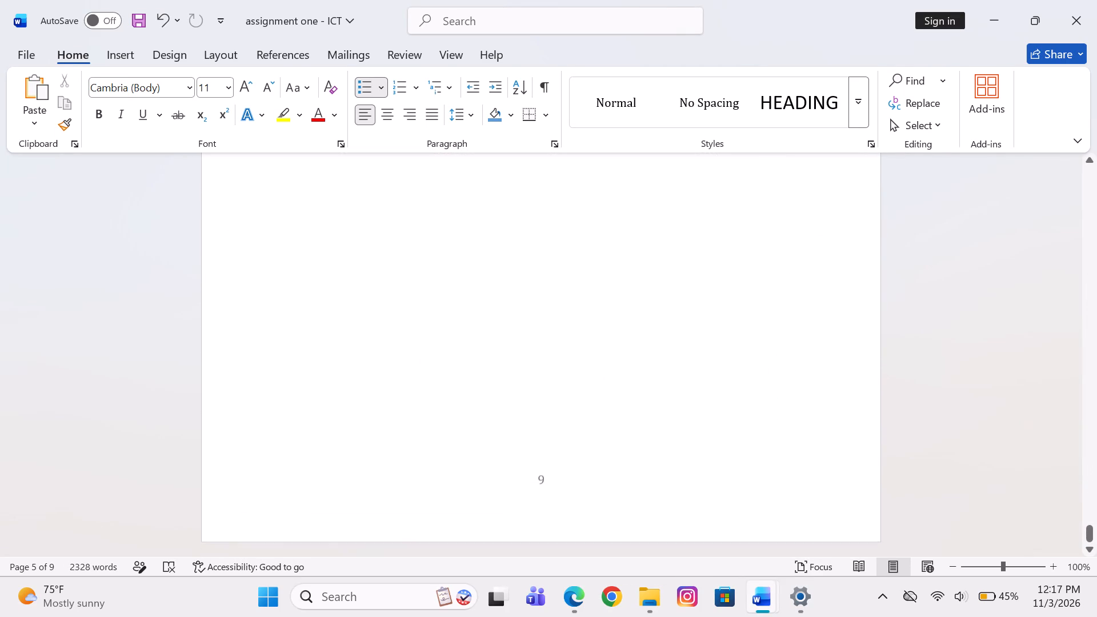
scroll(704, 451, up, 1)
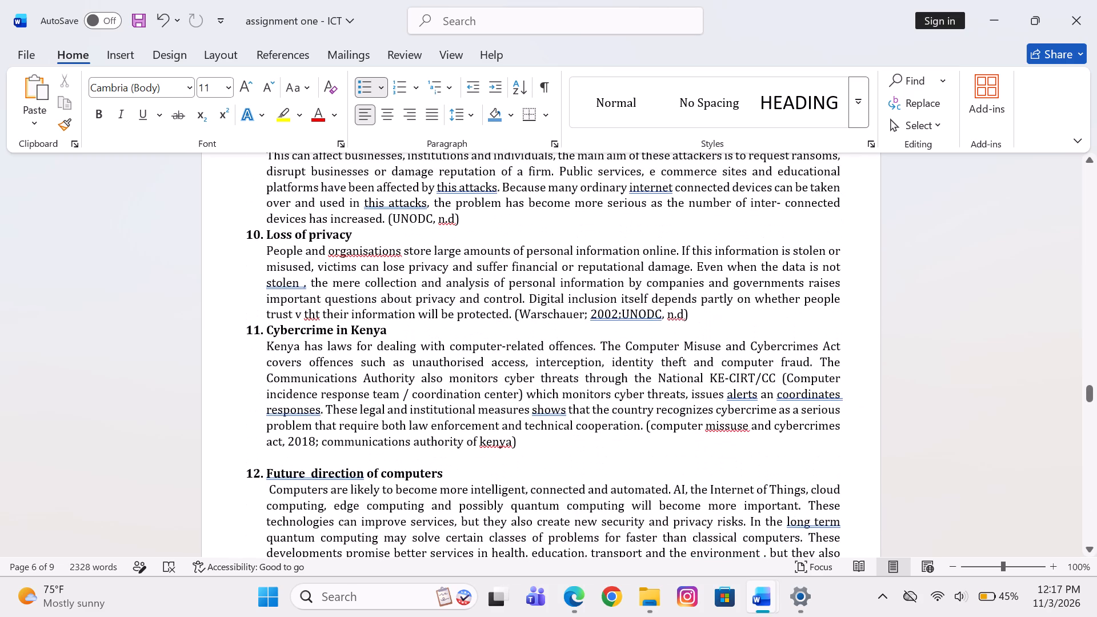
scroll(704, 451, down, 6)
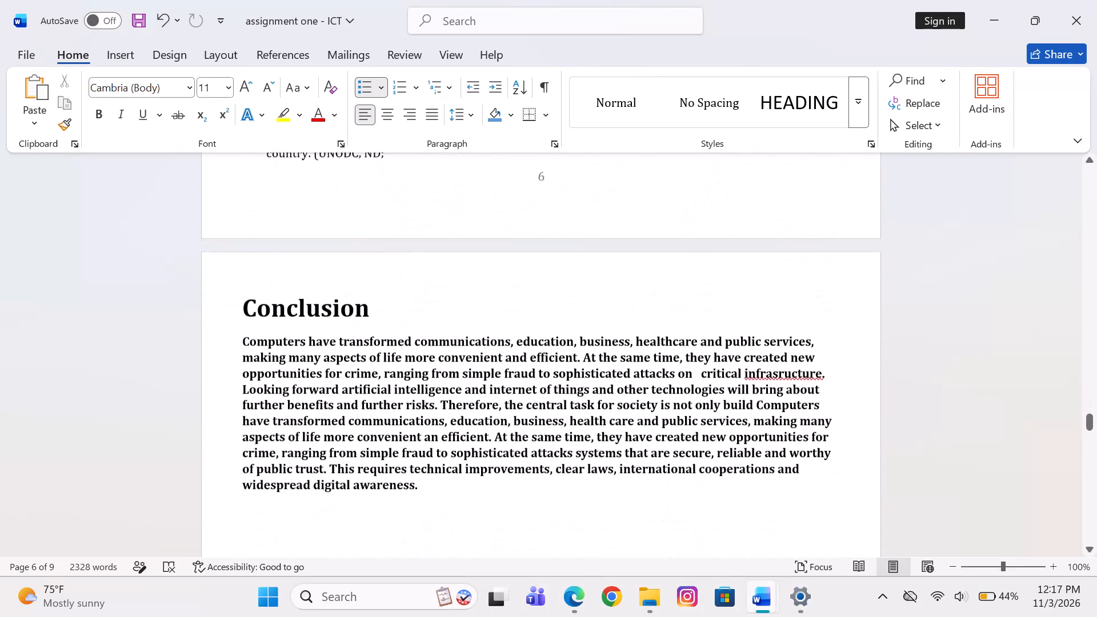
scroll(704, 451, down, 4)
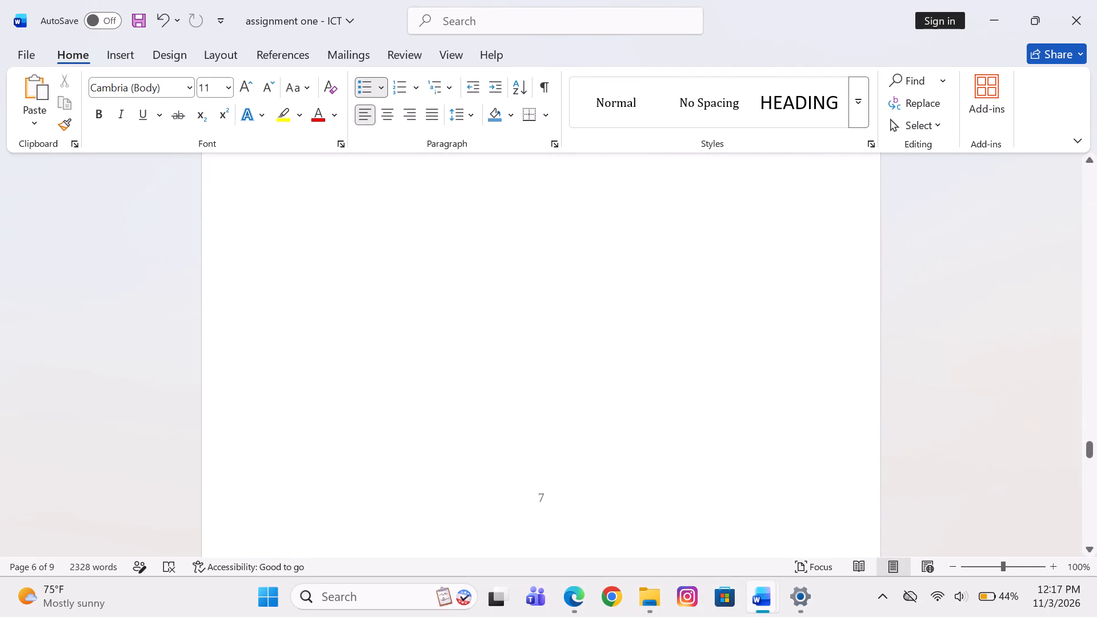
scroll(704, 451, down, 3)
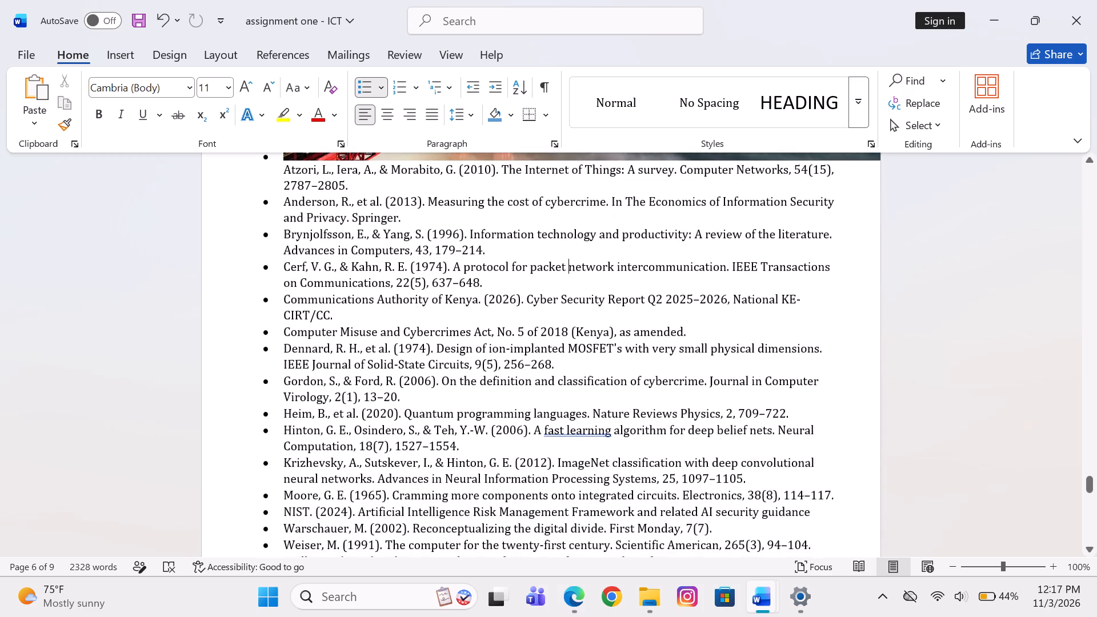
Position the bridge picture on the references page at the top right of the page with text wrapping.
scroll(704, 451, up, 3)
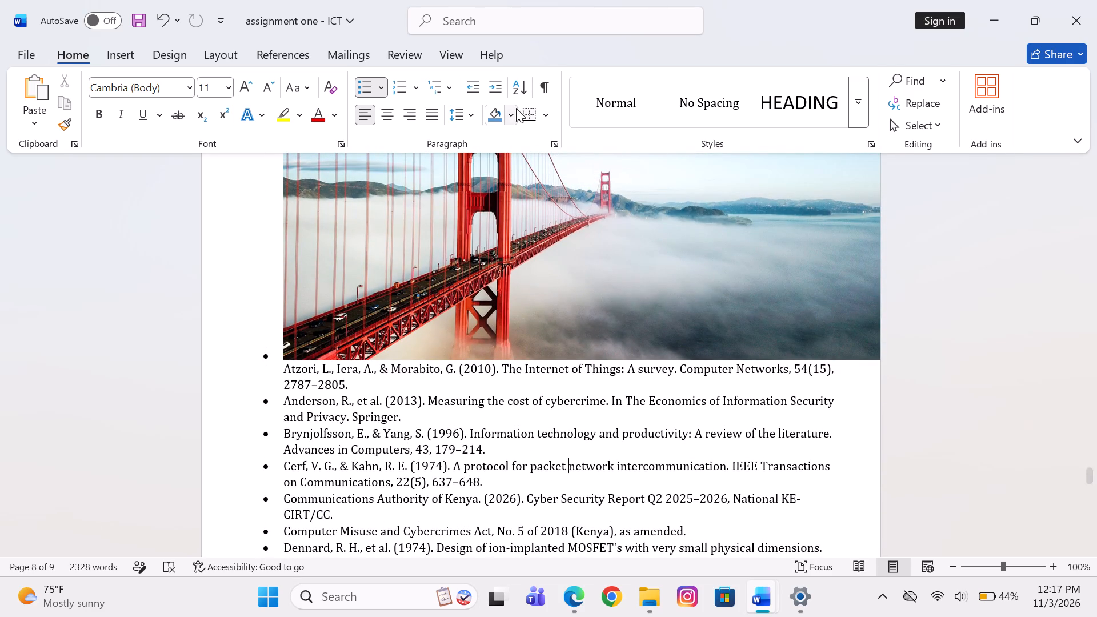
click(481, 286)
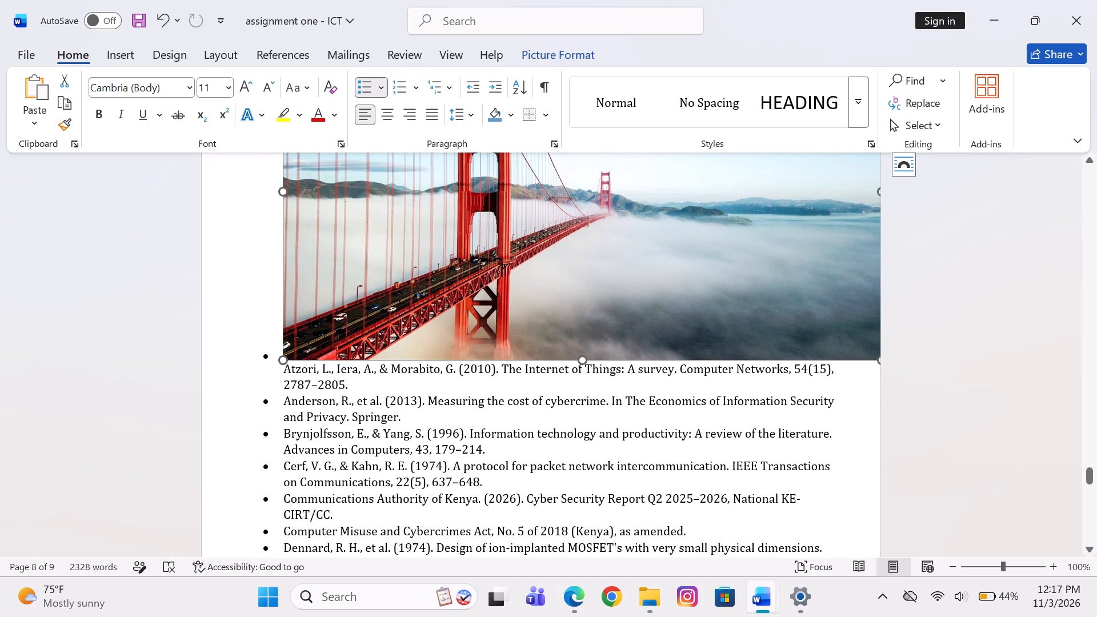
click(566, 43)
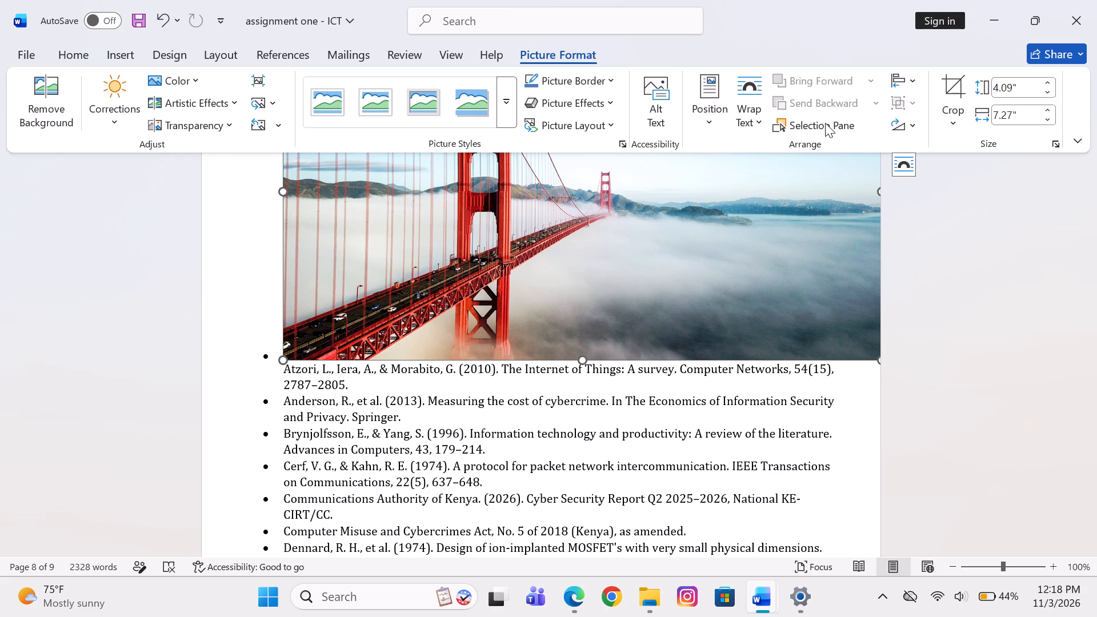
click(703, 85)
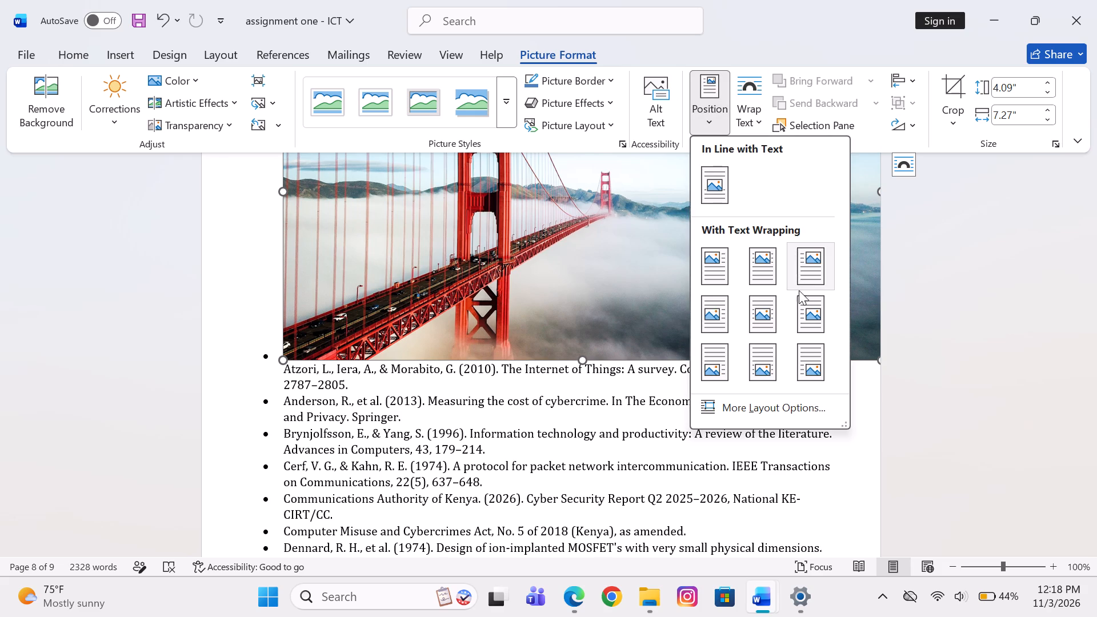
click(808, 261)
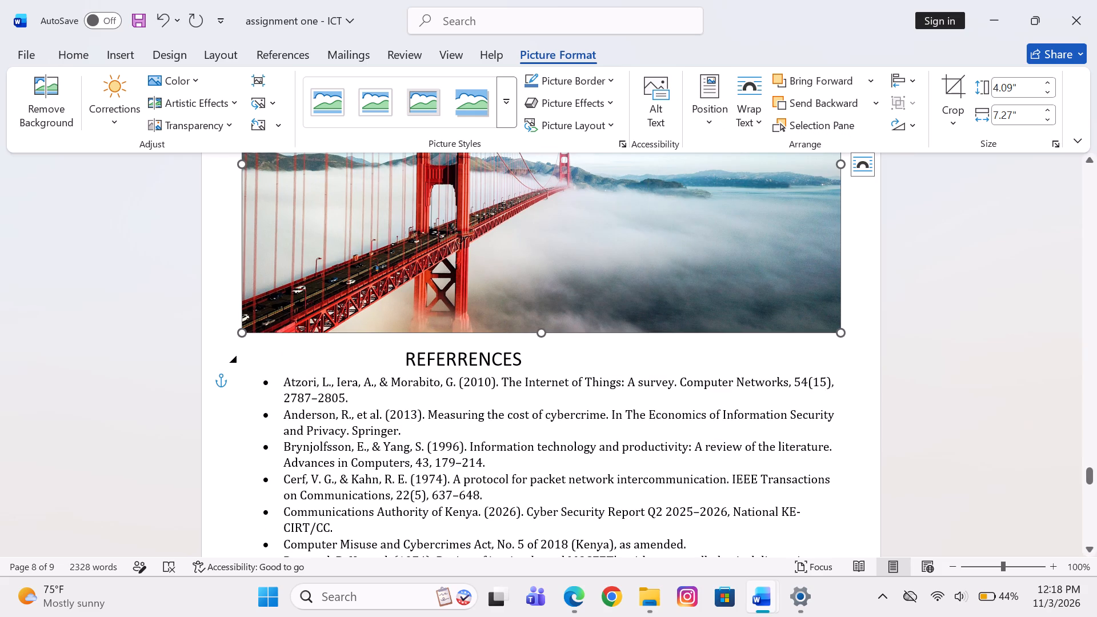
Shrink the bridge picture on the references page to about 2.09" high and 2.27" wide, keeping its lower-right corner in place.
scroll(778, 371, up, 1)
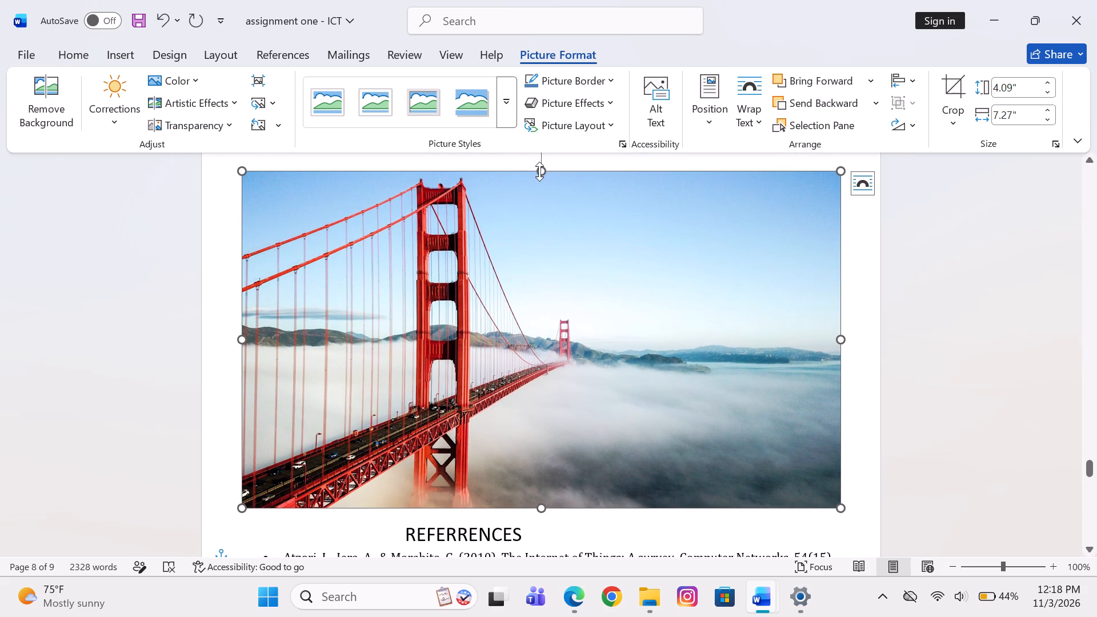
drag(541, 171, 553, 336)
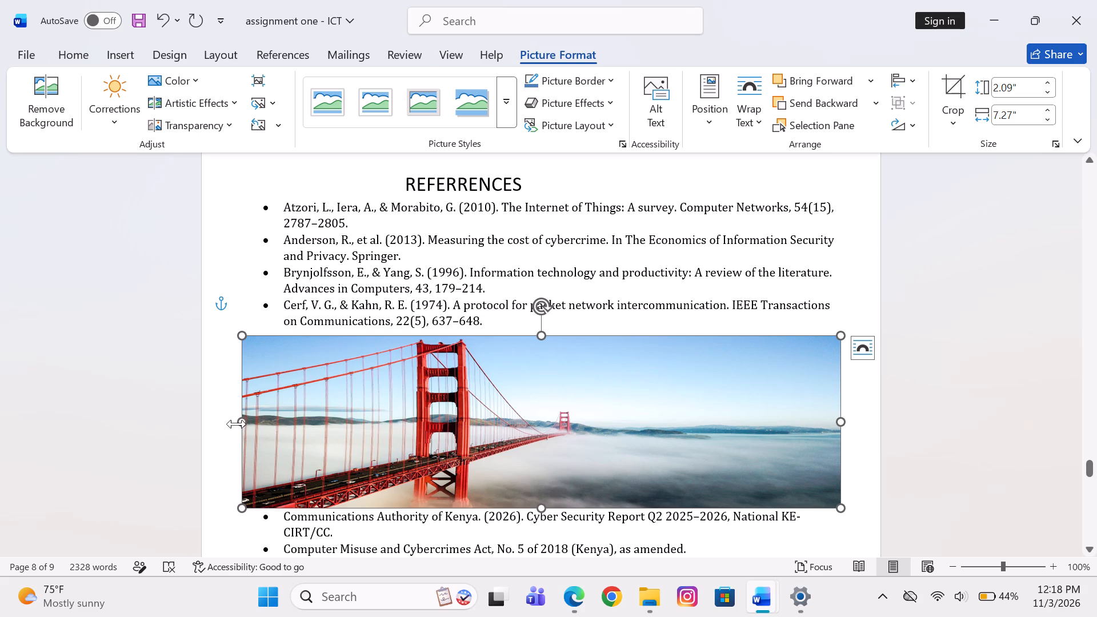
drag(237, 424, 596, 408)
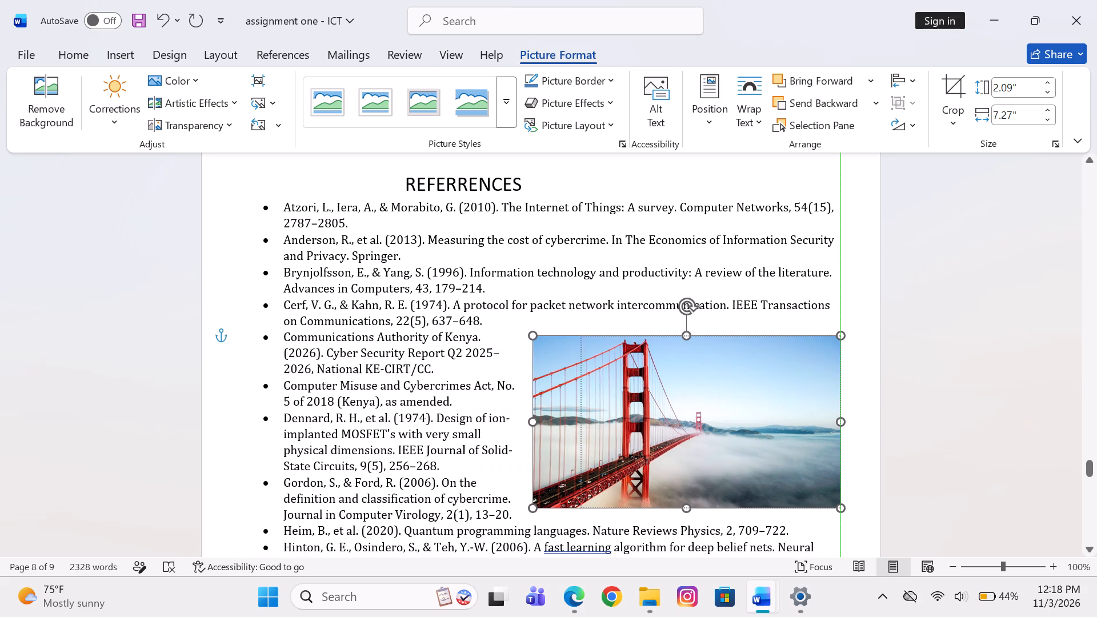
drag(596, 408, 654, 408)
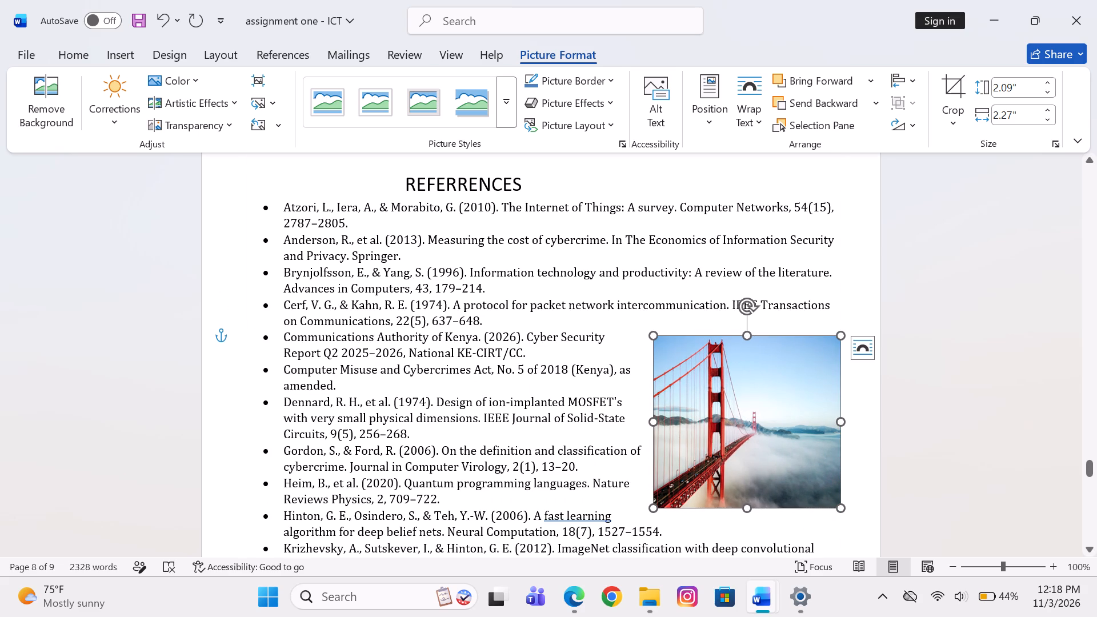
click(857, 444)
scroll(453, 429, down, 3)
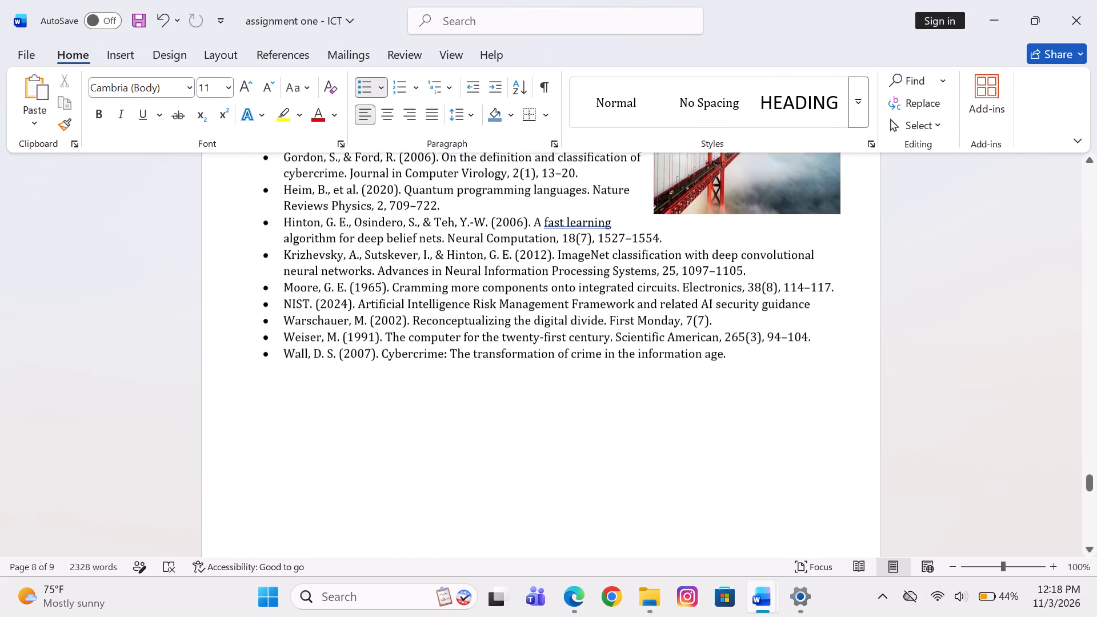
scroll(453, 429, down, 3)
scroll(453, 429, up, 1)
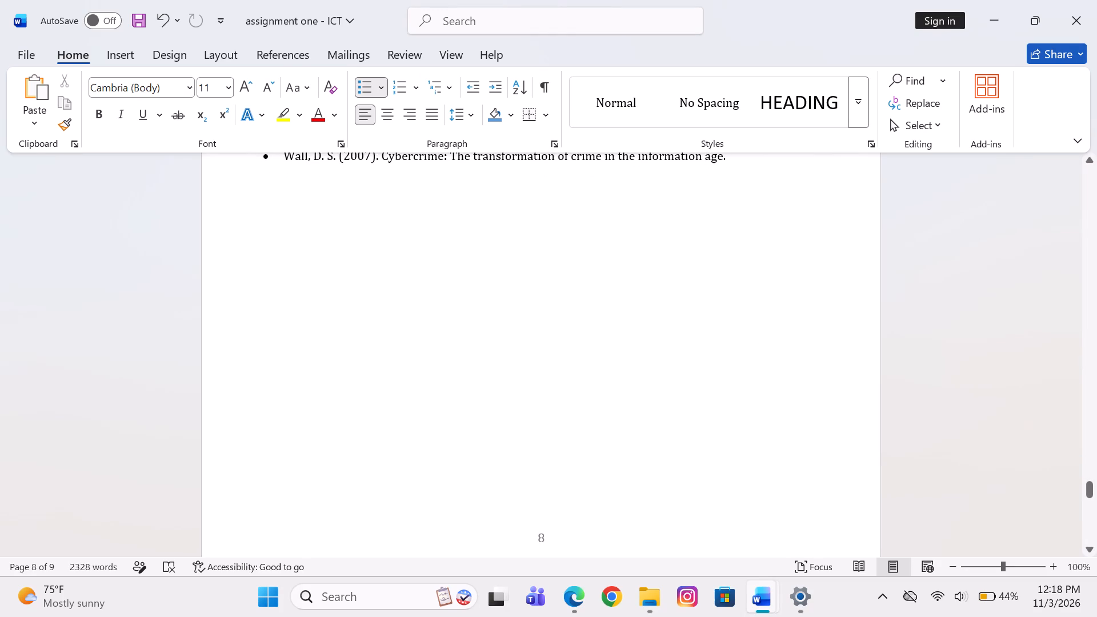
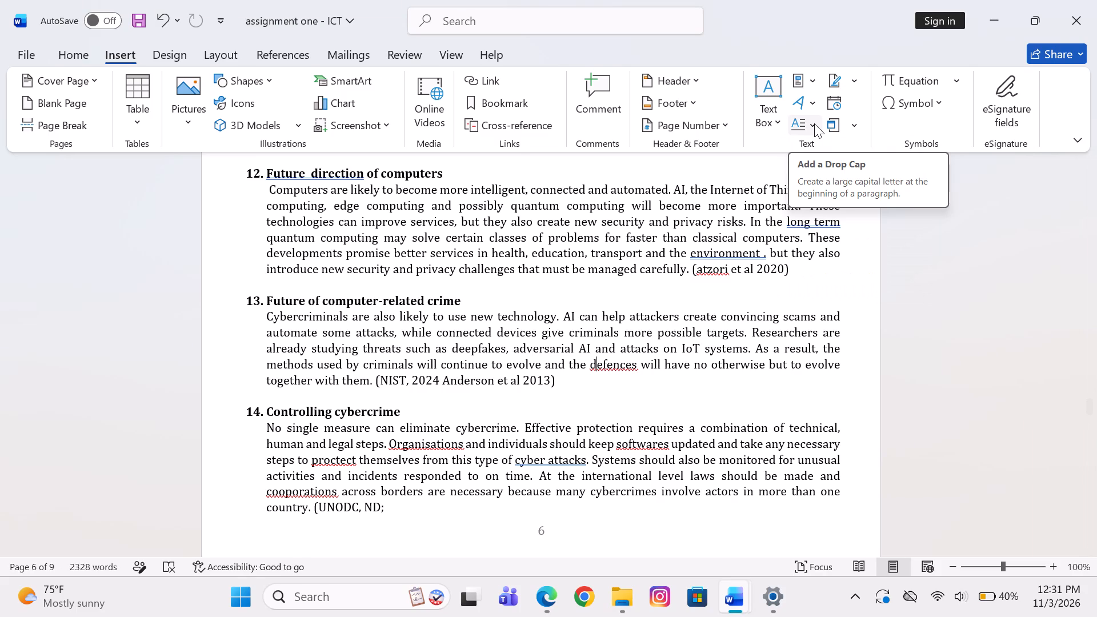
Examine the update status and options on the Windows Update page in Settings, and return to the Word document.
click(882, 591)
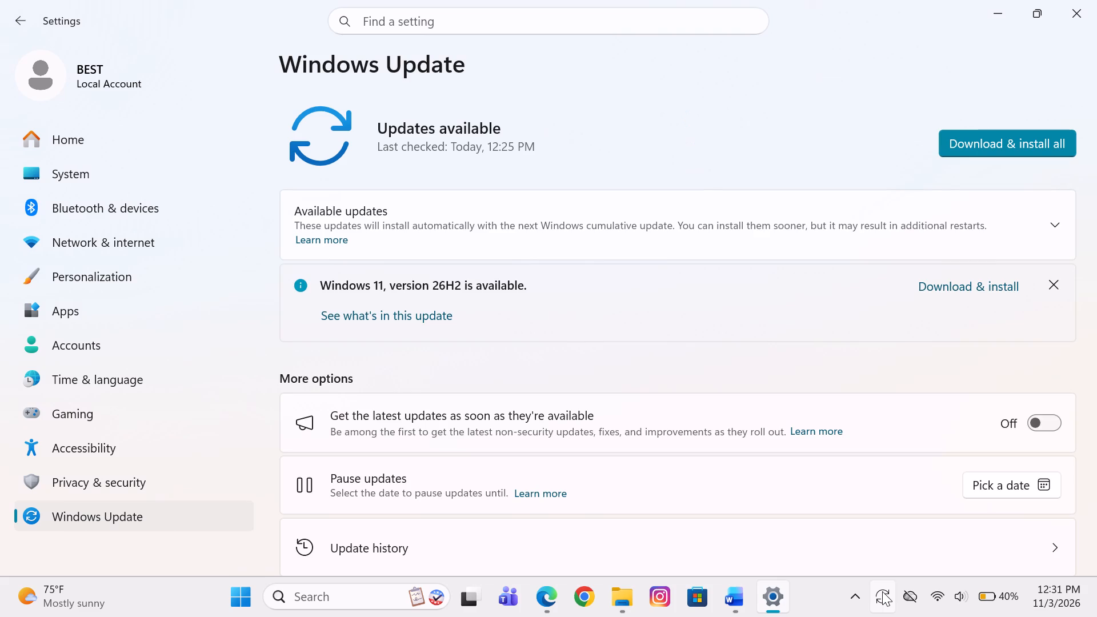
scroll(824, 490, down, 2)
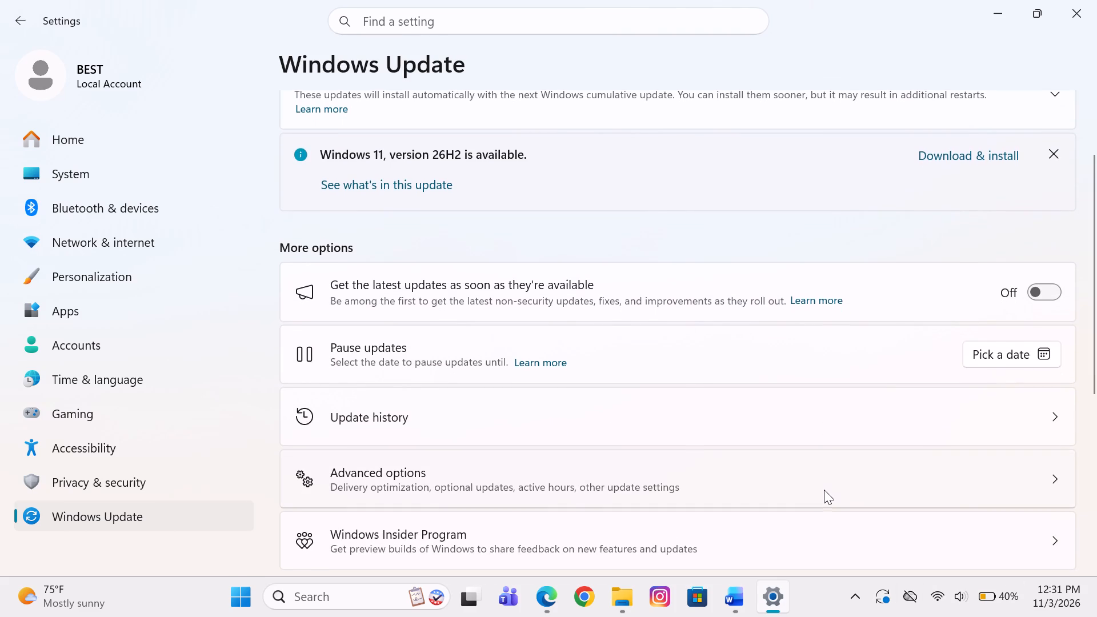
scroll(824, 490, down, 3)
scroll(830, 463, up, 5)
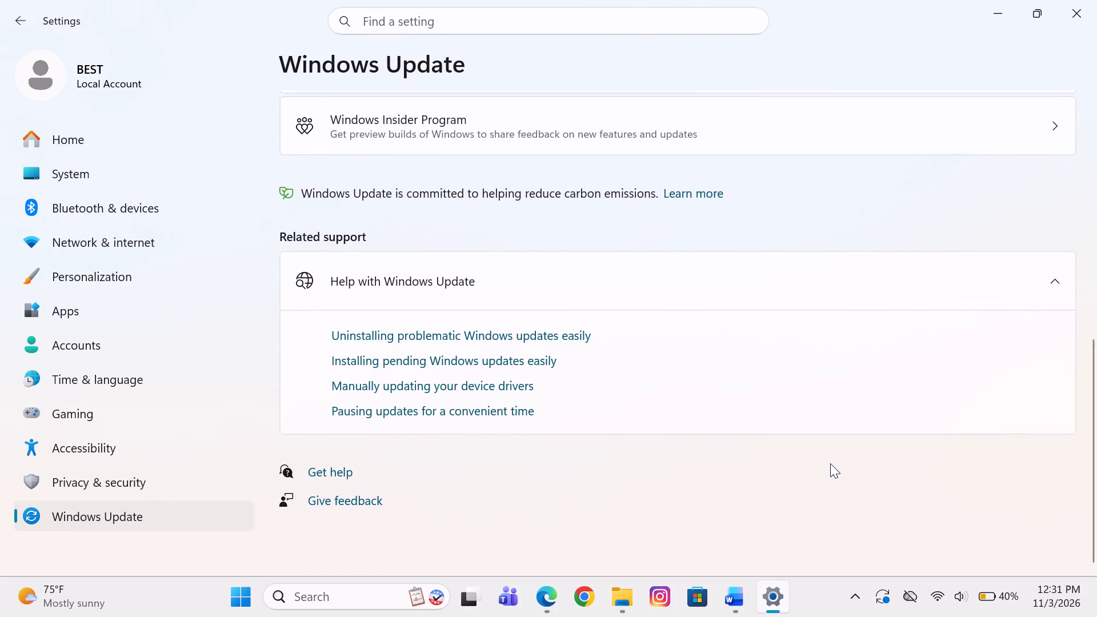
scroll(830, 463, up, 3)
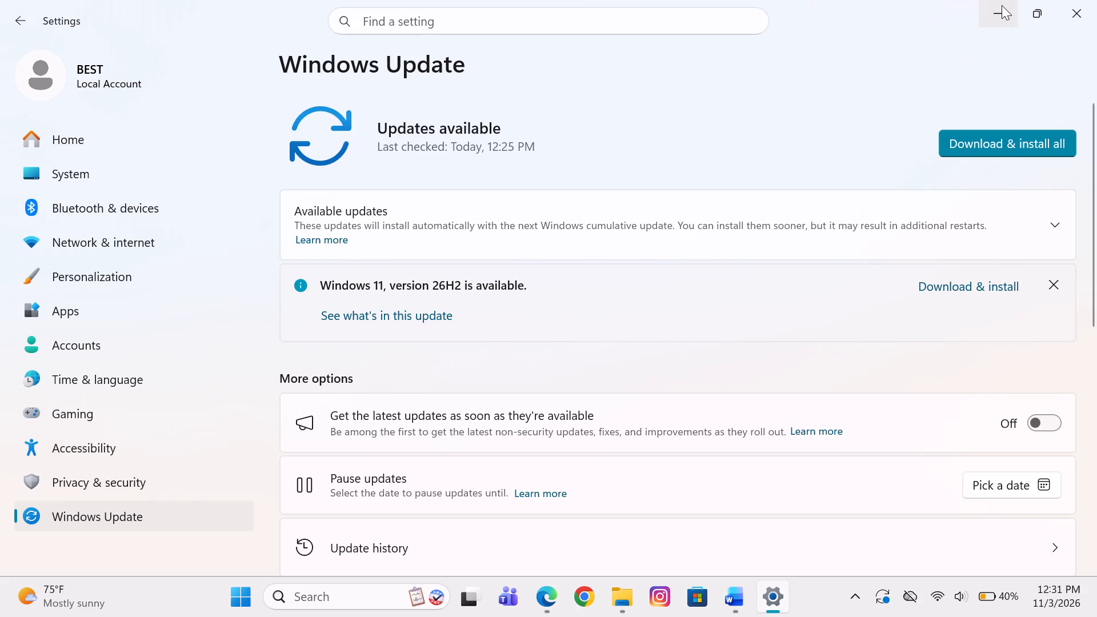
click(1002, 5)
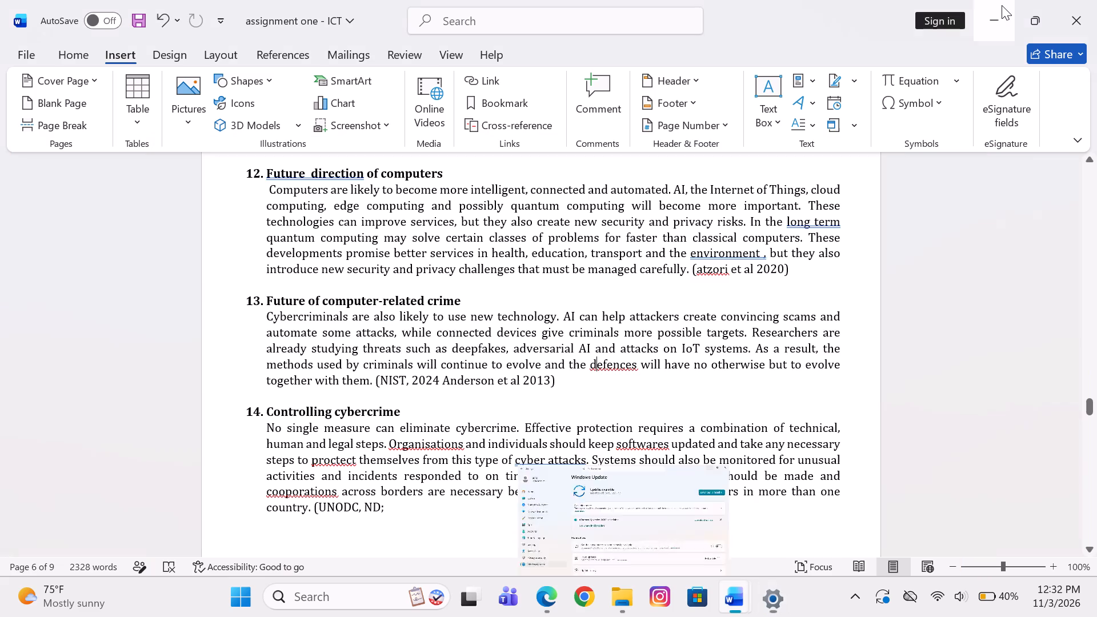